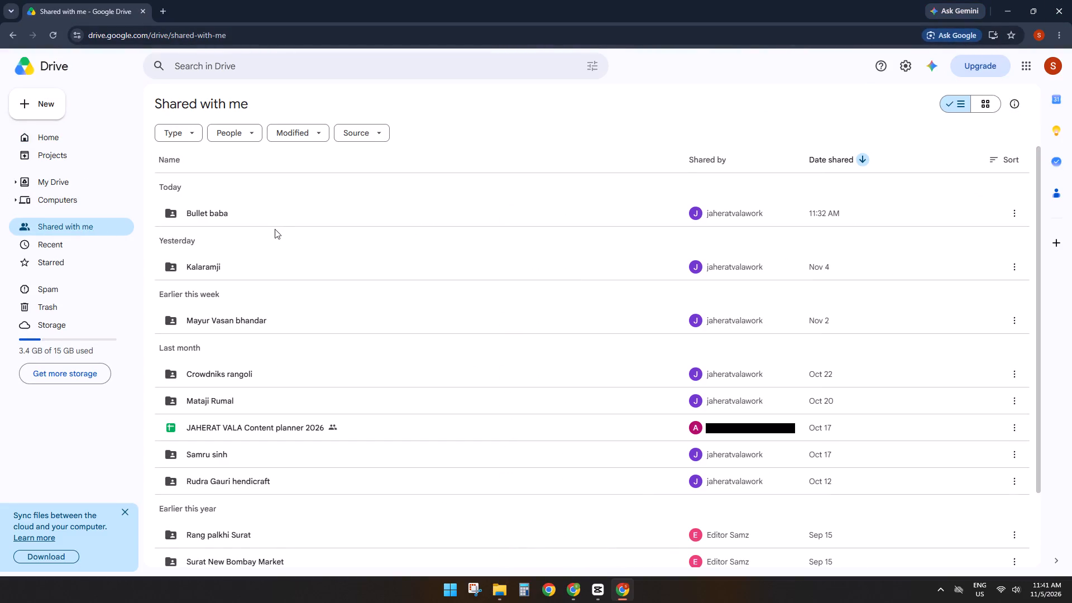
click(268, 219)
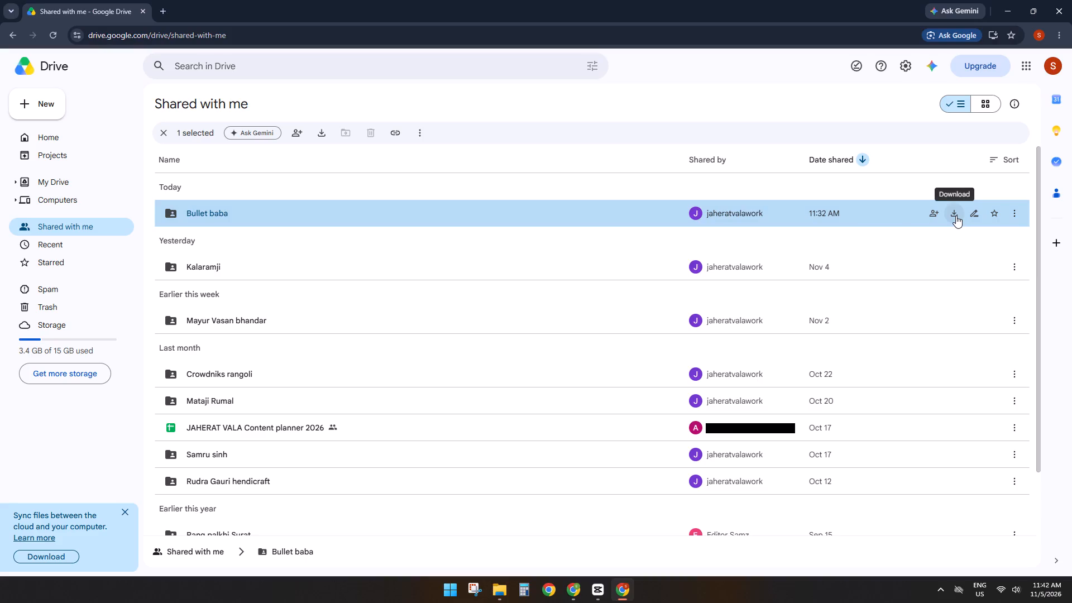
click(956, 216)
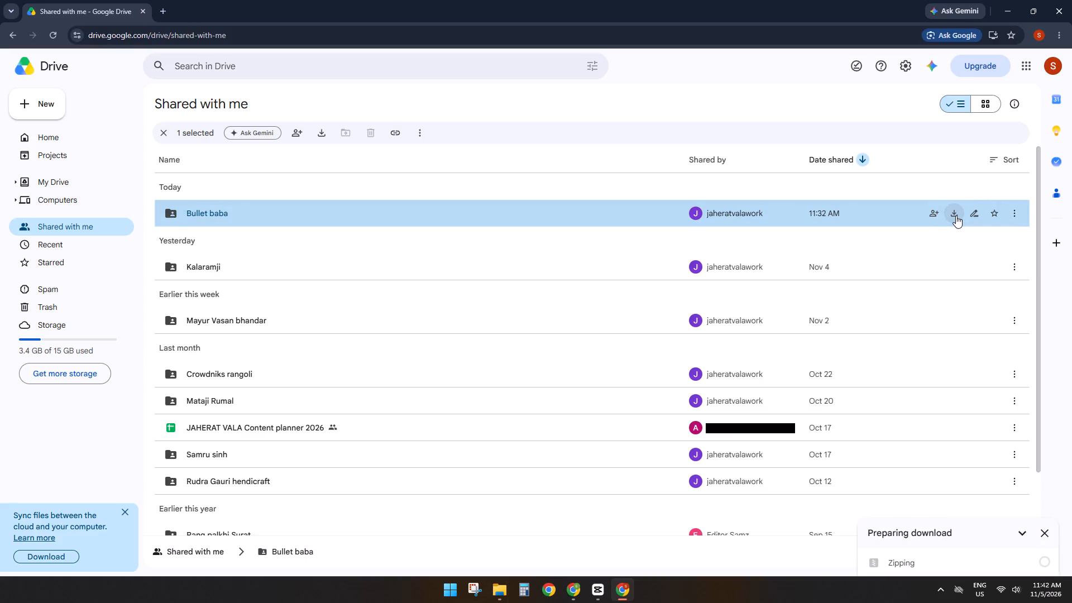
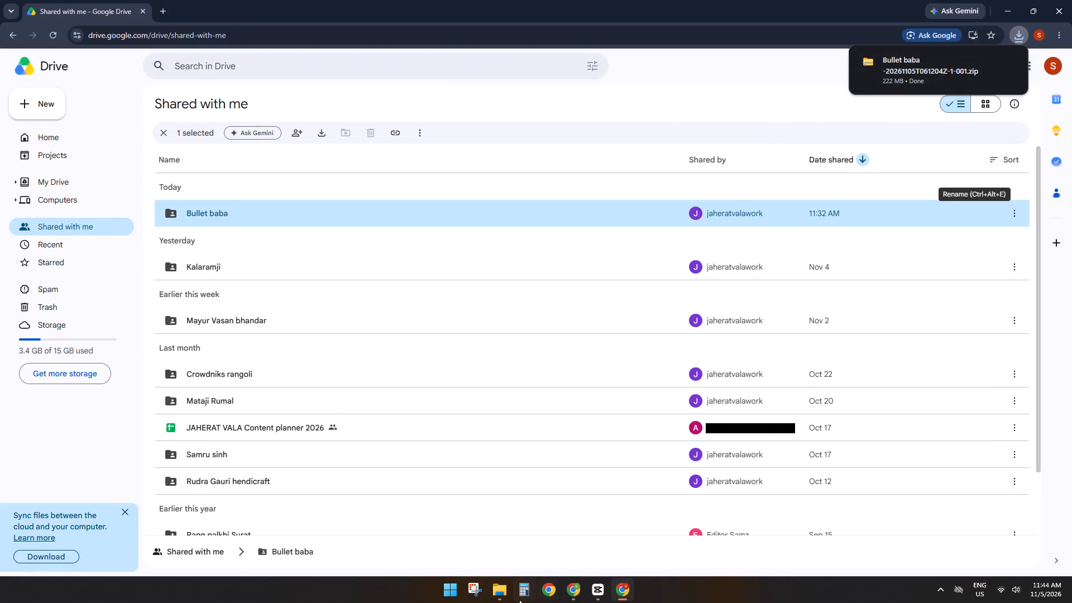
Switch to File Explorer and, in Downloads, open the WinRAR extraction path and options for the Bullet baba zip archive.
click(504, 592)
click(51, 179)
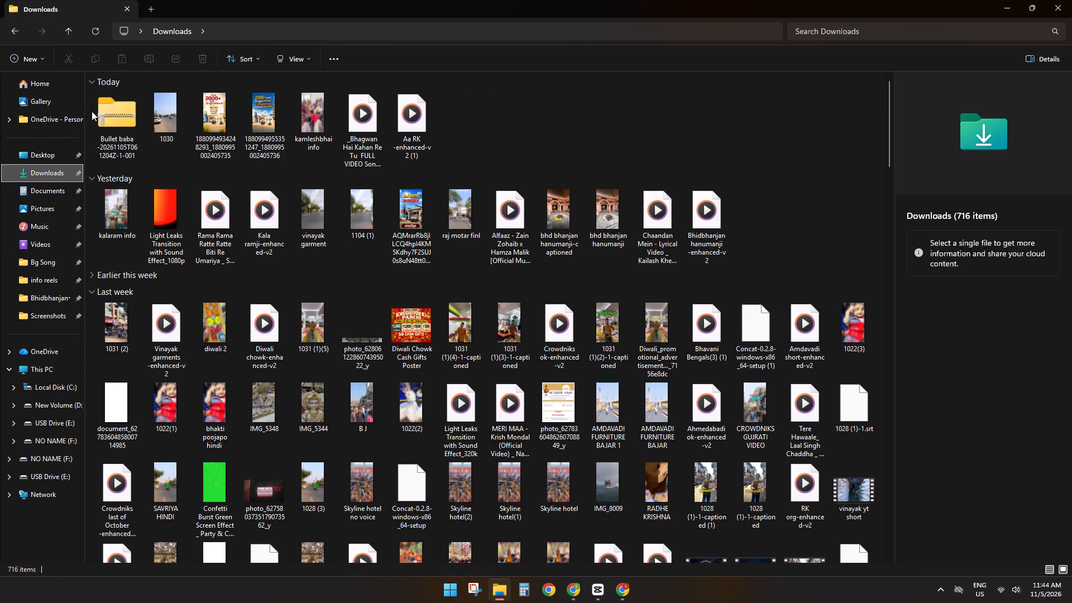
click(113, 117)
right_click(113, 117)
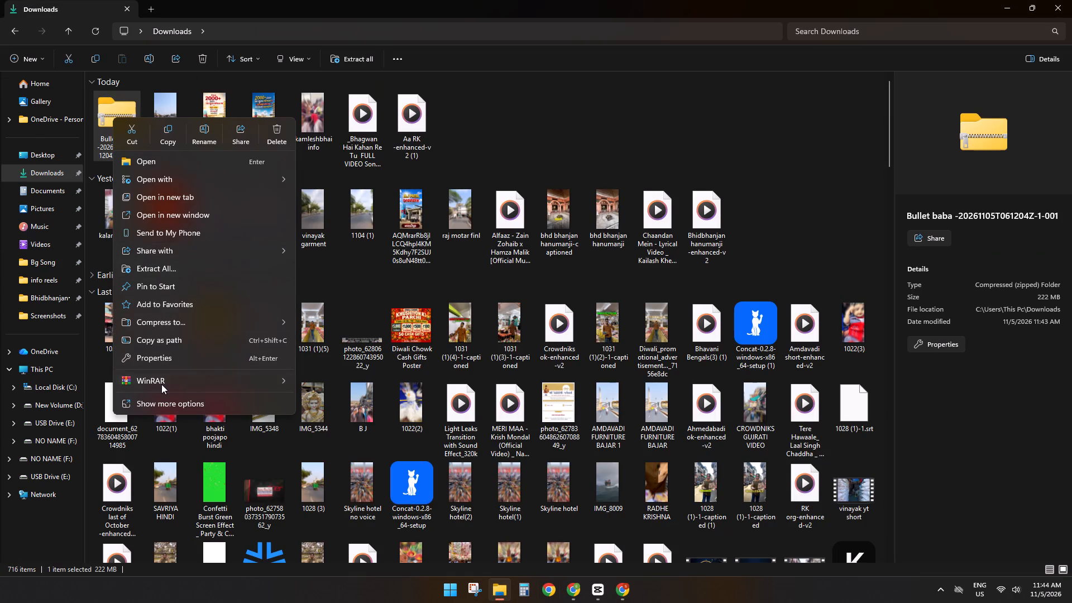
click(161, 384)
click(377, 403)
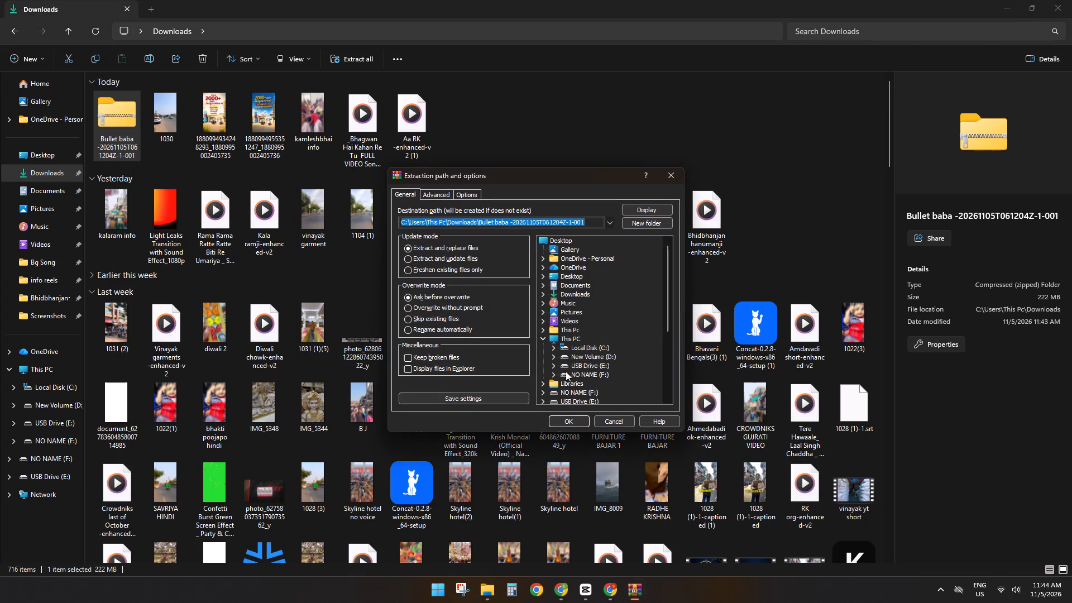
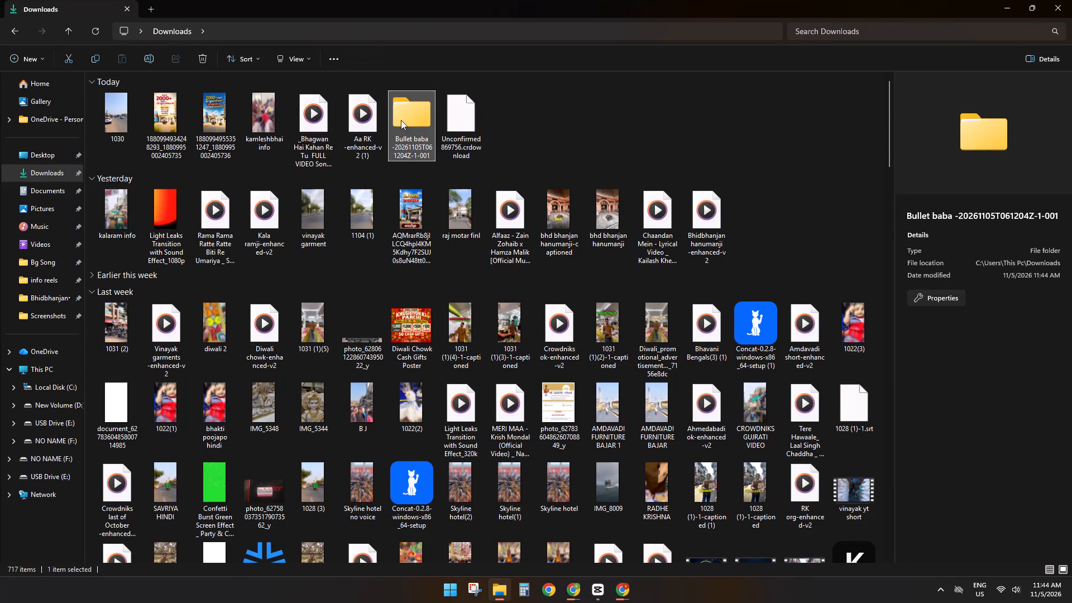
Refresh the Downloads folder until the listing is up to date.
click(100, 29)
triple_click(98, 29)
double_click(98, 29)
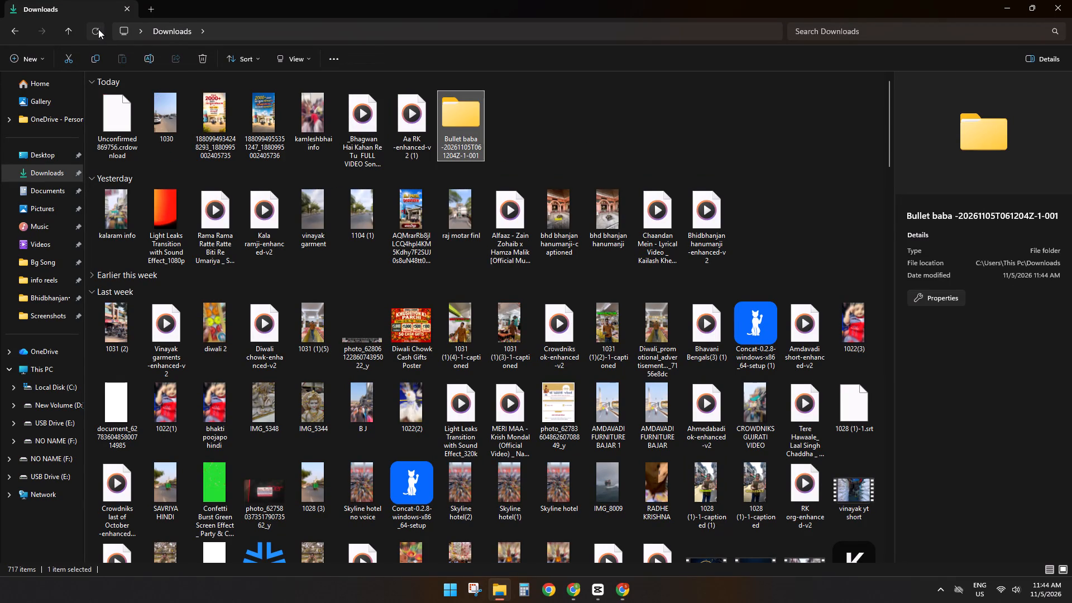
double_click(98, 29)
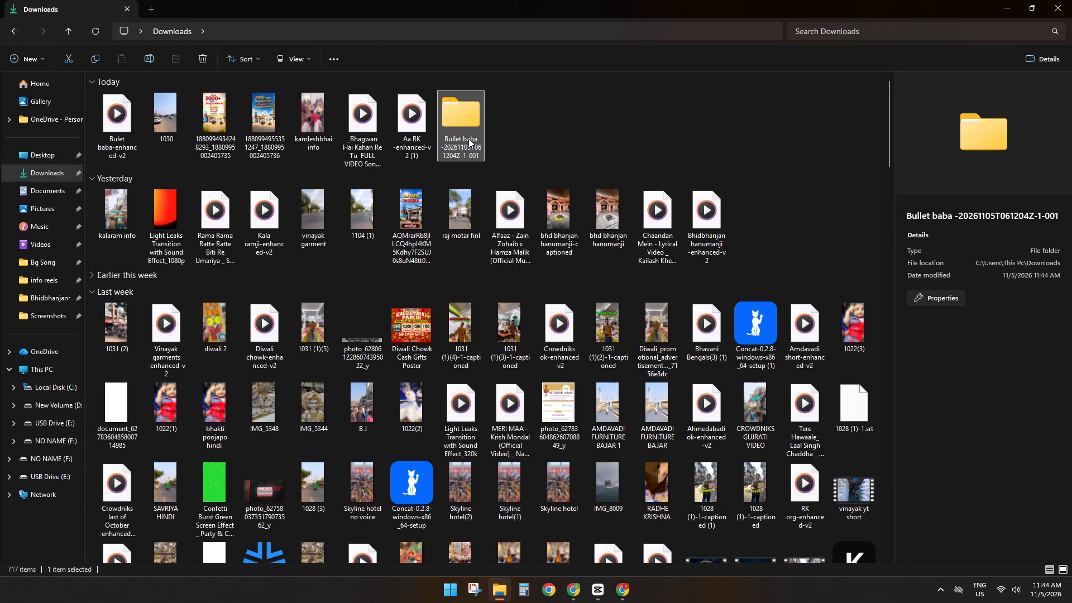
Move the extracted Bullet baba folder from Downloads into the Jaheratvala folder on the Desktop, and close File Explorer.
click(449, 135)
click(506, 104)
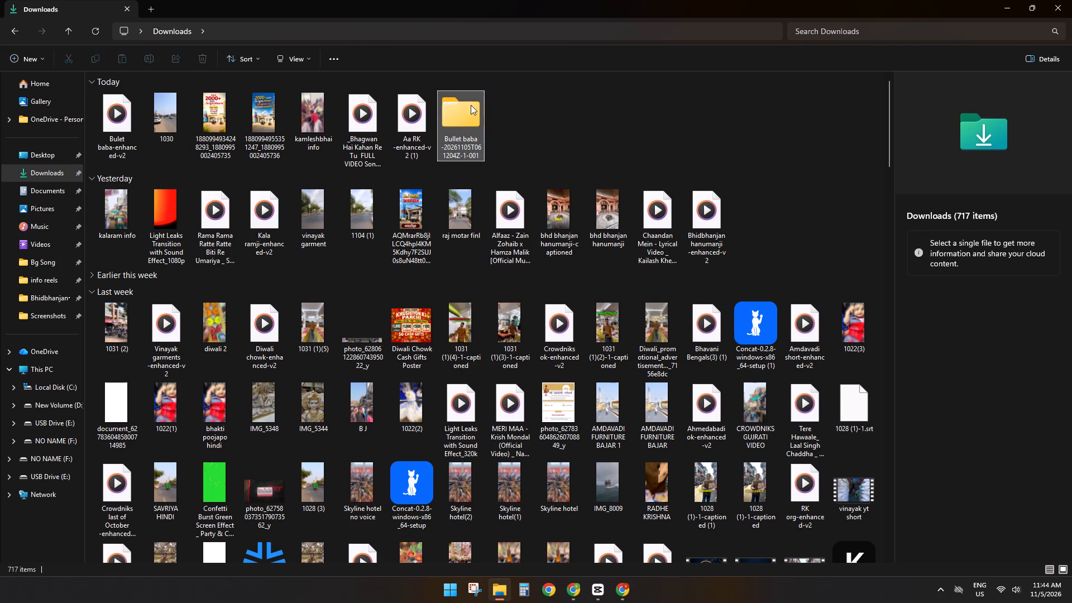
click(471, 105)
click(68, 52)
click(52, 152)
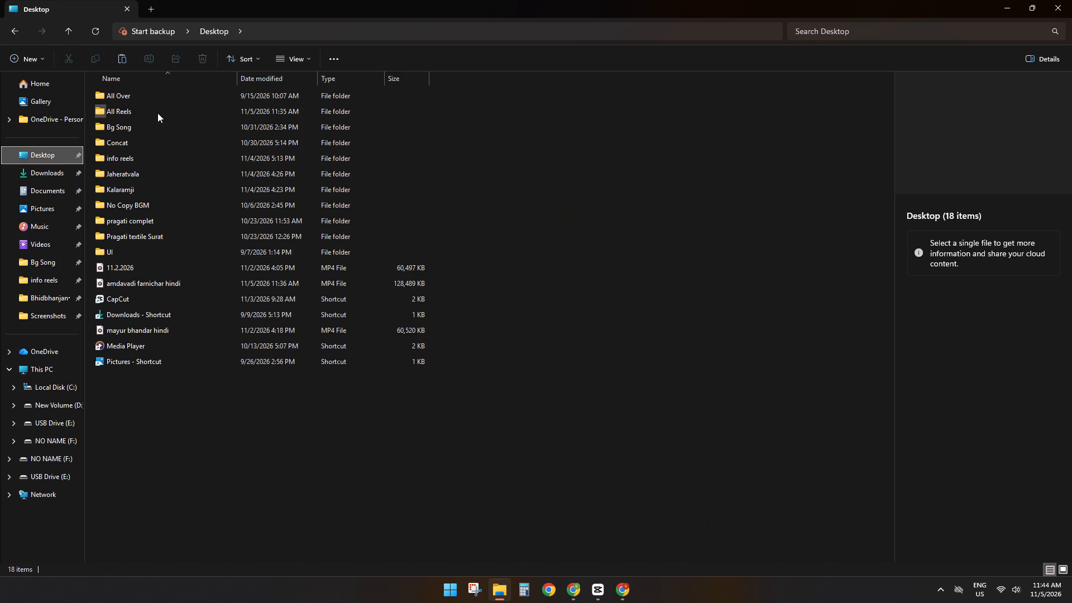
double_click(128, 171)
click(122, 63)
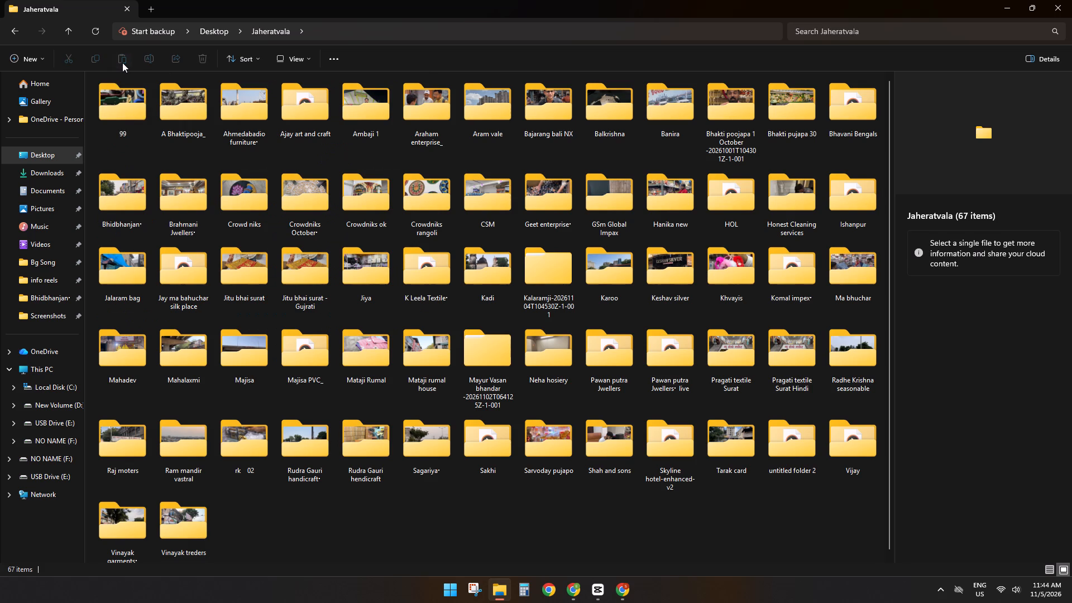
click(1056, 14)
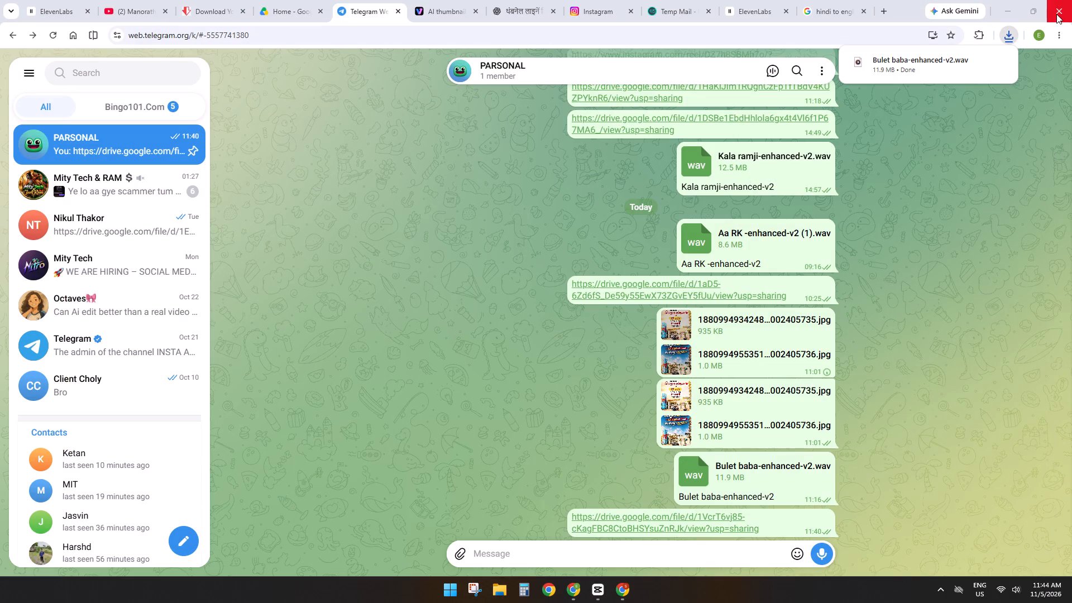
Switch to CapCut, close the open amdavadi farnichar hindi project, and create a new project.
click(602, 602)
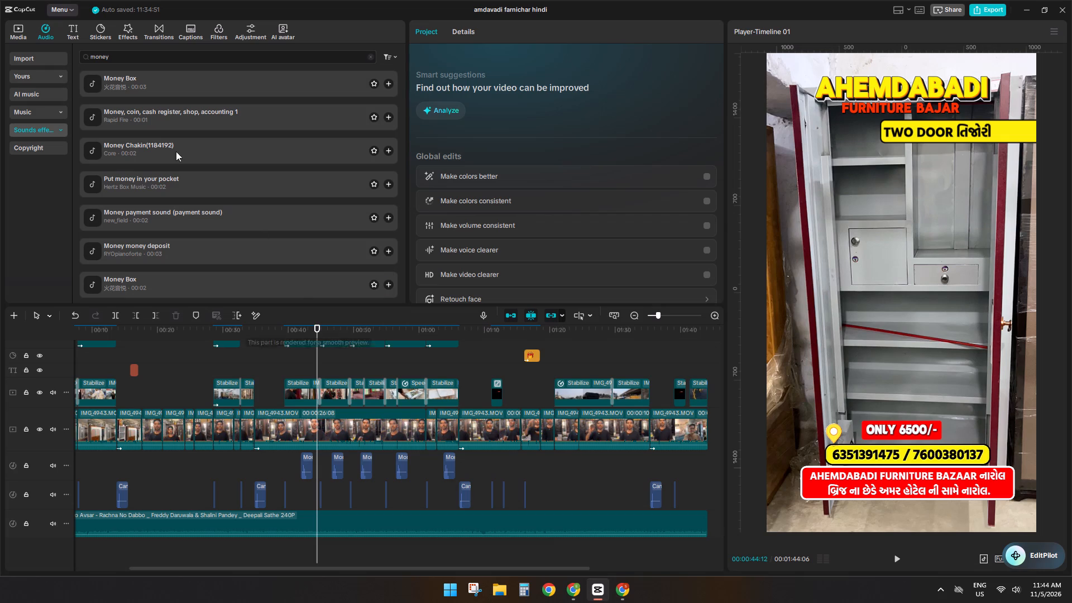
click(1060, 9)
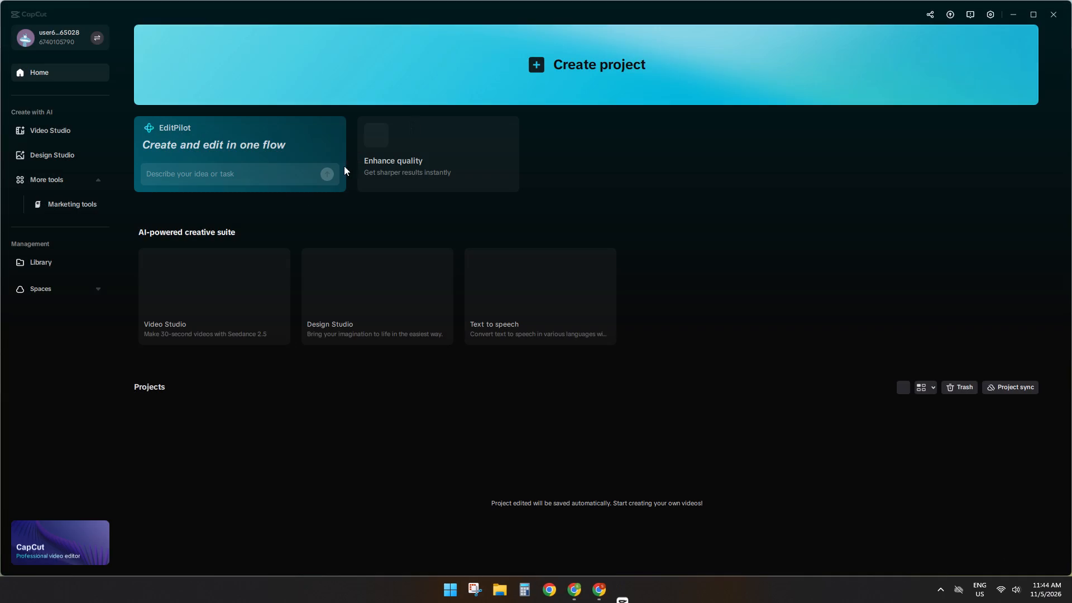
click(525, 54)
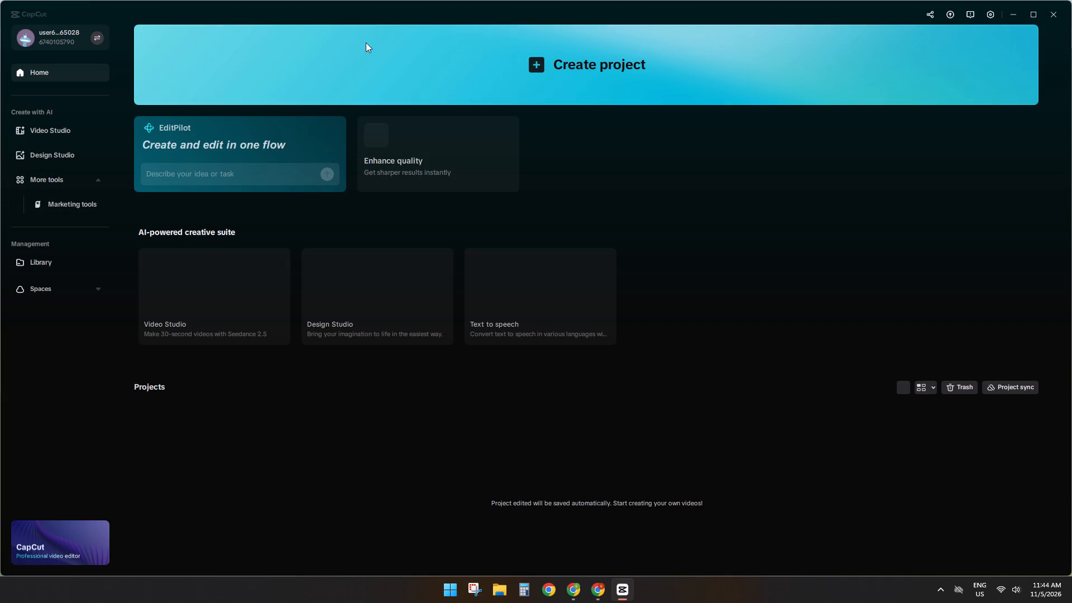
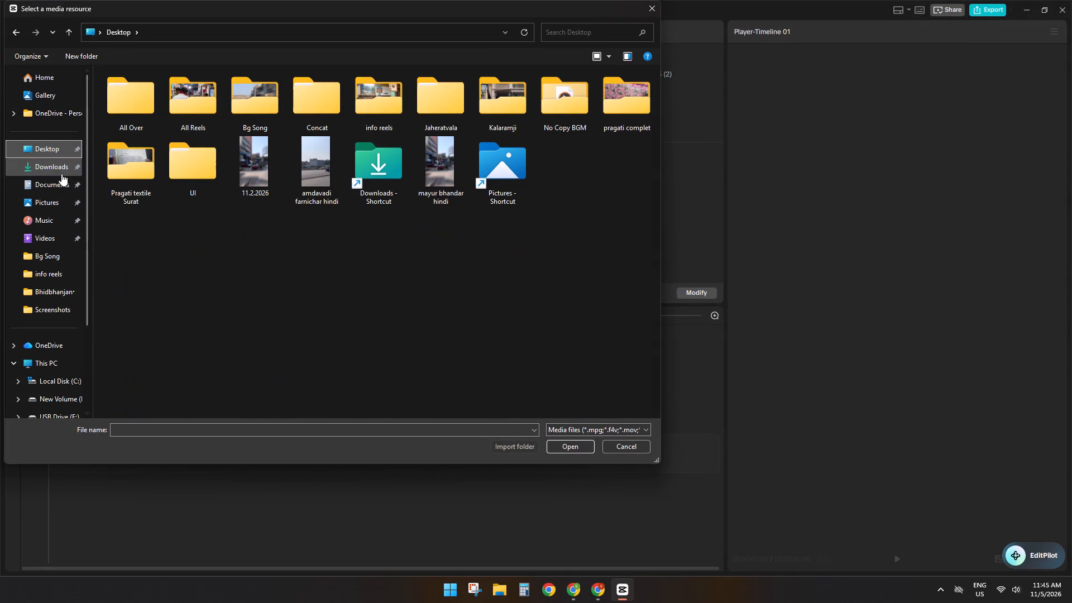
Import the Bulet baba-enhanced-v2 audio file from the Downloads folder into the project media.
click(61, 174)
click(125, 136)
click(566, 445)
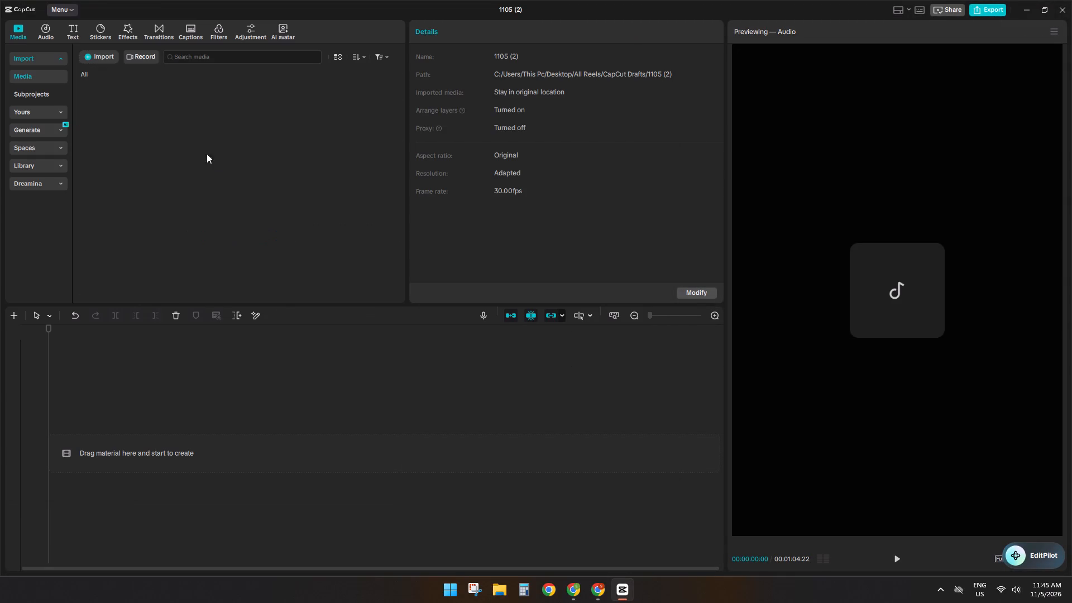
Import the whole Bullet baba -20261105T061204Z-1-001 folder from Desktop > Jaheratvala into the project media.
click(93, 55)
click(125, 83)
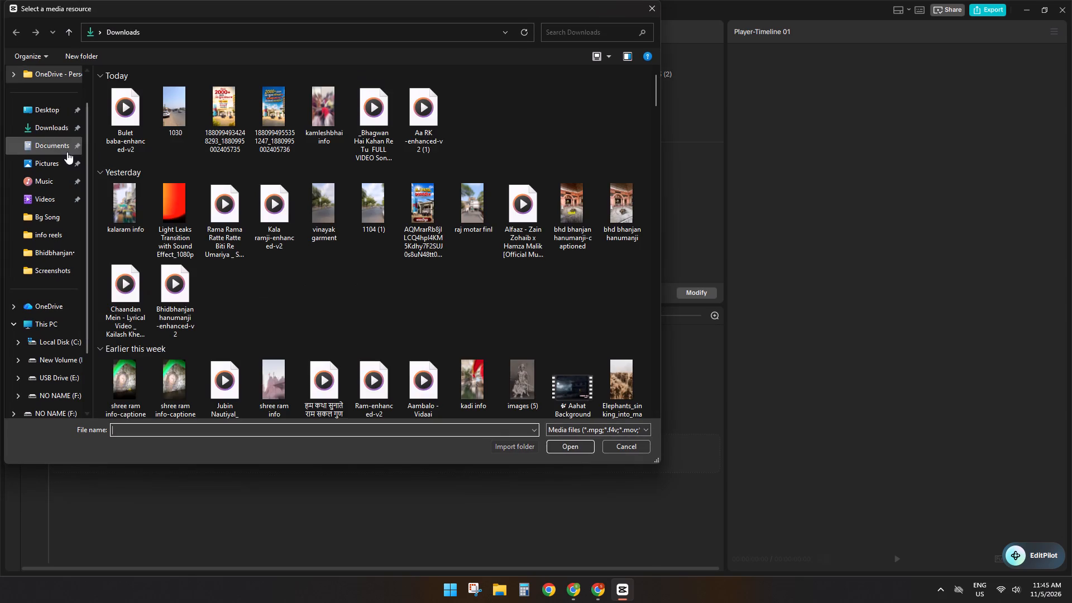
click(59, 112)
double_click(438, 105)
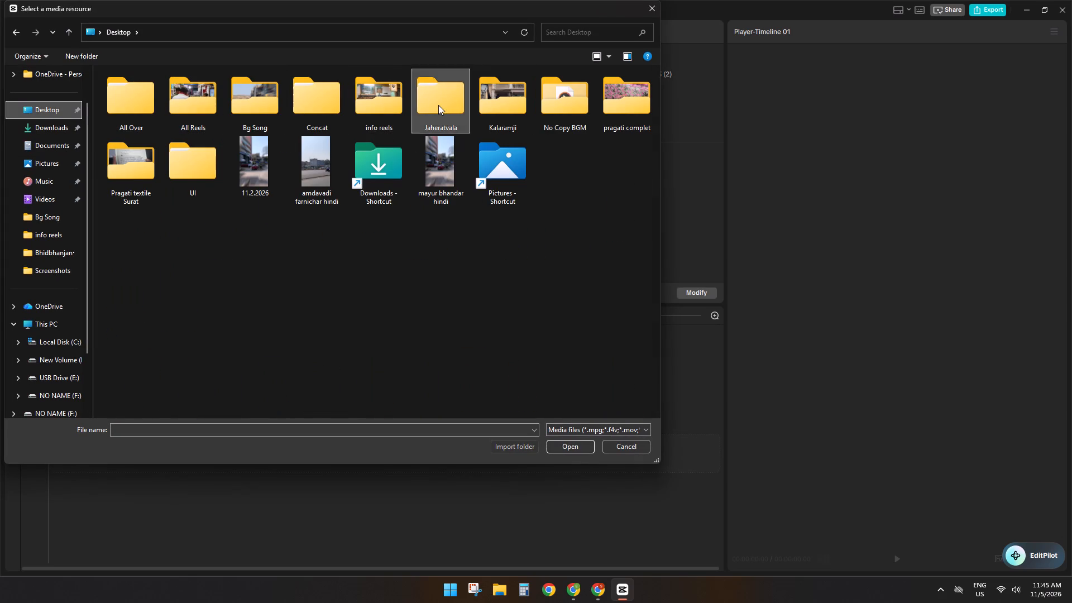
scroll(236, 146, down, 5)
scroll(130, 243, down, 3)
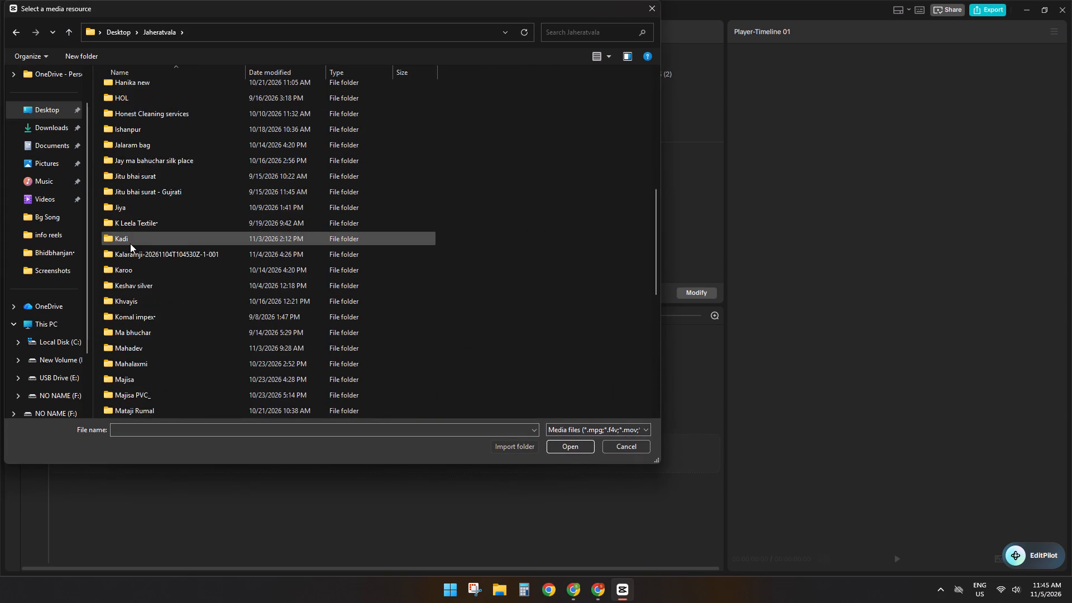
scroll(132, 246, down, 12)
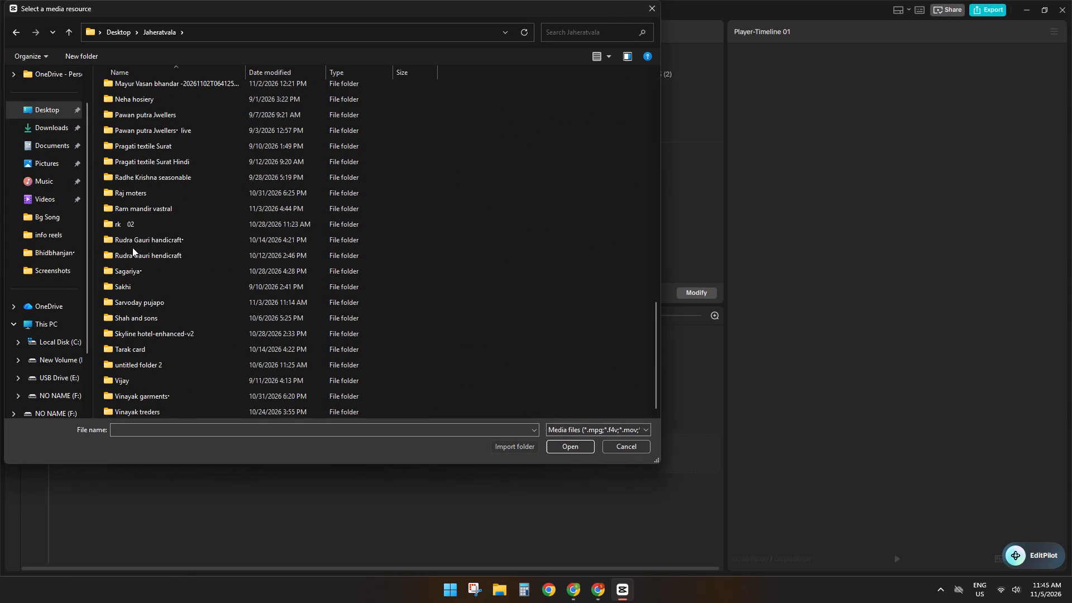
scroll(132, 243, up, 1)
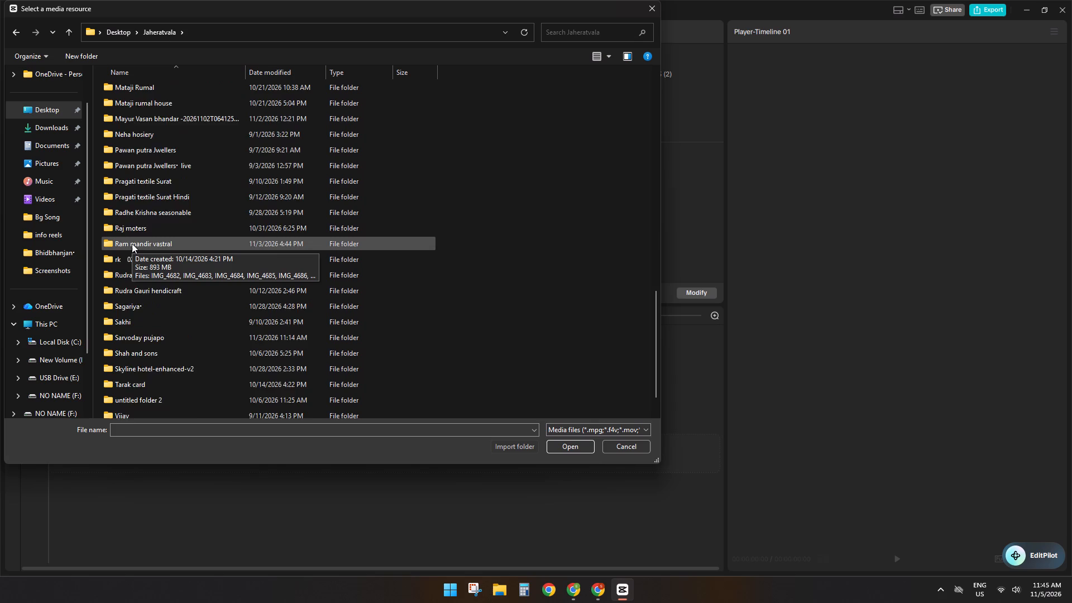
scroll(132, 243, up, 9)
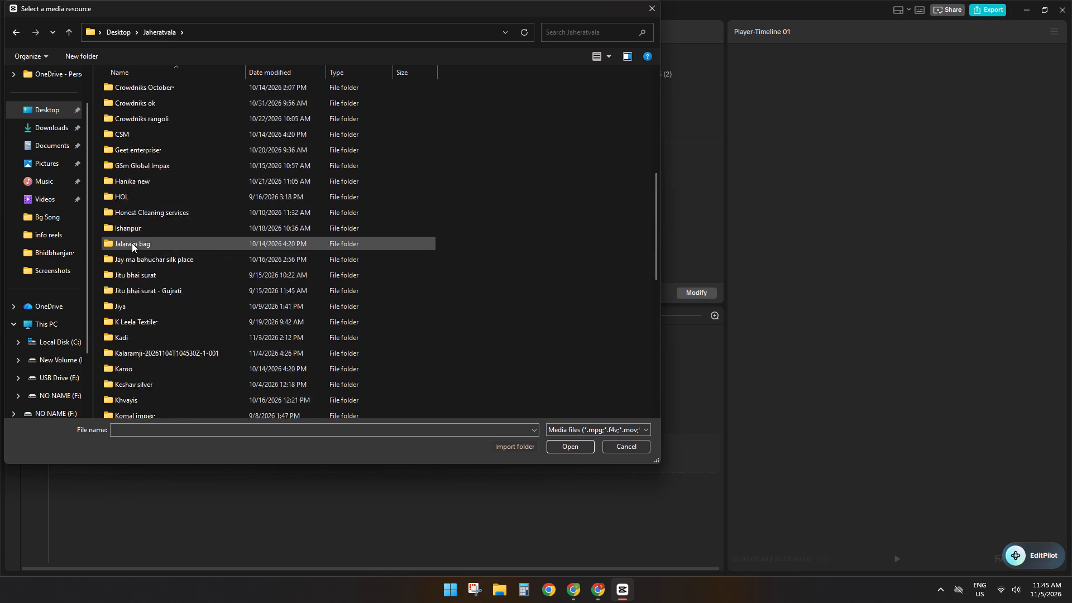
scroll(132, 243, up, 5)
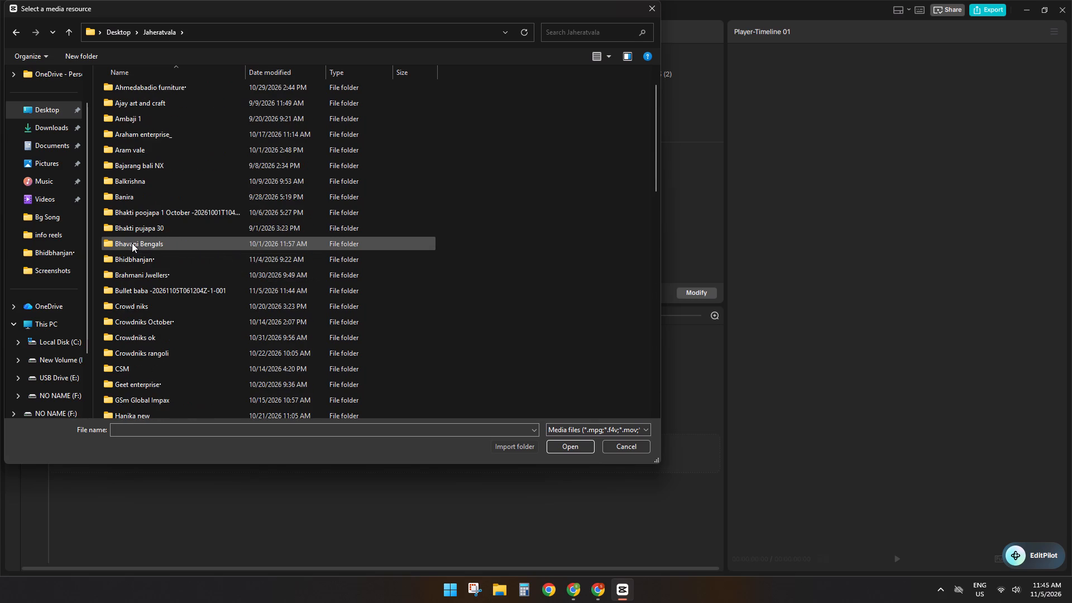
scroll(132, 243, down, 1)
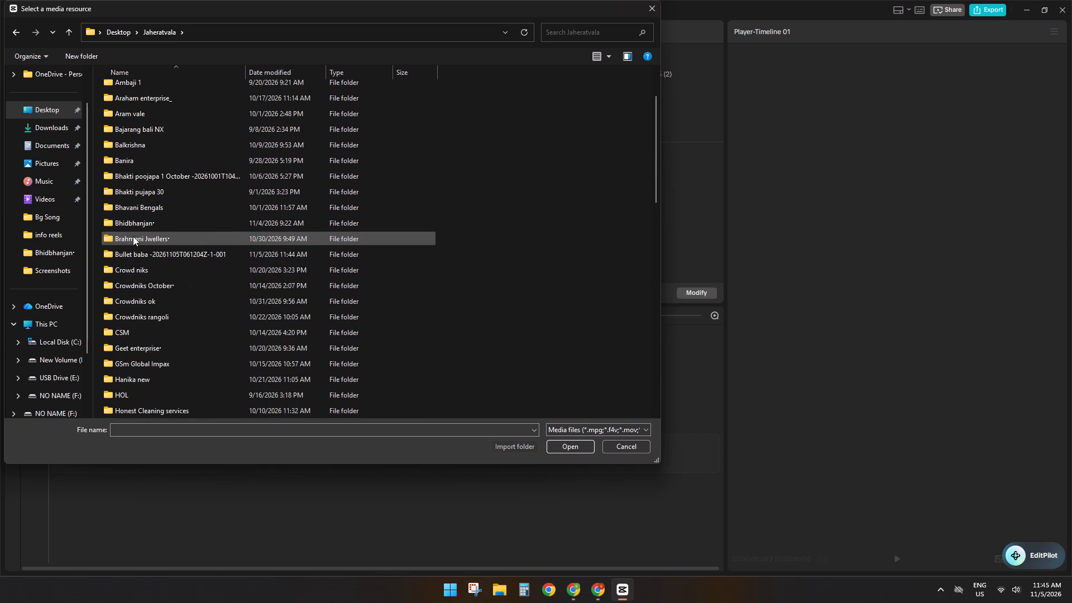
click(136, 259)
click(525, 441)
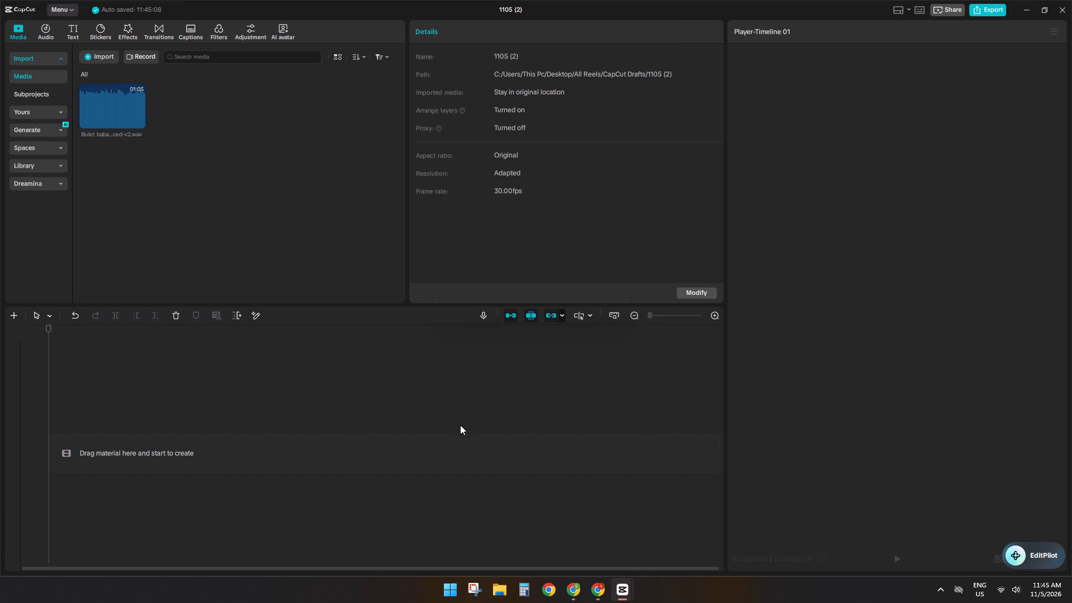
Place the Bulet baba-enhanced-v2.wav audio at the start of the timeline.
drag(129, 105, 153, 410)
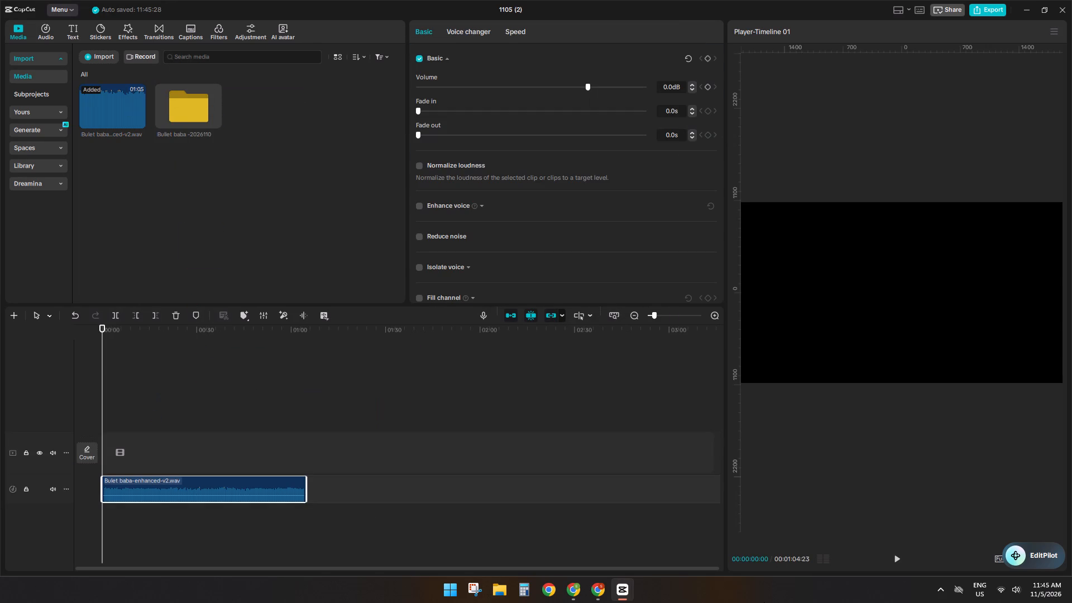
Move the floating EditPilot widget off the player controls and set the project's aspect ratio to 9:16.
drag(1032, 553, 136, 0)
drag(146, 22, 149, 23)
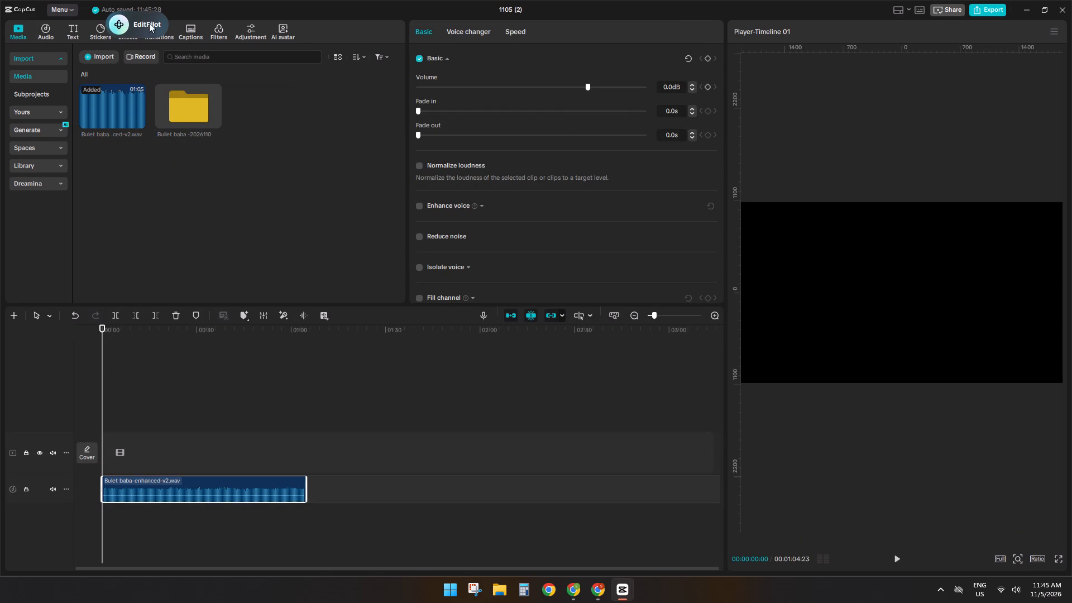
drag(149, 23, 370, 30)
click(1029, 558)
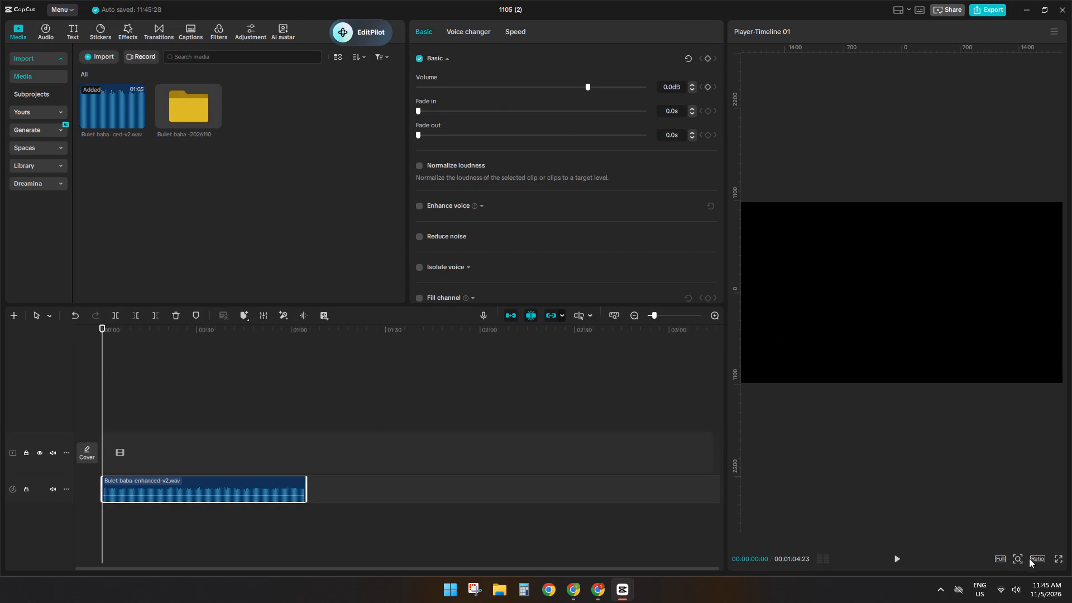
click(1051, 562)
click(1042, 562)
click(1011, 523)
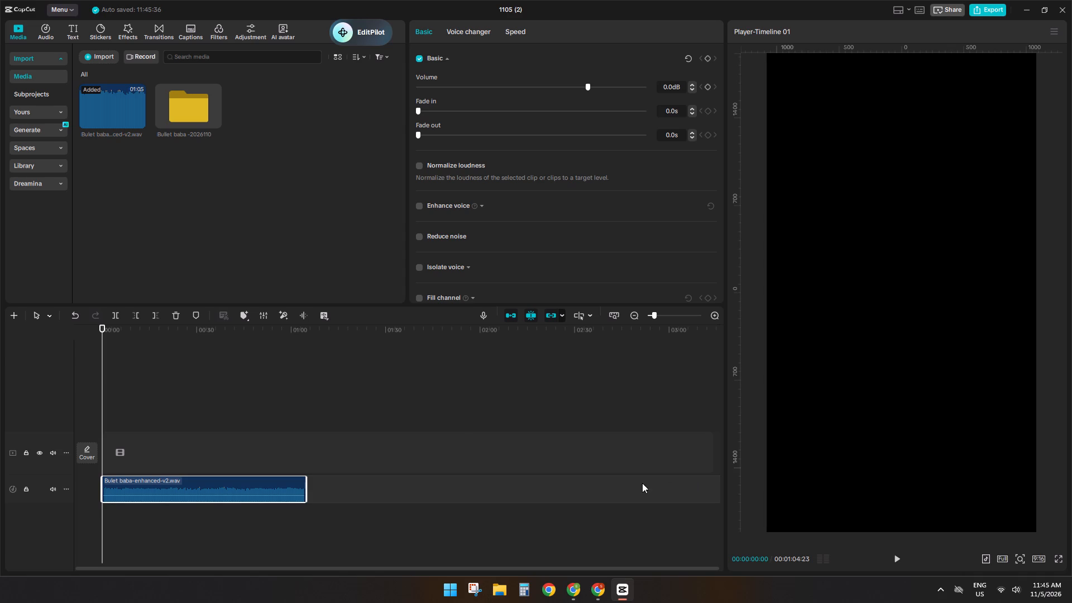
Play the voice-over from its beginning and open the nested Bullet baba_ clip folder in the imported media.
click(227, 351)
drag(227, 351, 0, 338)
key(space)
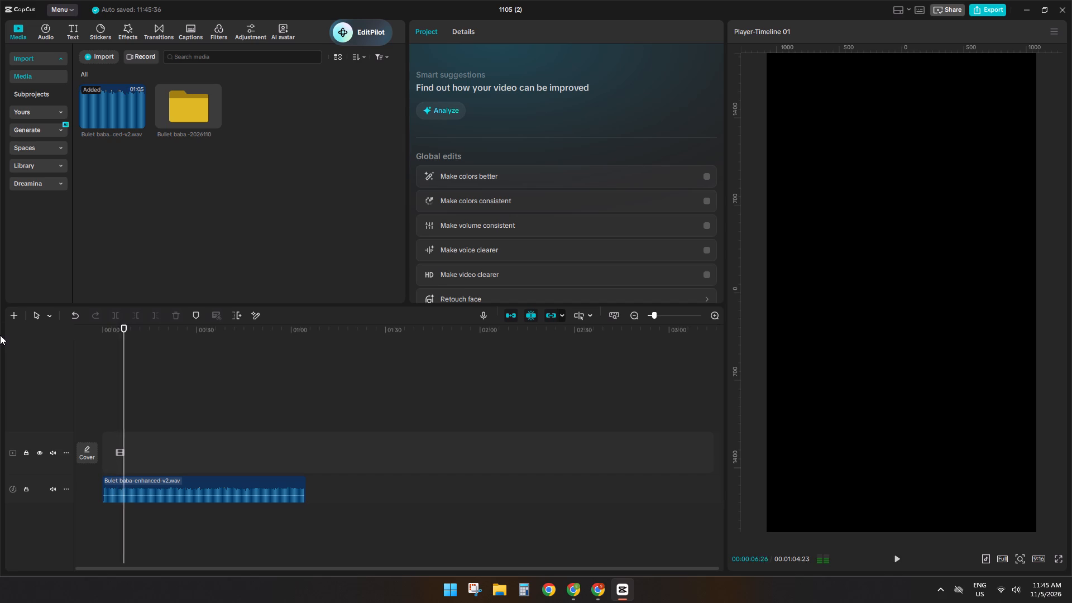
double_click(179, 107)
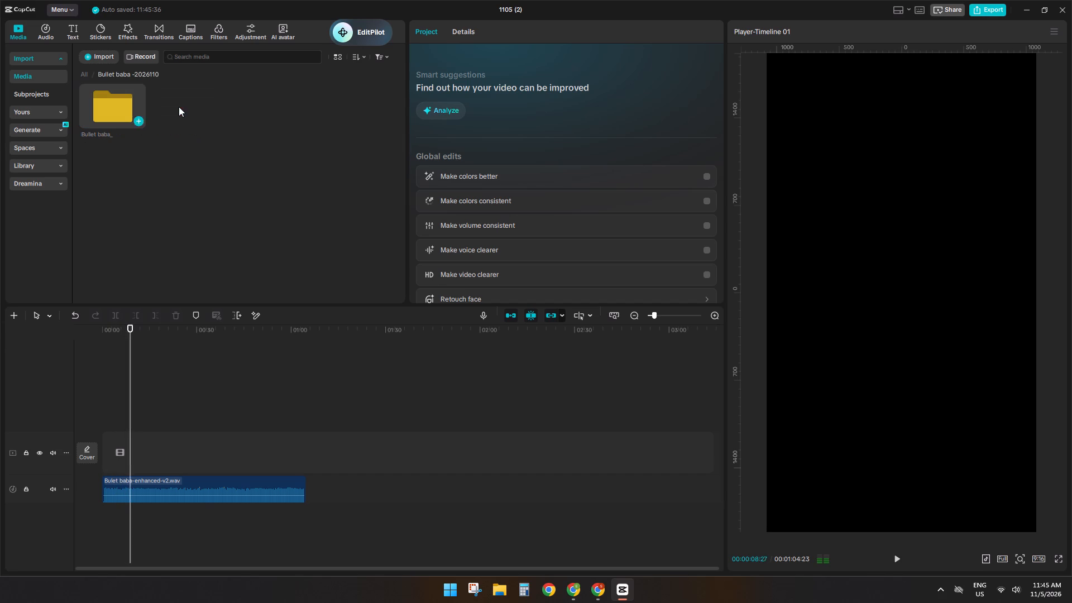
click(133, 408)
drag(133, 408, 20, 409)
key(space)
double_click(110, 110)
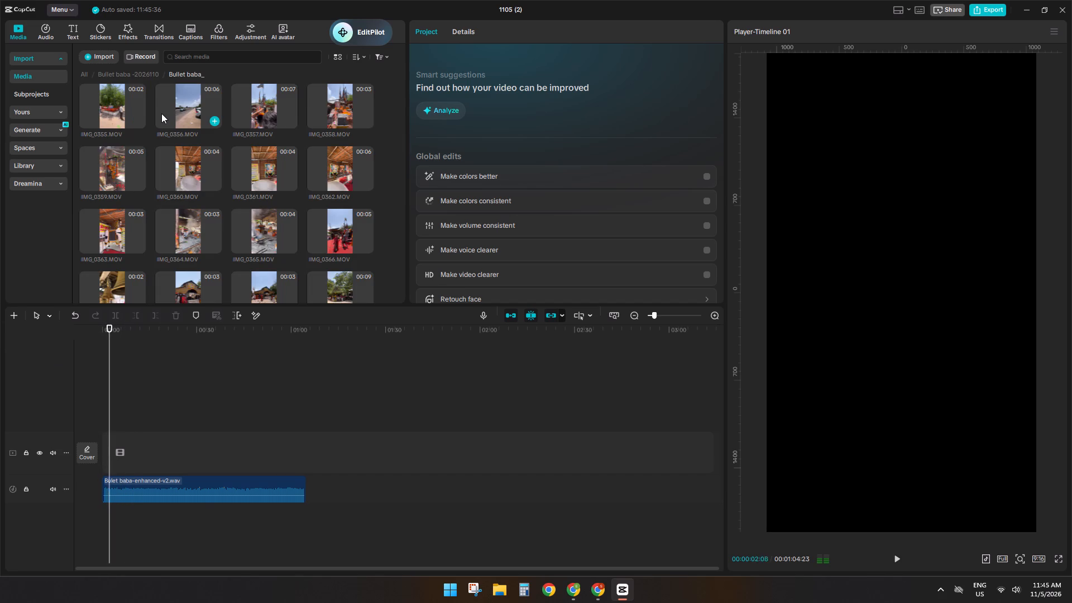
Preview the Bullet baba_ clips between IMG_0355 and IMG_0366 to look for a suitable opening shot.
click(251, 121)
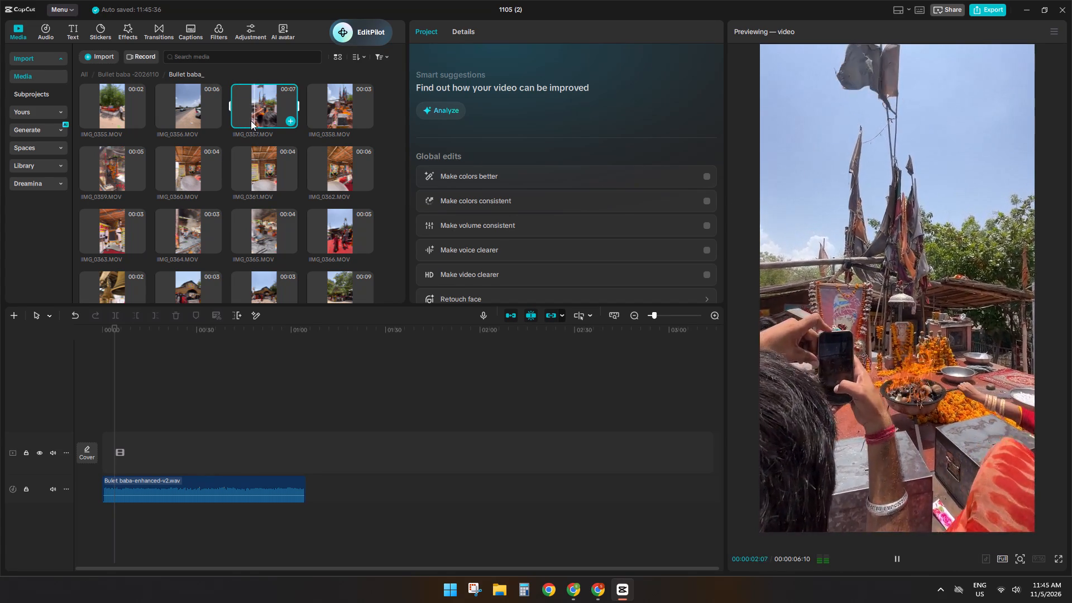
key(space)
click(328, 113)
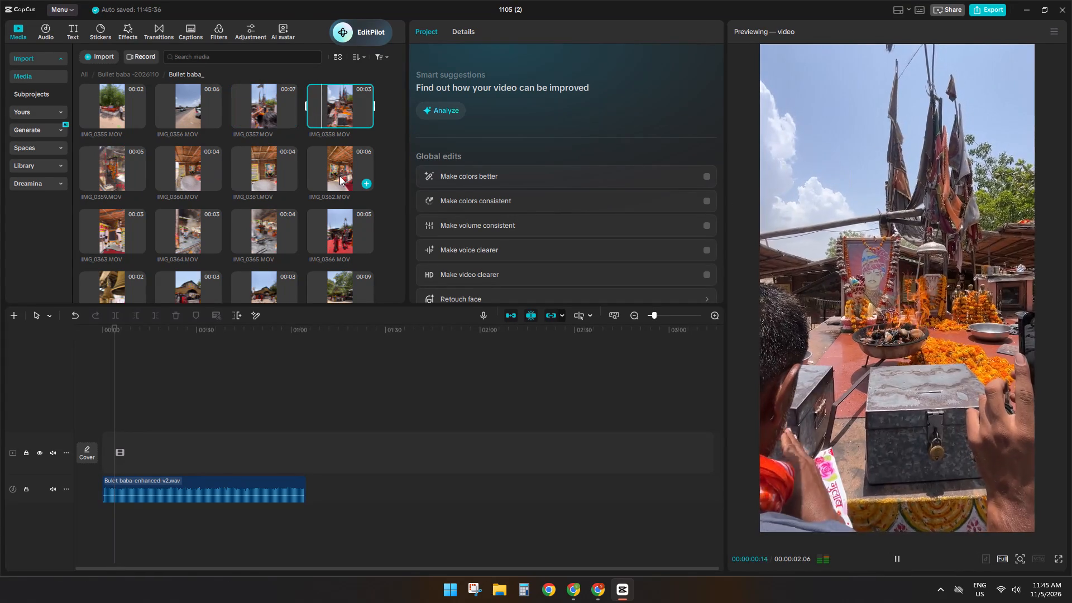
click(339, 176)
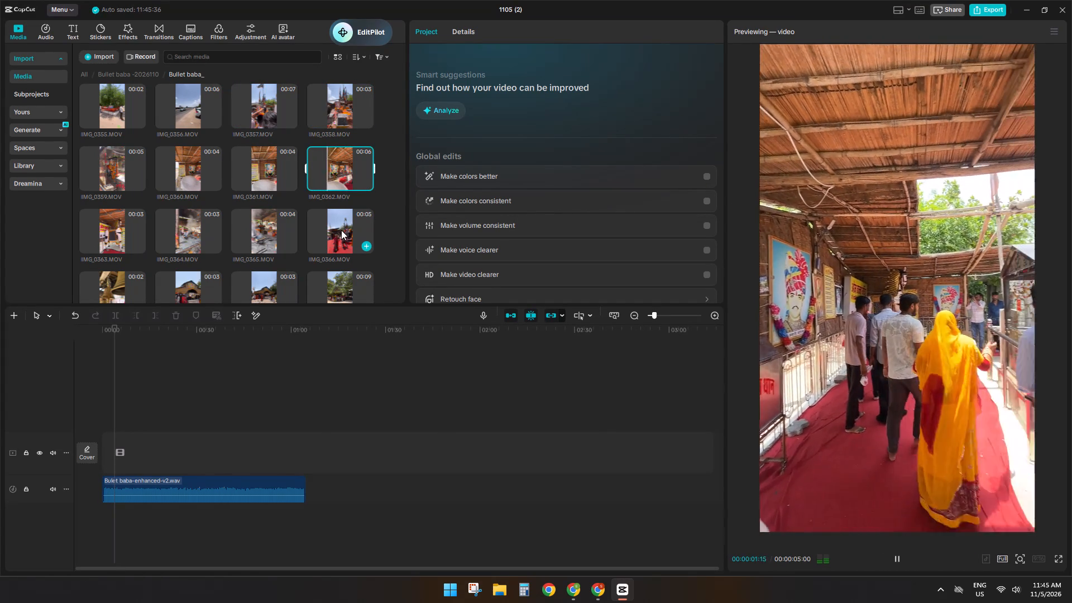
click(341, 230)
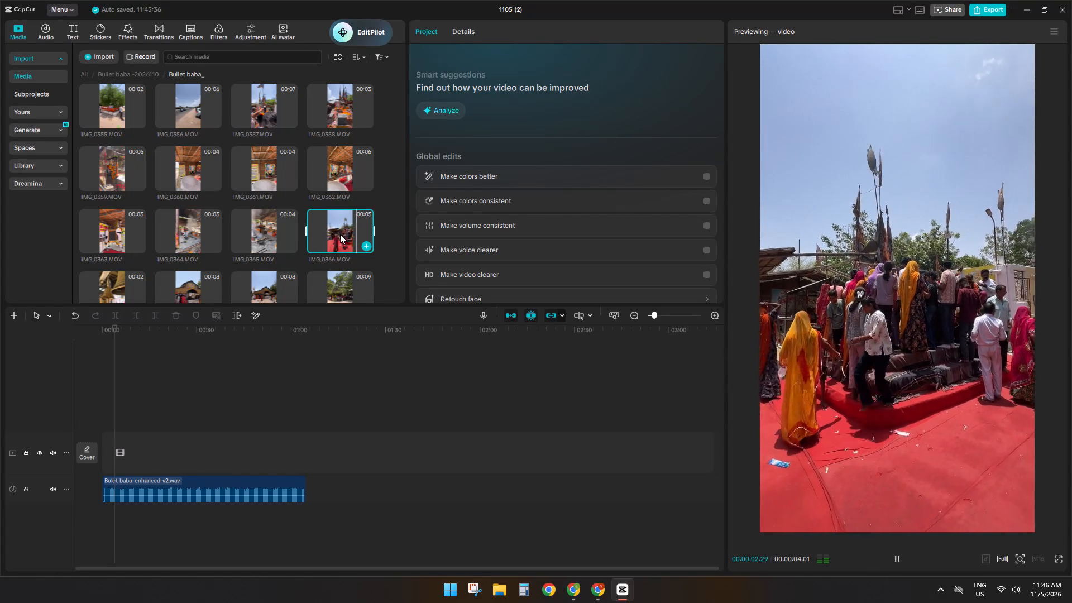
click(275, 229)
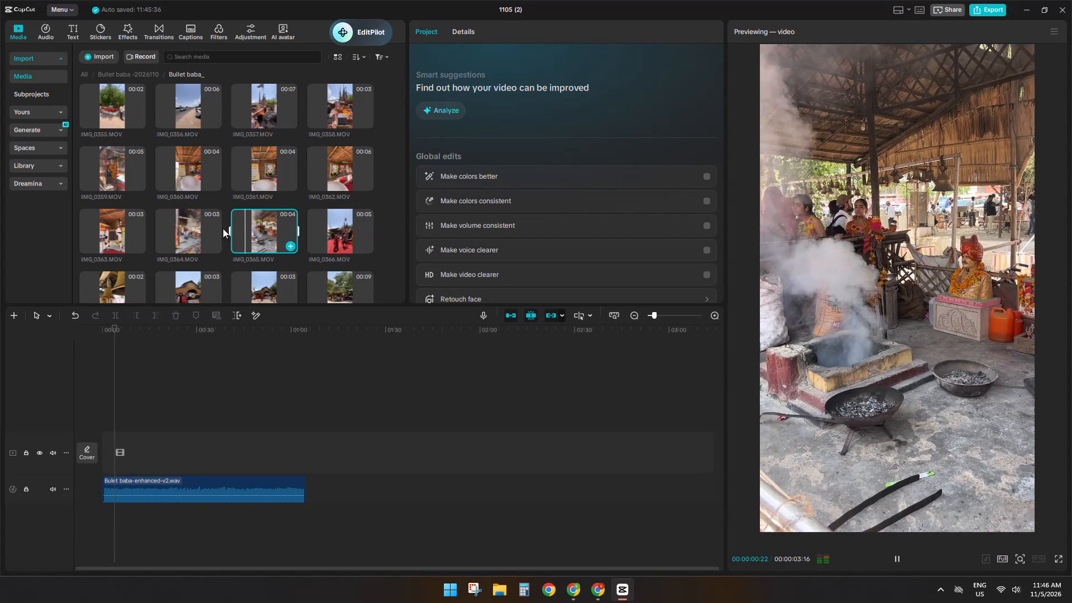
key(space)
click(170, 228)
click(104, 235)
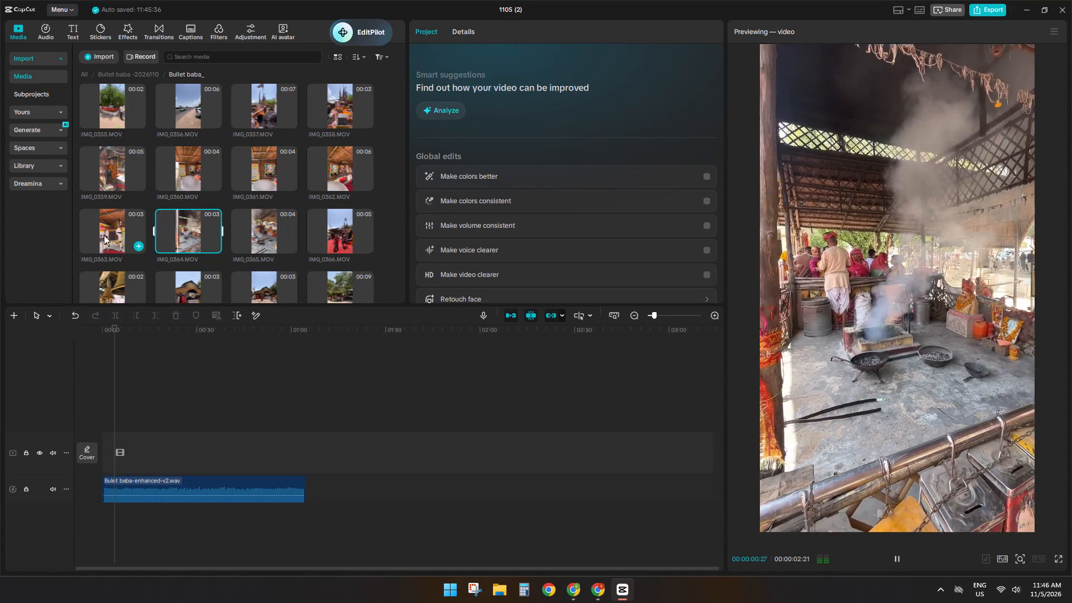
scroll(209, 234, up, 2)
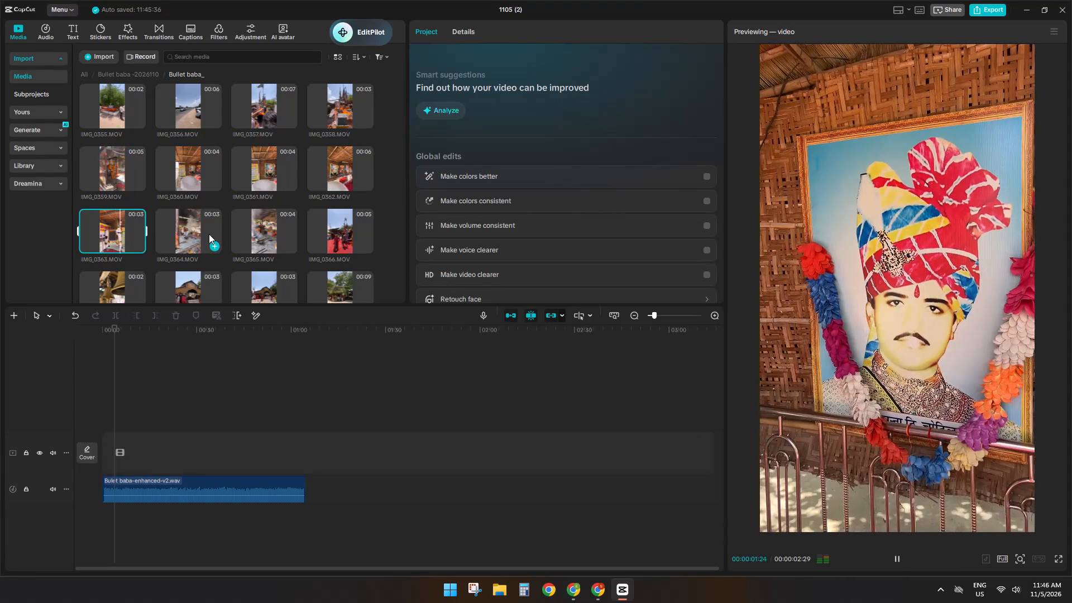
scroll(209, 234, up, 2)
click(181, 121)
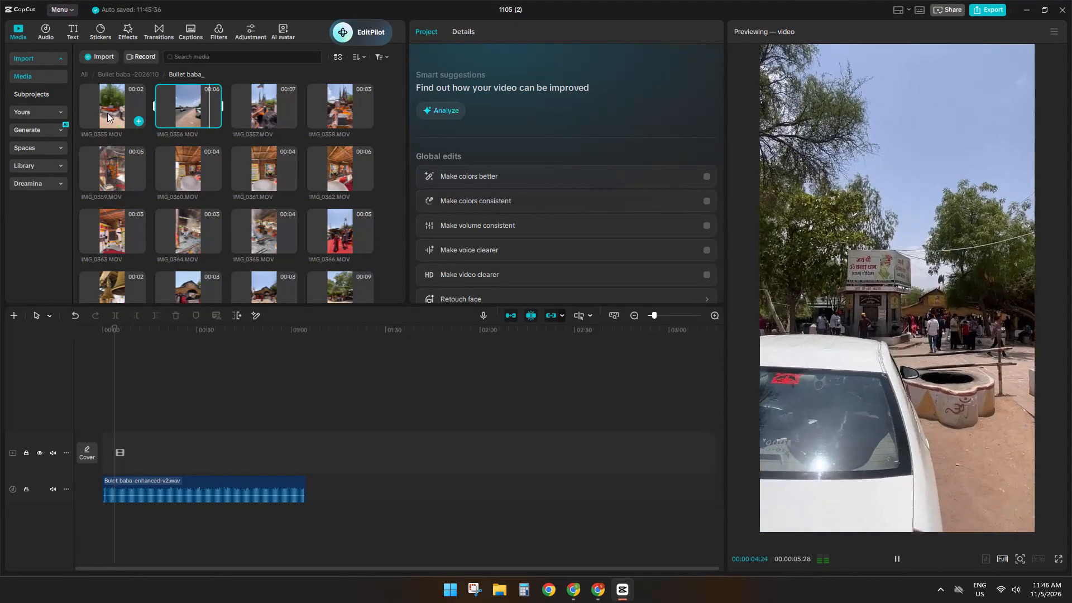
click(107, 113)
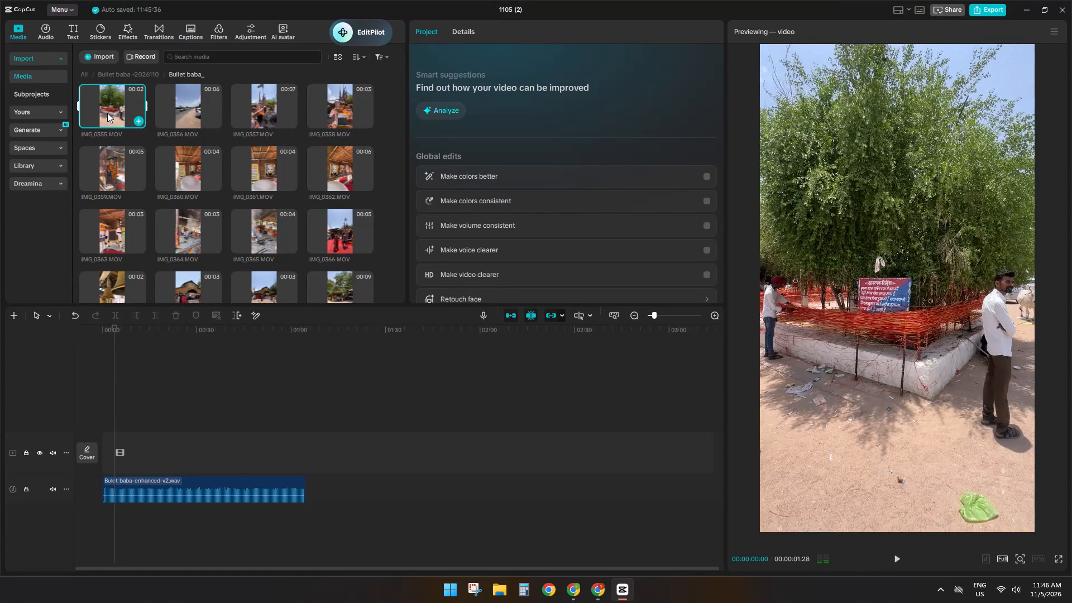
key(space)
key(space)
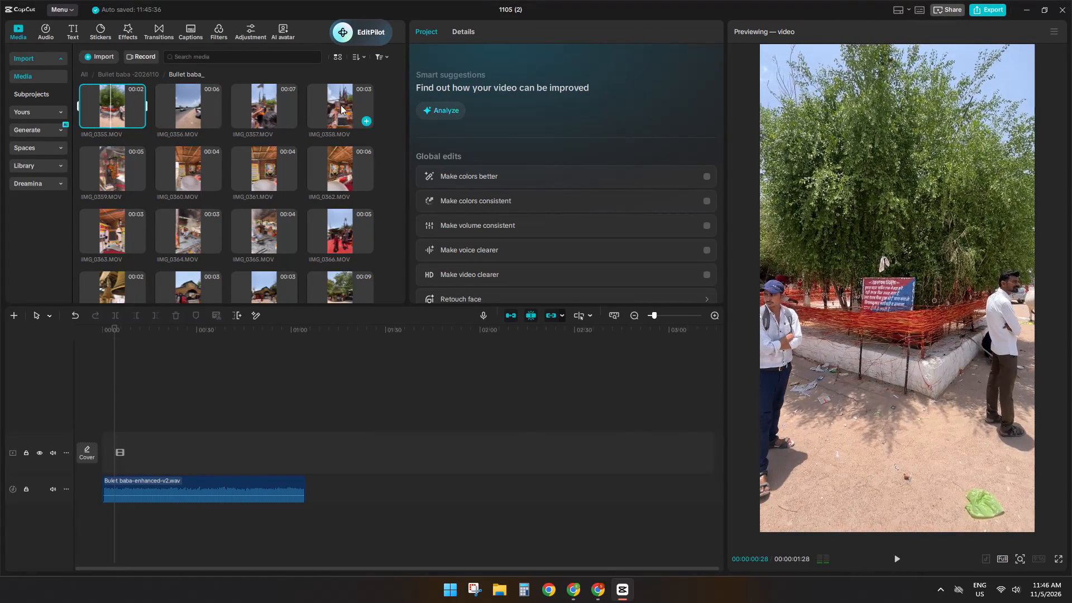
Recheck the IMG_0357 and IMG_0358 clips and preview further clips through IMG_0370 for an opening shot.
click(341, 105)
click(290, 108)
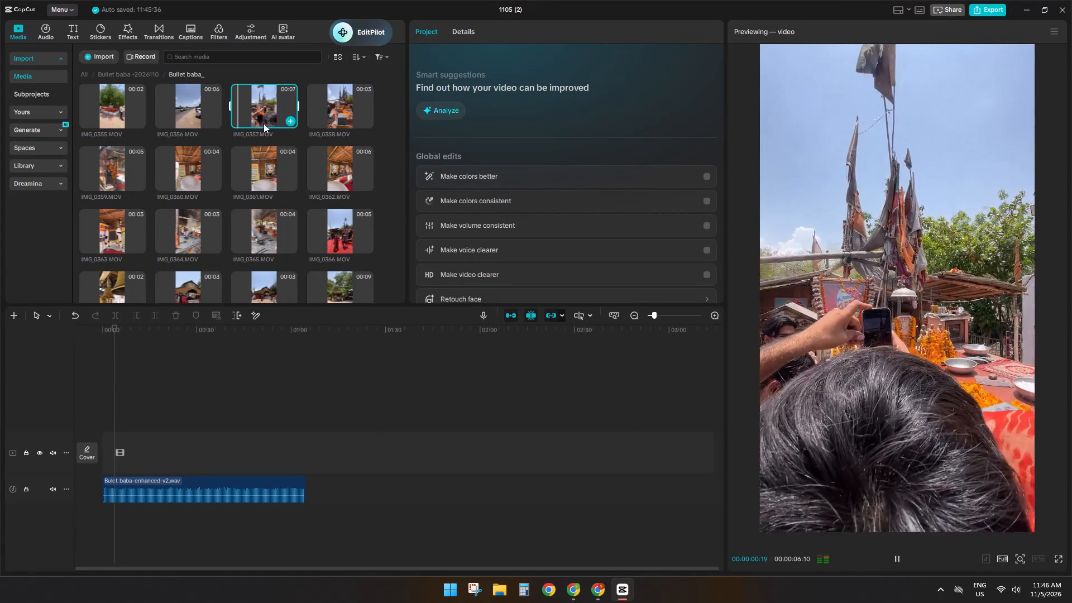
scroll(264, 123, down, 1)
click(267, 164)
click(334, 179)
scroll(334, 179, down, 3)
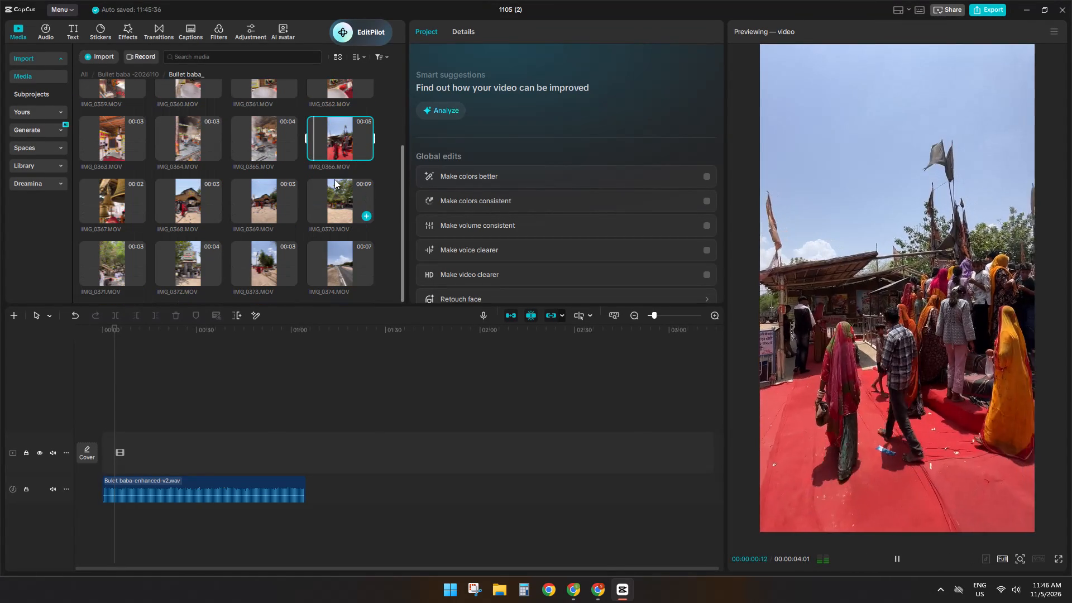
click(335, 191)
click(269, 205)
scroll(269, 205, down, 2)
Place the IMG_0374.MOV road clip at the start of the main video track, above the voice-over.
click(341, 256)
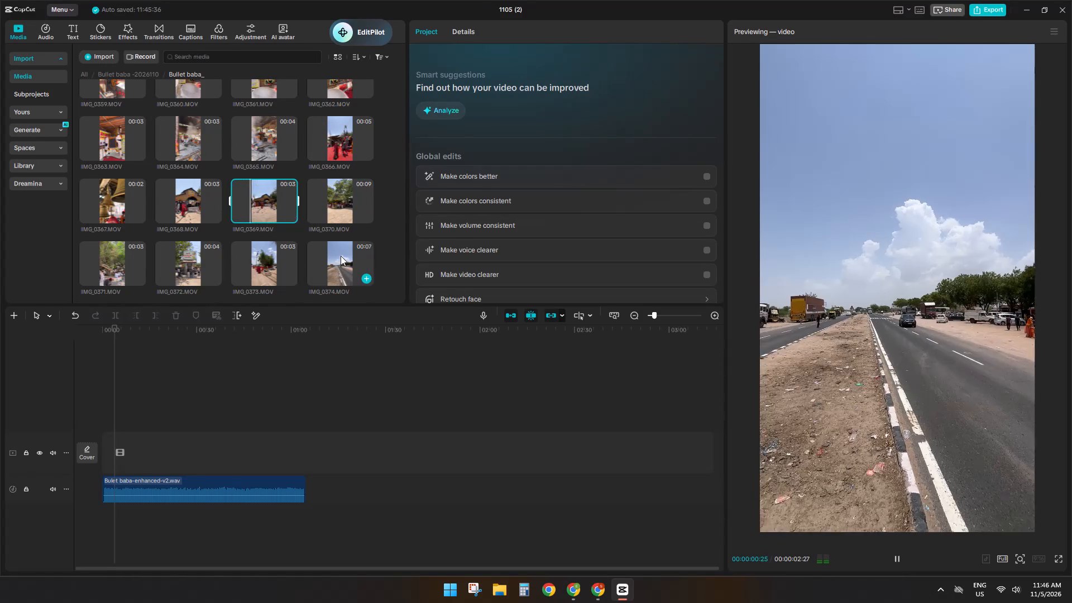
drag(341, 256, 339, 306)
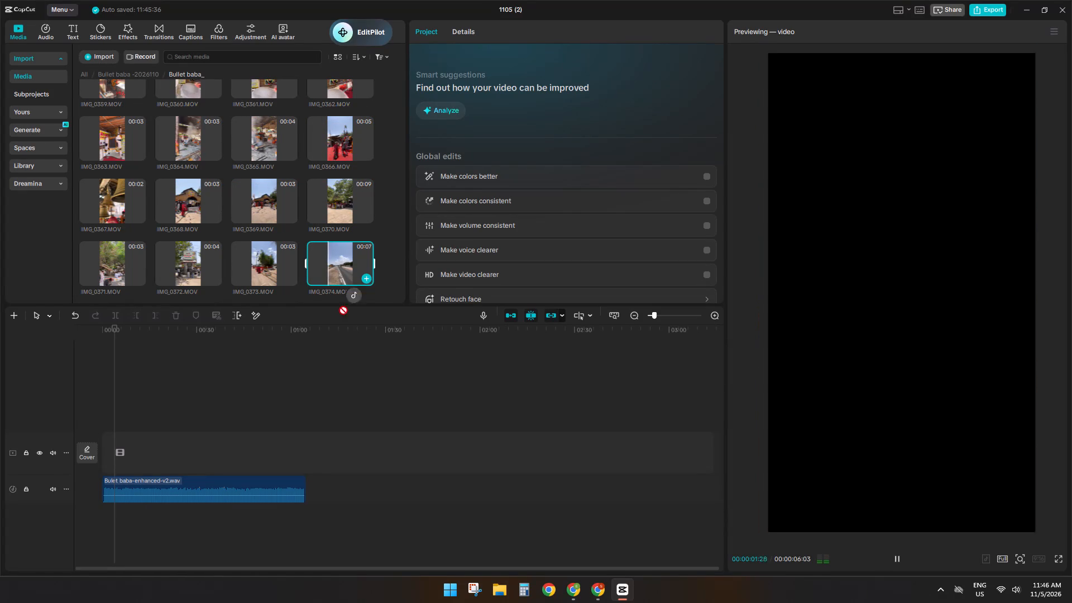
drag(339, 306, 96, 445)
Return the playhead to the start of the timeline and mute the main video track's audio.
click(122, 413)
drag(122, 413, 50, 422)
ctrl+scroll(166, 438, up, 11)
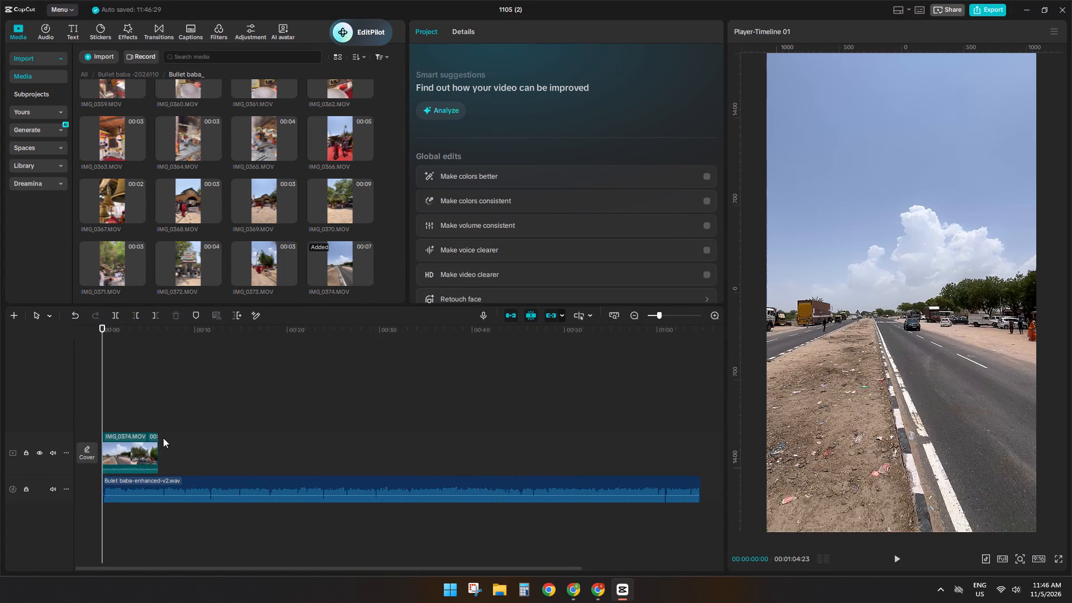
ctrl+scroll(163, 438, up, 3)
click(56, 464)
click(52, 460)
click(52, 454)
Play the opening against the voice-over and slow the IMG_0374.MOV clip to 0.93x speed.
key(space)
click(154, 458)
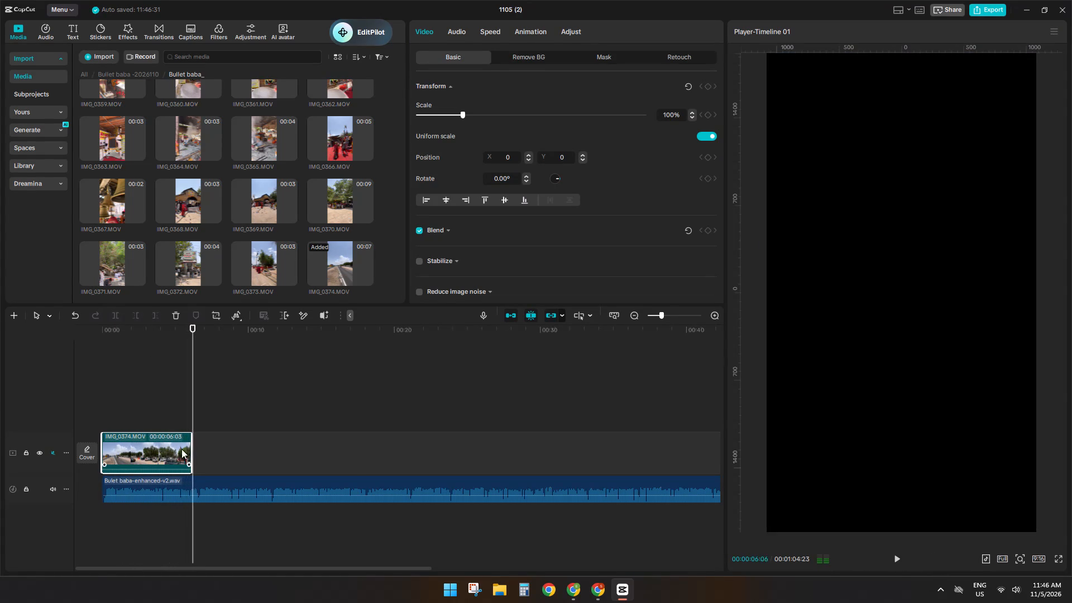
key(space)
click(484, 30)
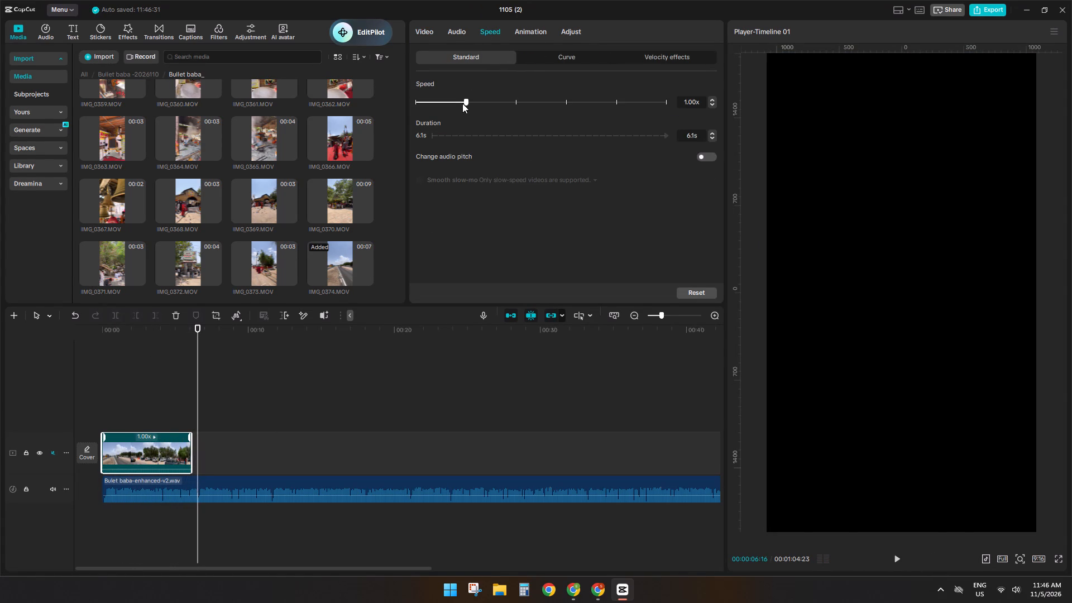
click(462, 103)
click(462, 103)
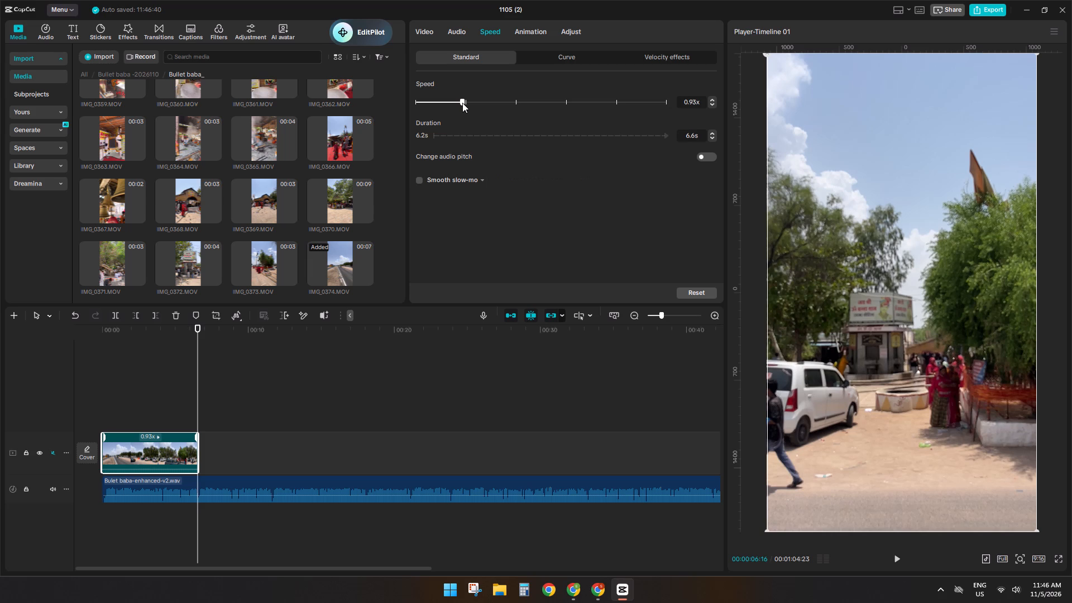
Slow the opening IMG_0374.MOV clip to 0.88x and cut off its end past the playhead at 00:00:06:16.
click(462, 103)
triple_click(462, 103)
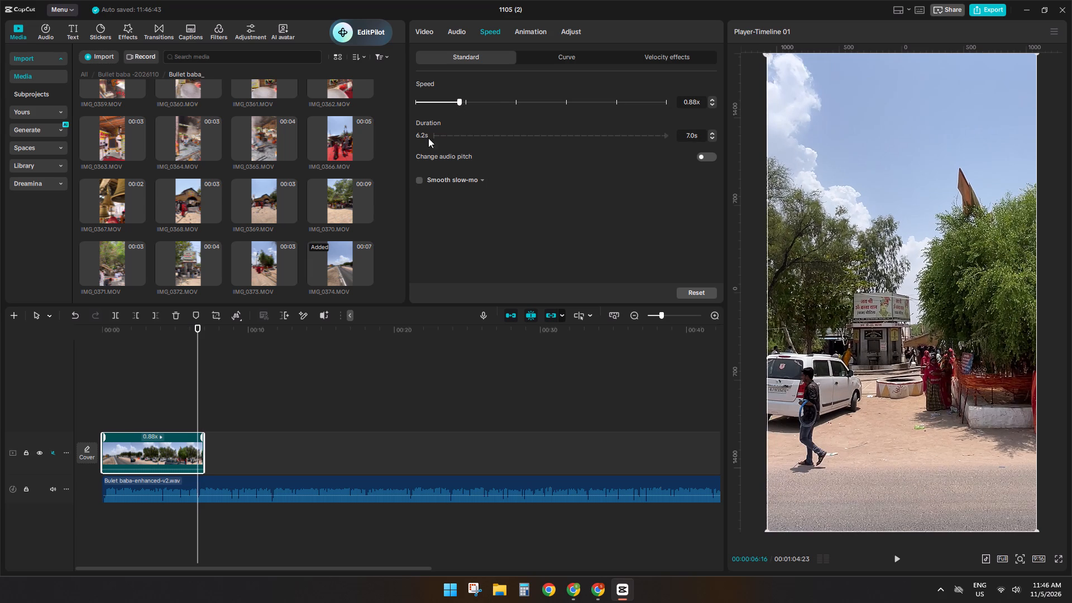
key(s)
key(d)
Play the voice-over past the opening clip and place IMG_0366.MOV directly after it on the main track.
key(space)
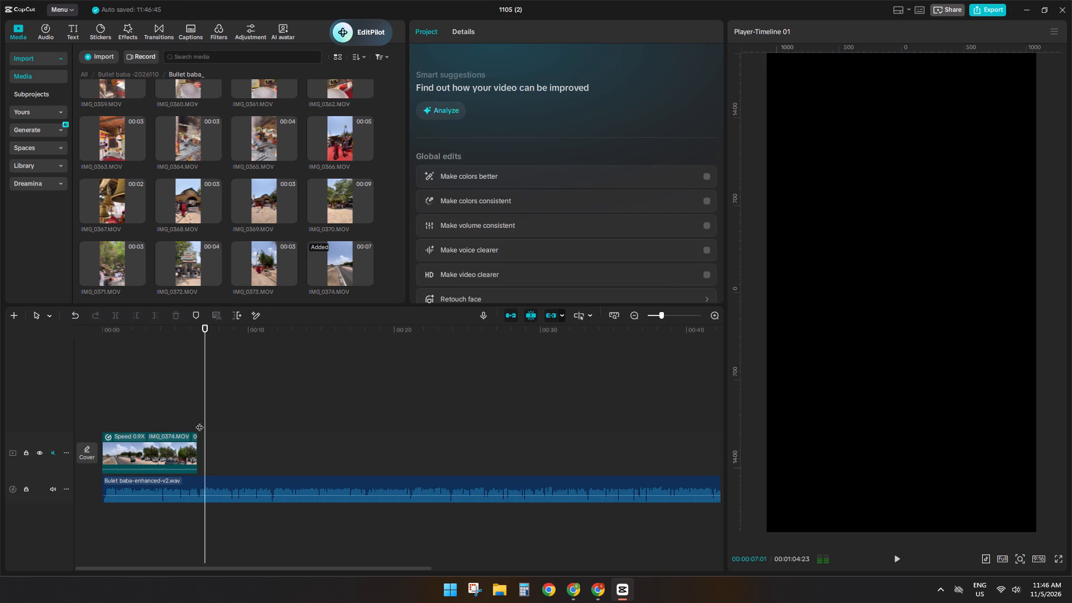
click(199, 422)
key(space)
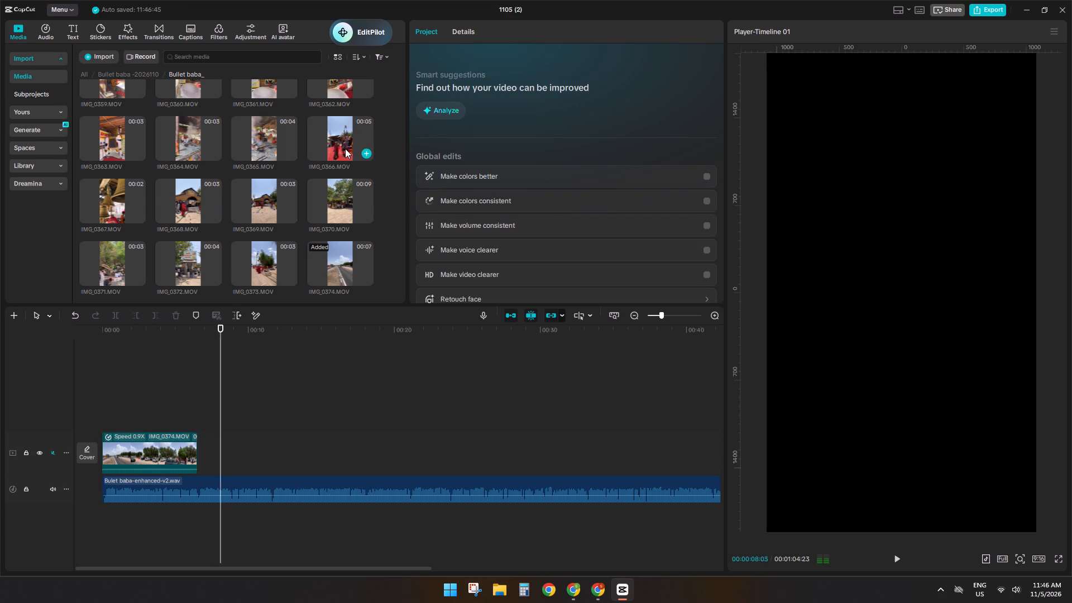
key(space)
click(341, 146)
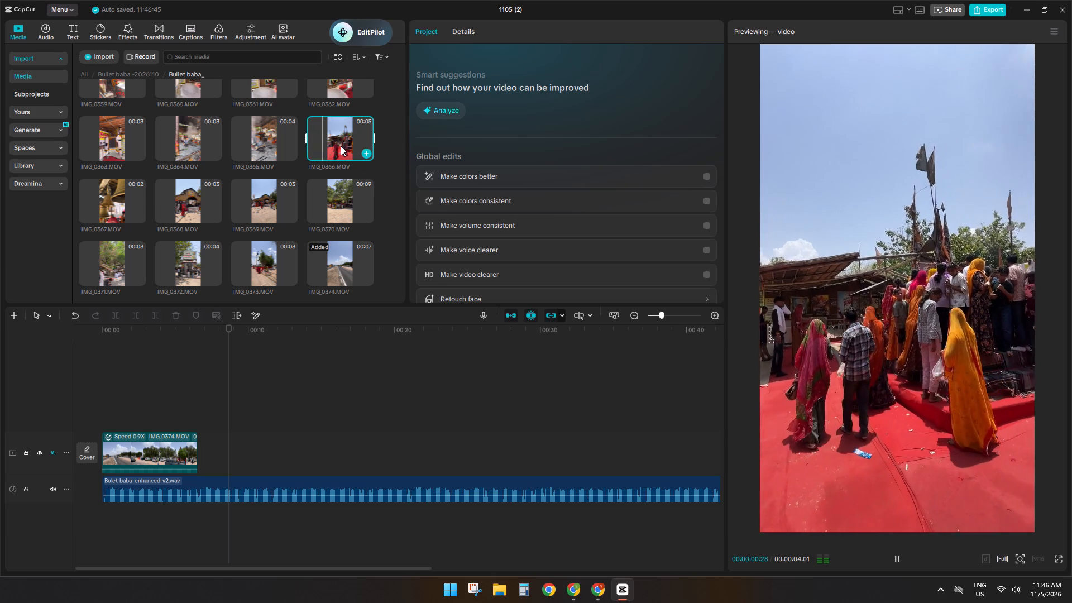
drag(341, 146, 212, 447)
Replay the opening and apply the Zoom 1 In animation to the IMG_0374.MOV clip.
click(188, 400)
drag(188, 400, 0, 405)
key(space)
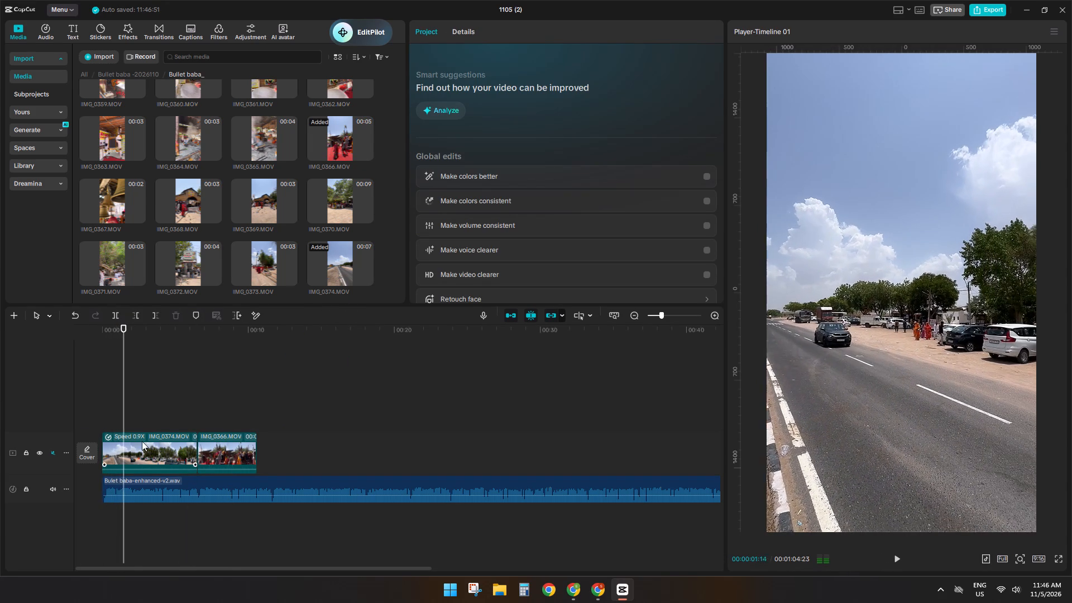
key(space)
click(142, 441)
click(506, 32)
click(534, 35)
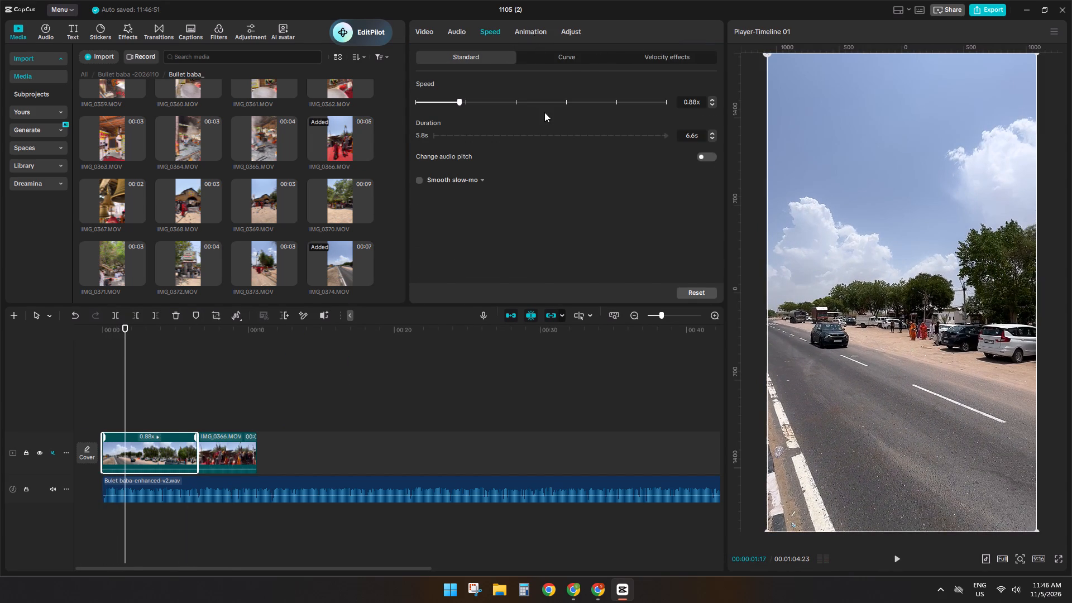
click(534, 47)
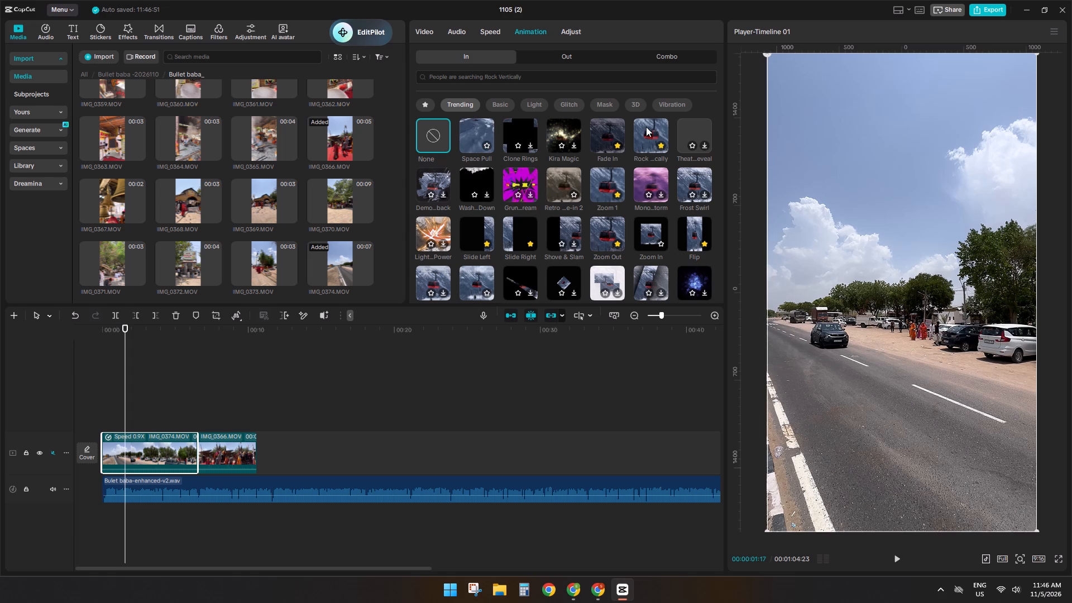
click(614, 177)
key(space)
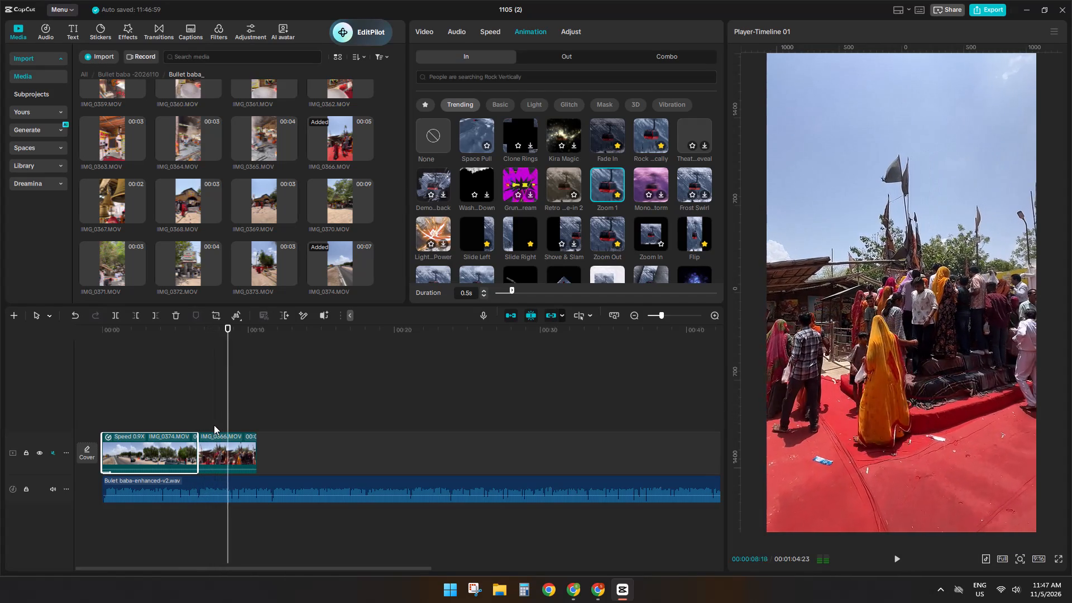
Play the IMG_0366.MOV section against the voice-over, split the clip at 00:00:09:06 and delete the remainder.
key(space)
key(space)
click(245, 442)
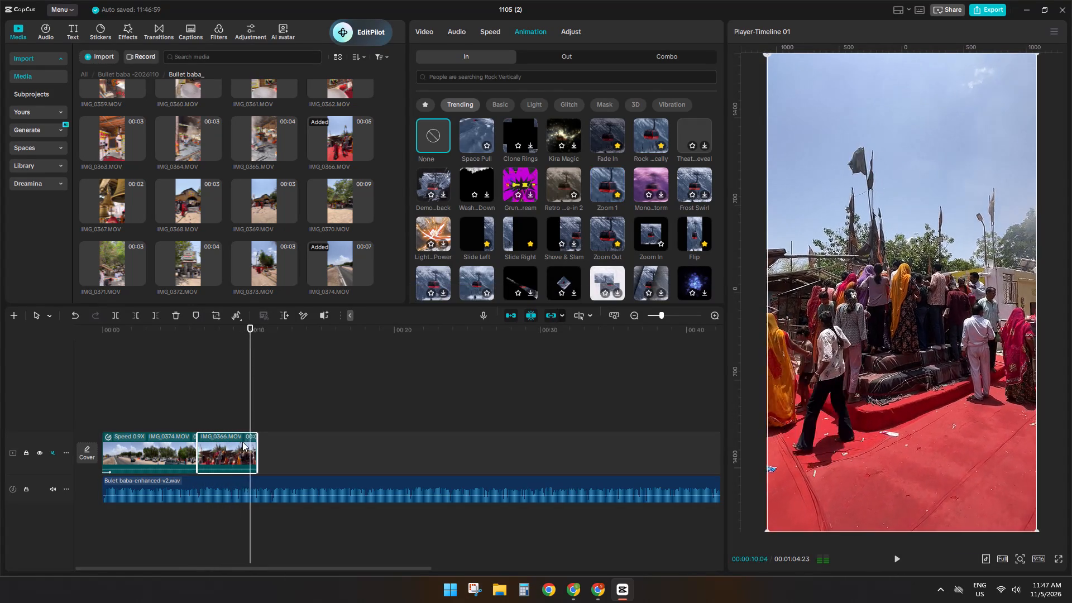
click(214, 410)
key(space)
click(239, 418)
key(space)
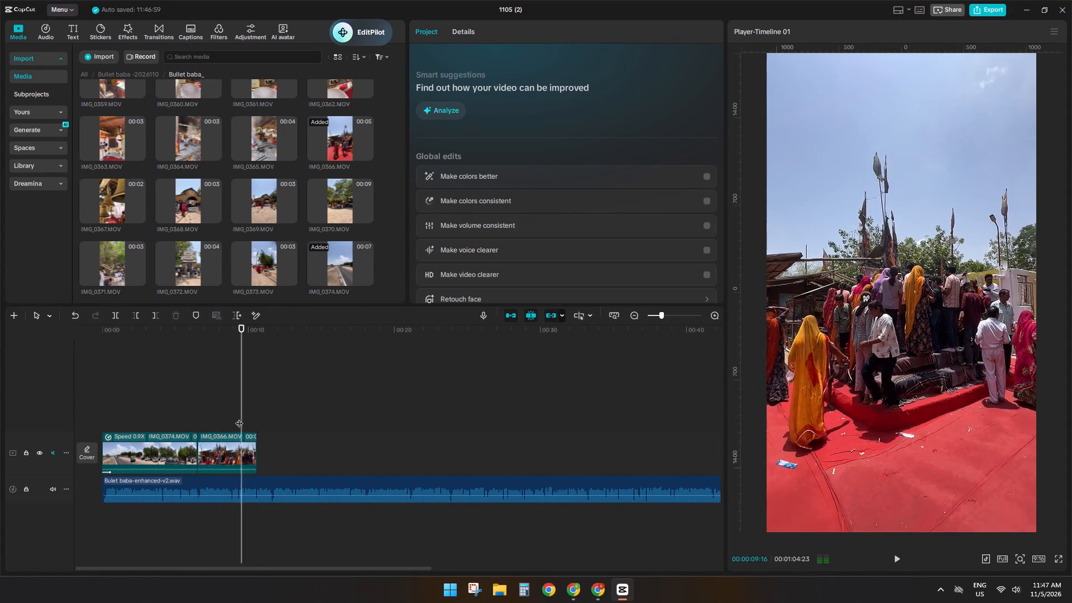
click(227, 414)
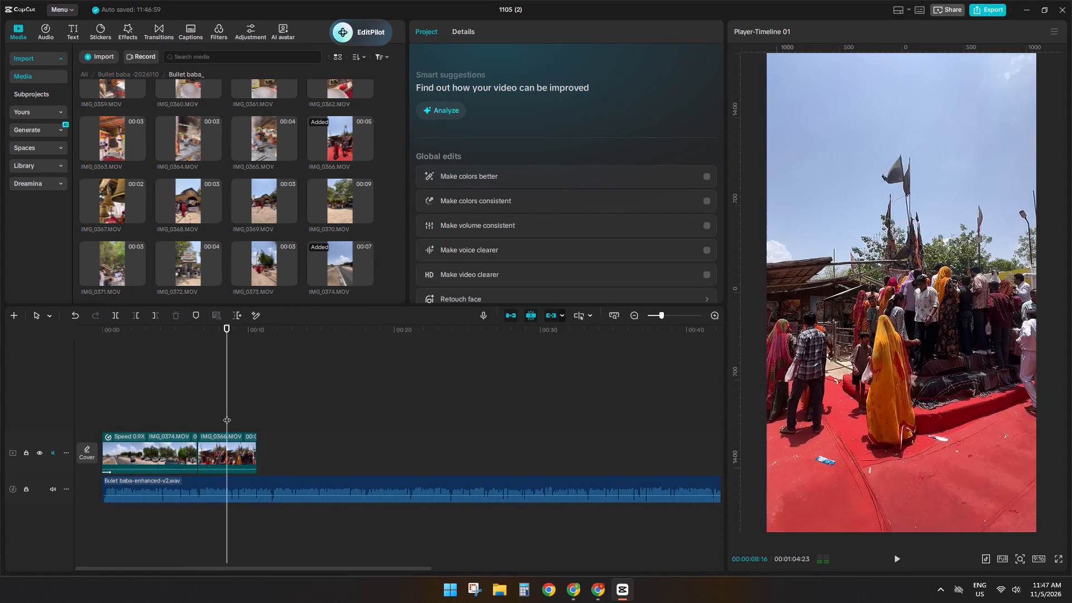
key(space)
scroll(237, 422, up, 1)
key(space)
click(227, 420)
key(space)
key(space)
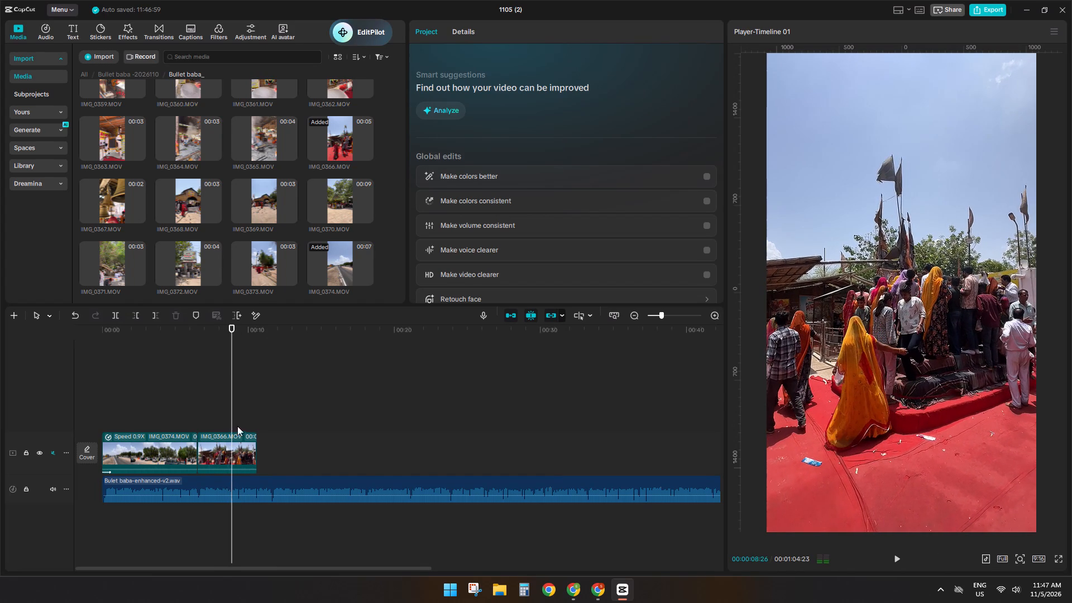
key(space)
key(space)
click(237, 439)
key(s)
key(d)
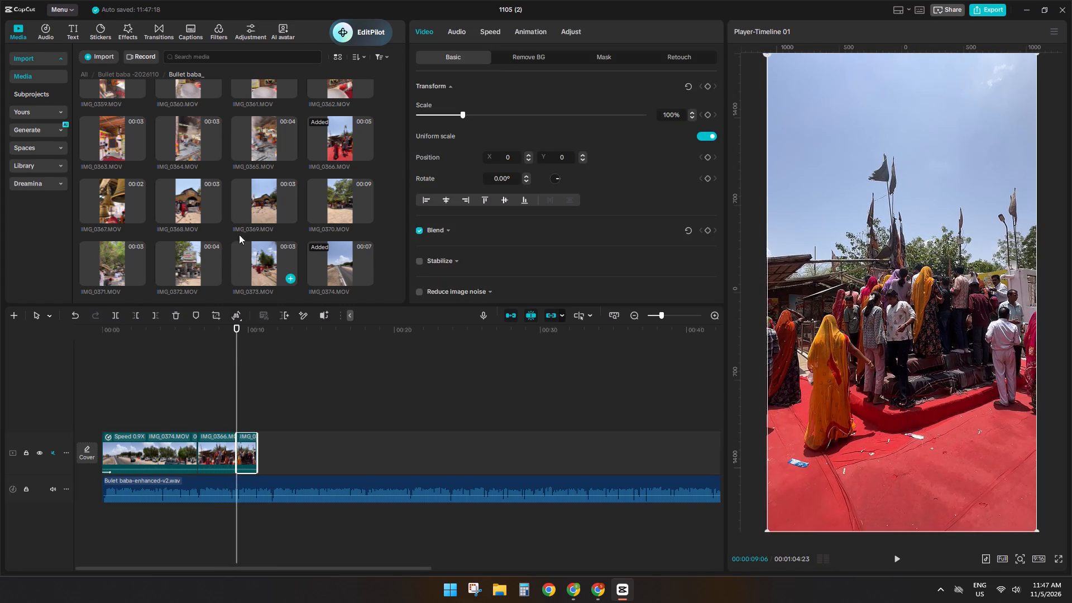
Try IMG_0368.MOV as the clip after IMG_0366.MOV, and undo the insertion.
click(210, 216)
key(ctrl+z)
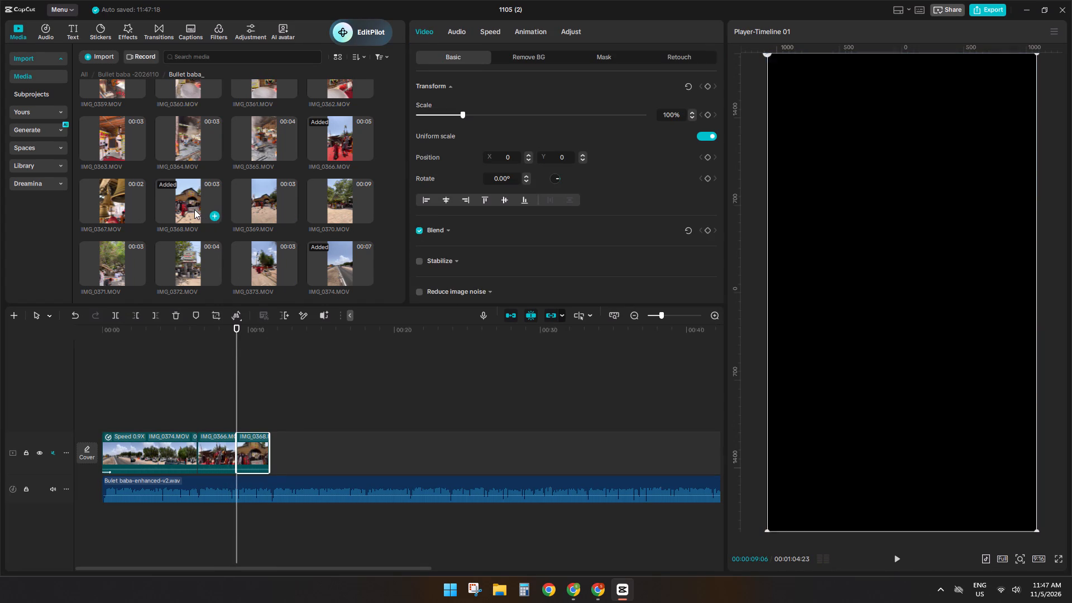
Preview clips from IMG_0363.MOV through IMG_0374.MOV in the media bin for the next shot.
ctrl+click(194, 209)
click(113, 214)
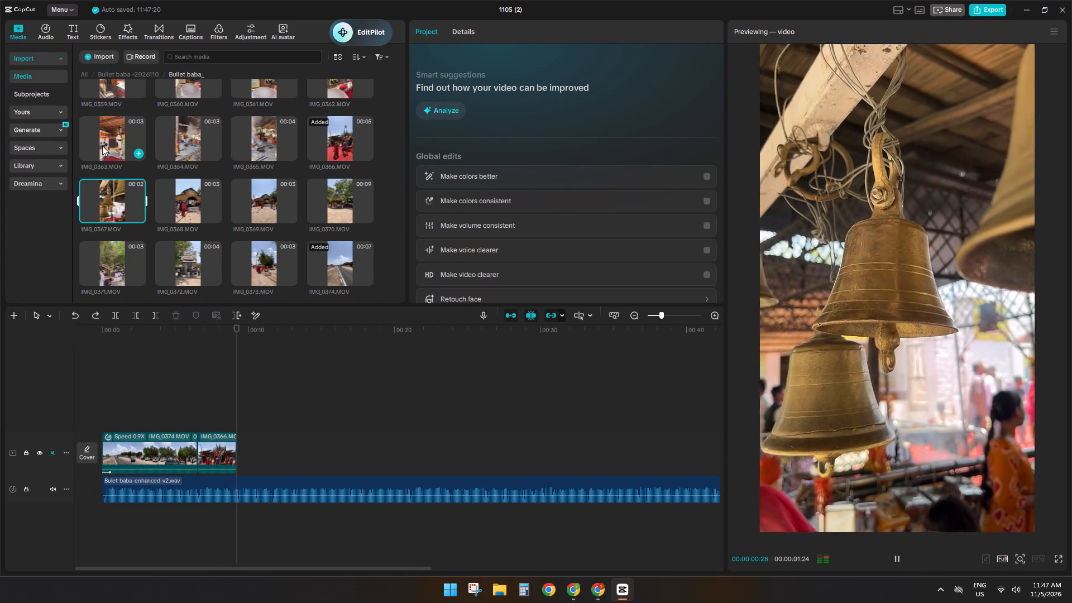
click(102, 146)
click(201, 143)
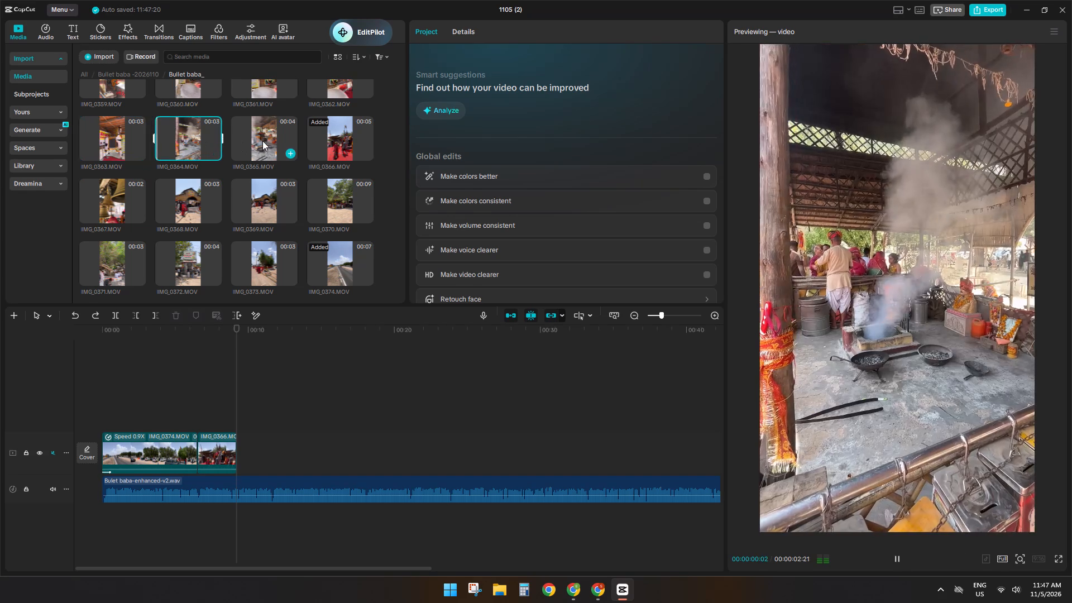
click(262, 141)
click(308, 137)
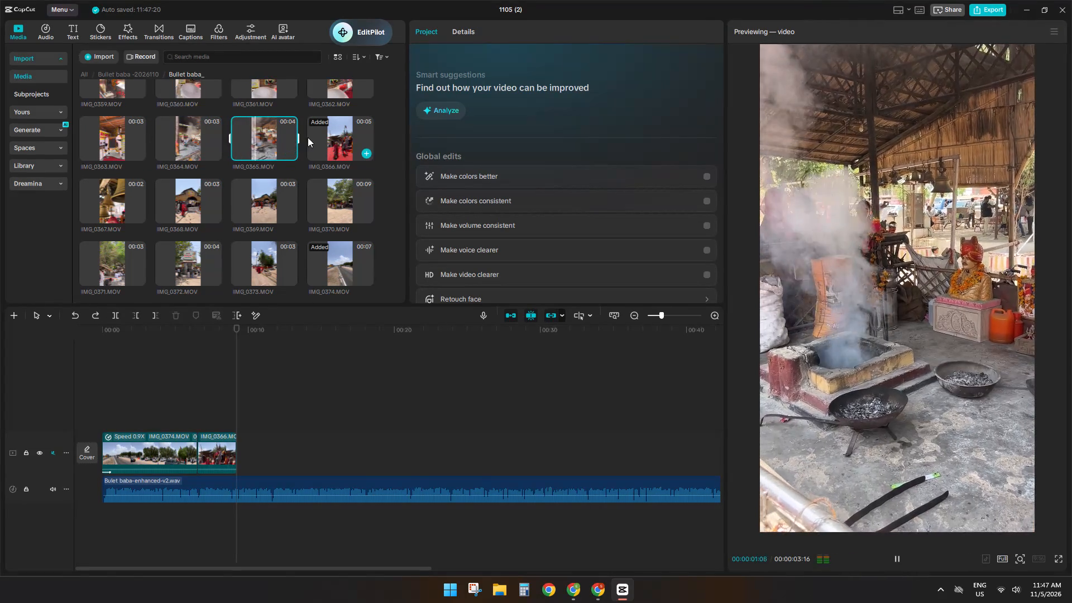
click(337, 206)
click(335, 256)
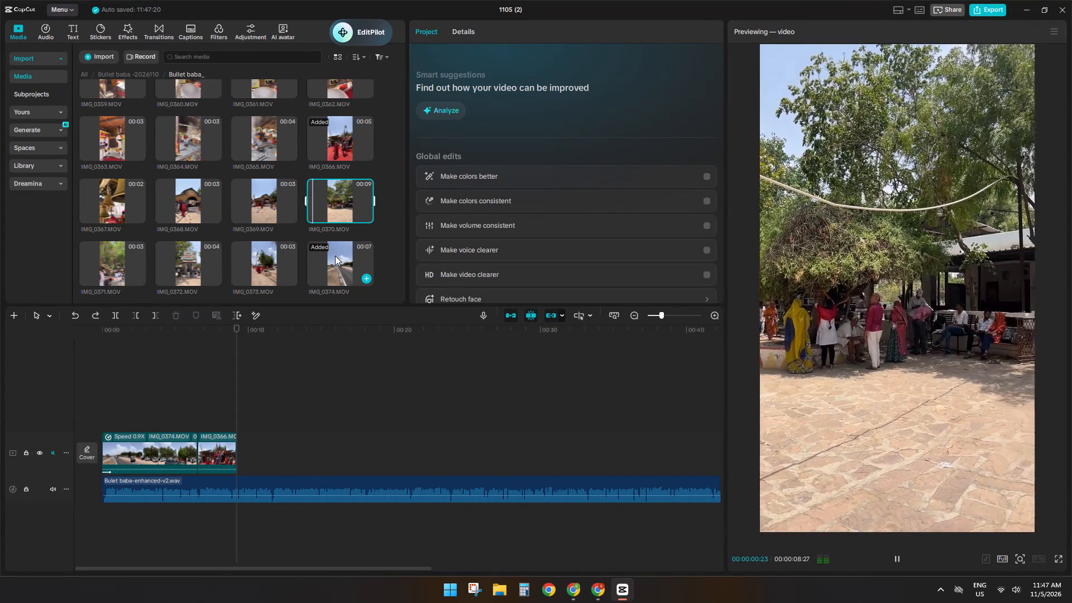
click(261, 251)
scroll(259, 255, up, 3)
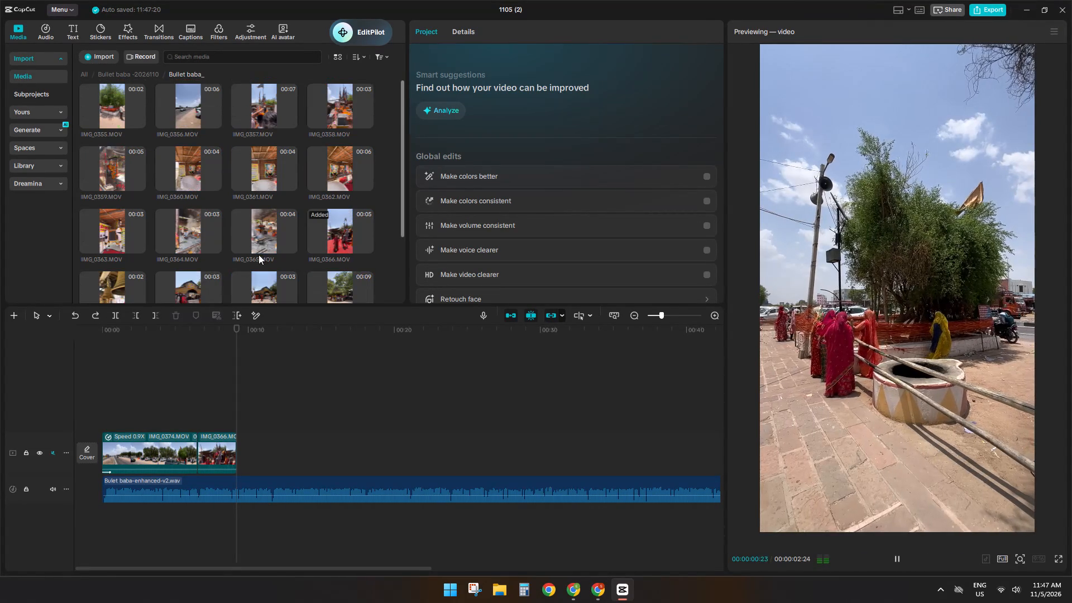
Preview IMG_0357.MOV to IMG_0359.MOV and recheck the clips from IMG_0361.MOV to IMG_0366.MOV for the next shot.
click(266, 162)
click(353, 170)
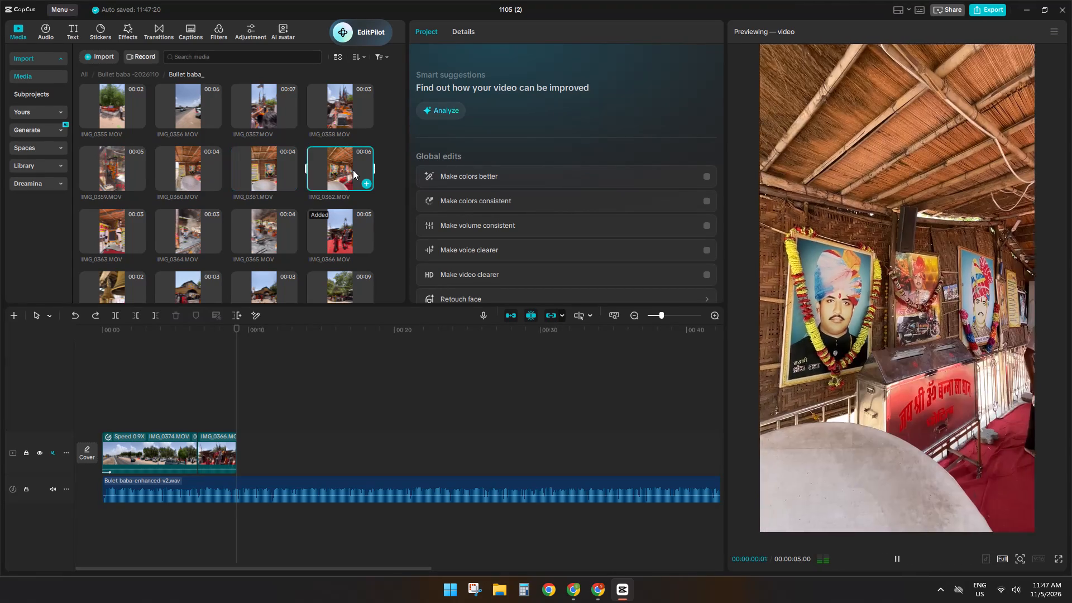
click(343, 221)
click(276, 226)
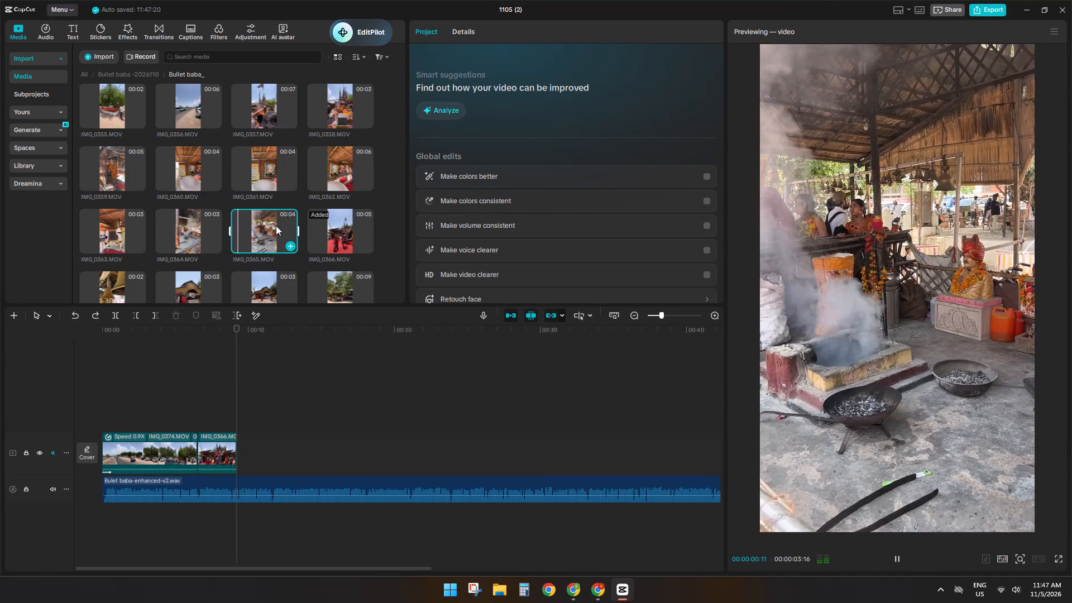
click(209, 227)
click(128, 232)
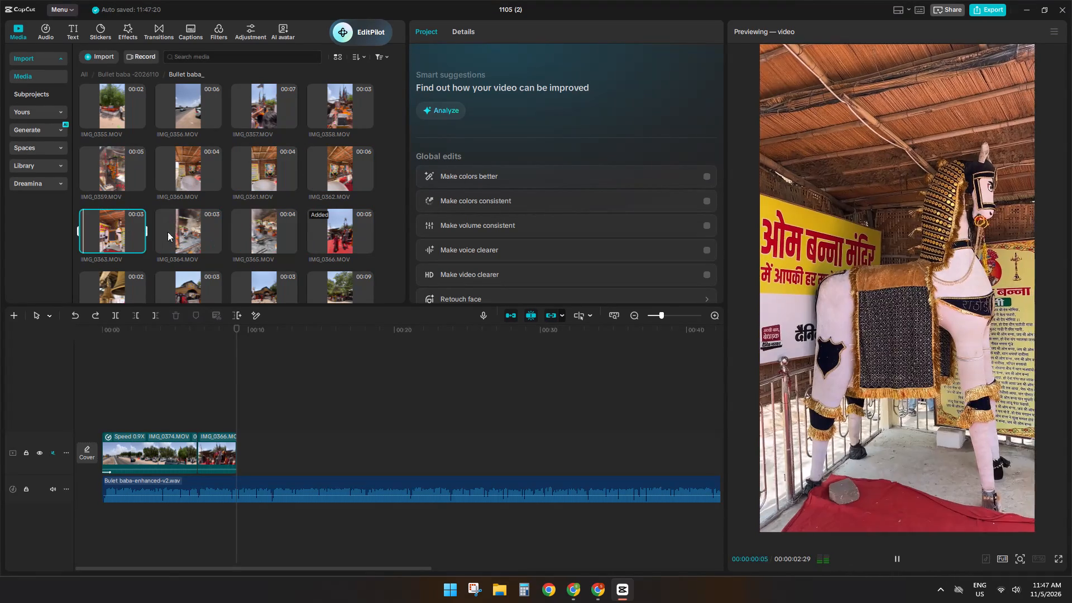
scroll(178, 226, up, 3)
click(271, 106)
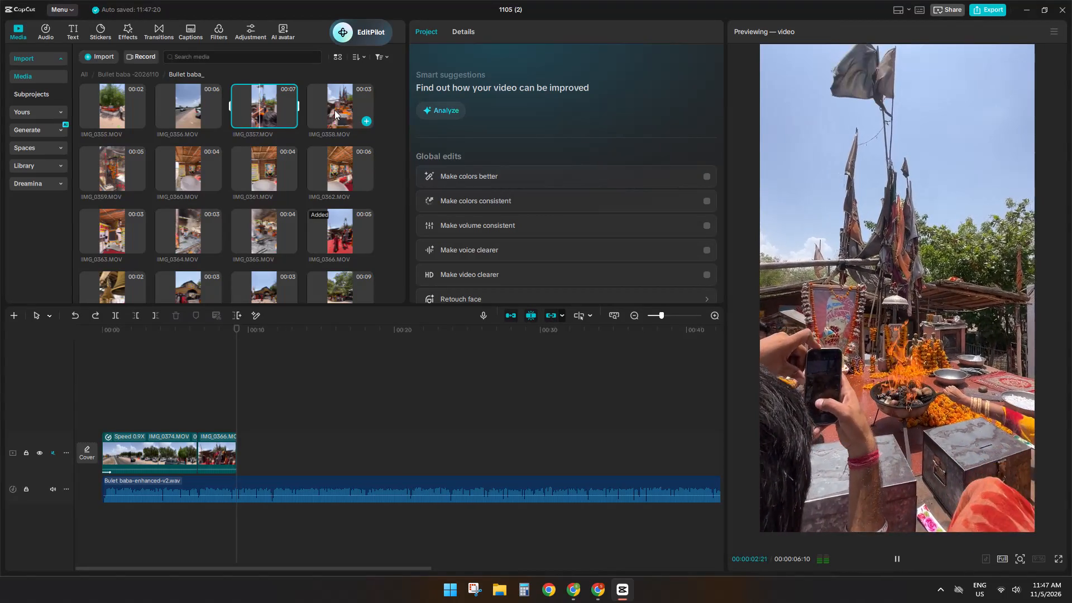
click(334, 110)
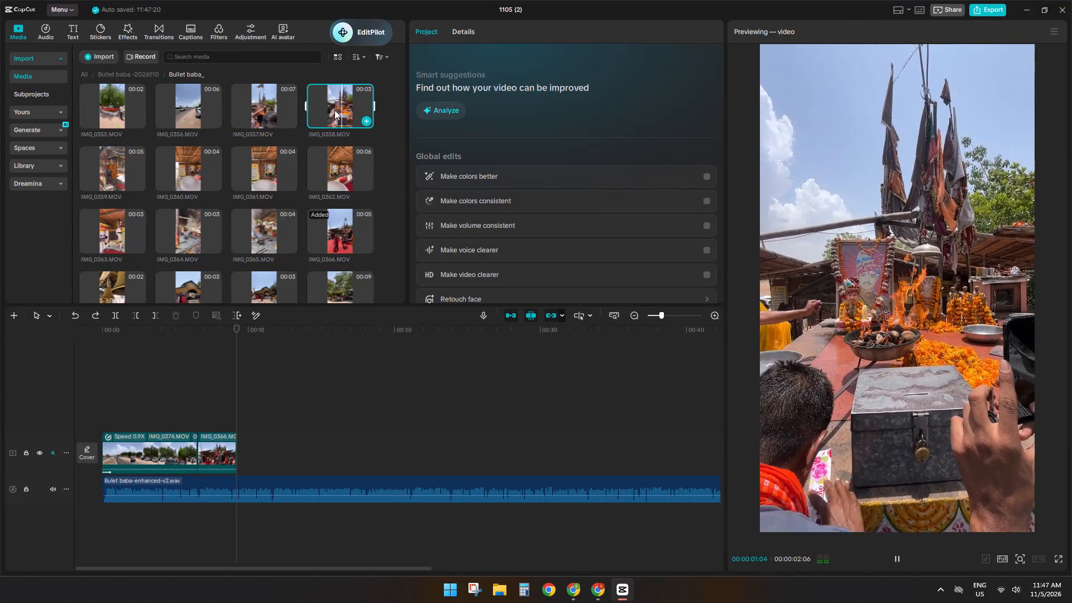
click(261, 115)
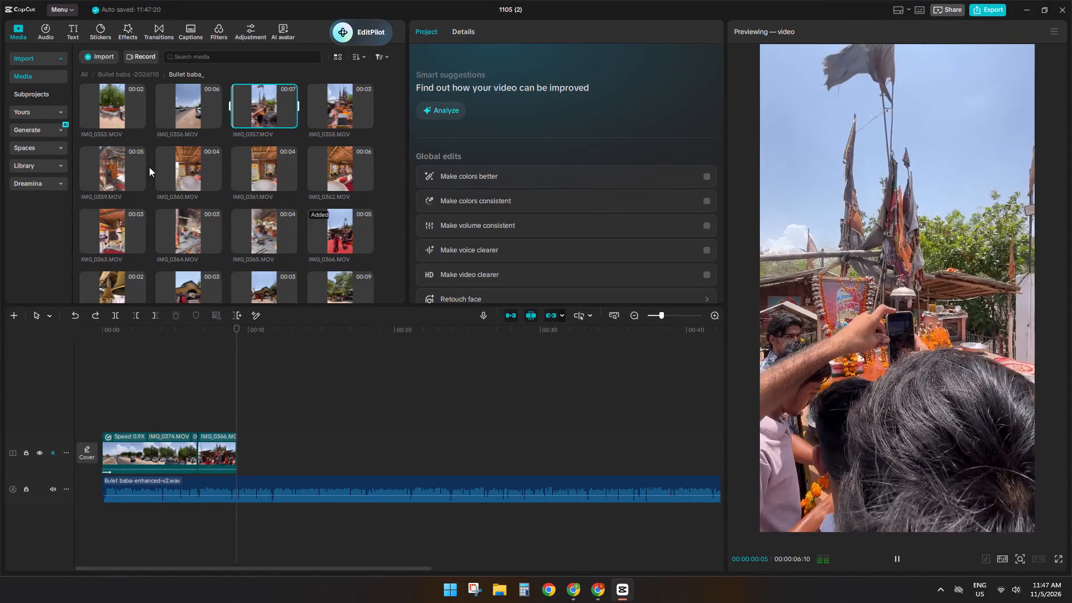
click(121, 167)
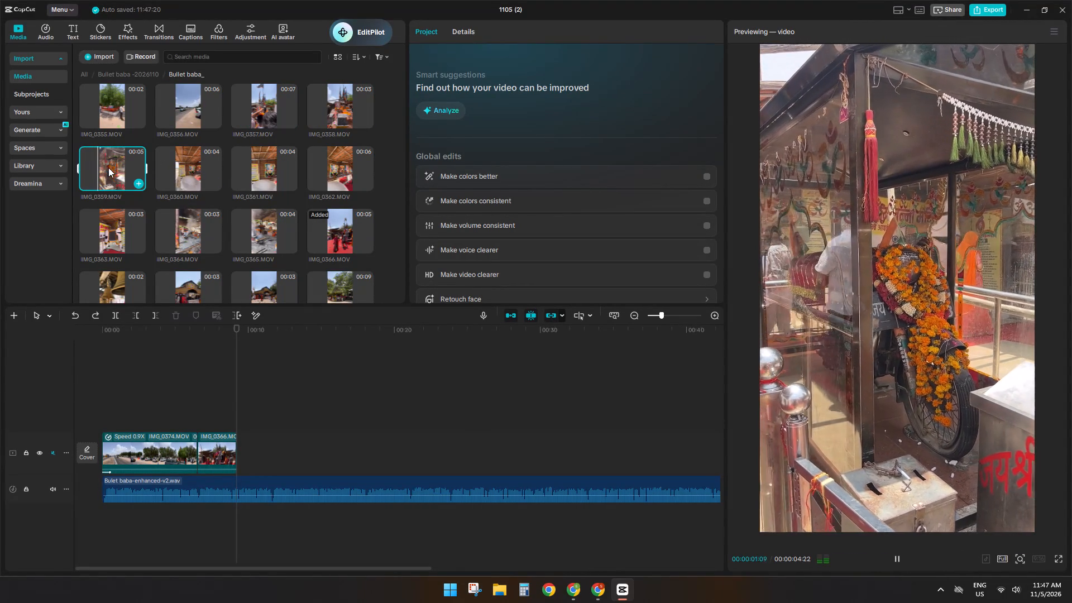
Listen to the voice-over after the IMG_0366.MOV clip and compare IMG_0359.MOV, IMG_0361.MOV and IMG_0362.MOV with it.
click(209, 403)
key(space)
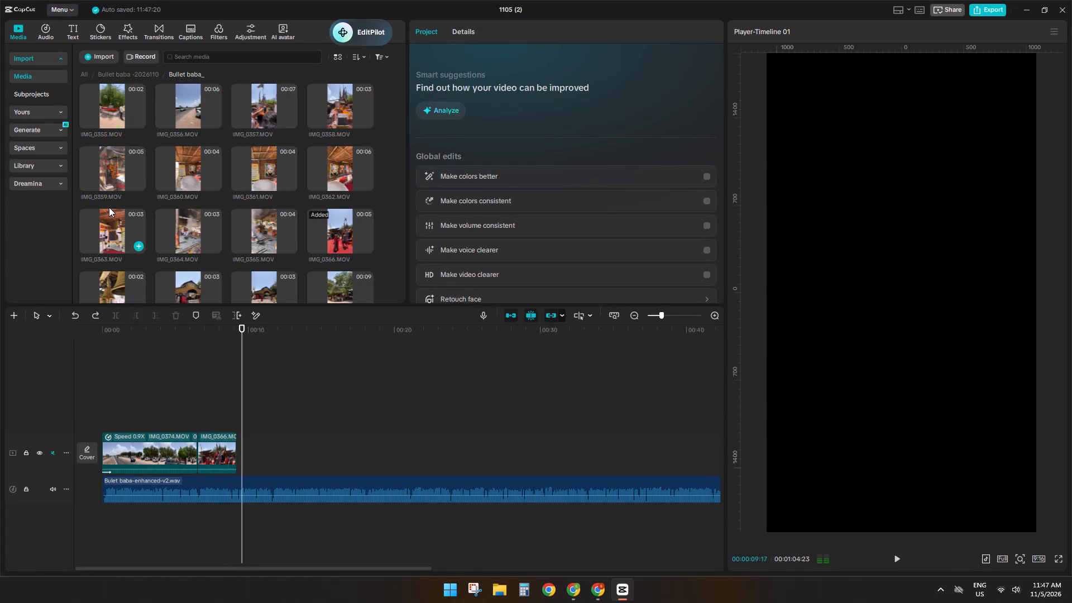
click(121, 164)
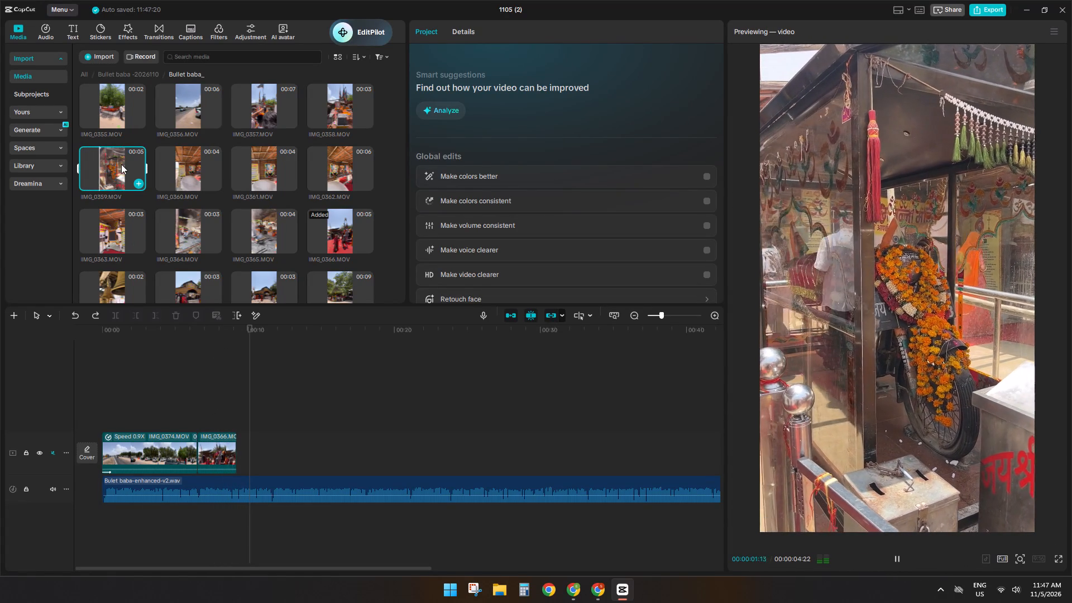
key(space)
key(space)
click(196, 411)
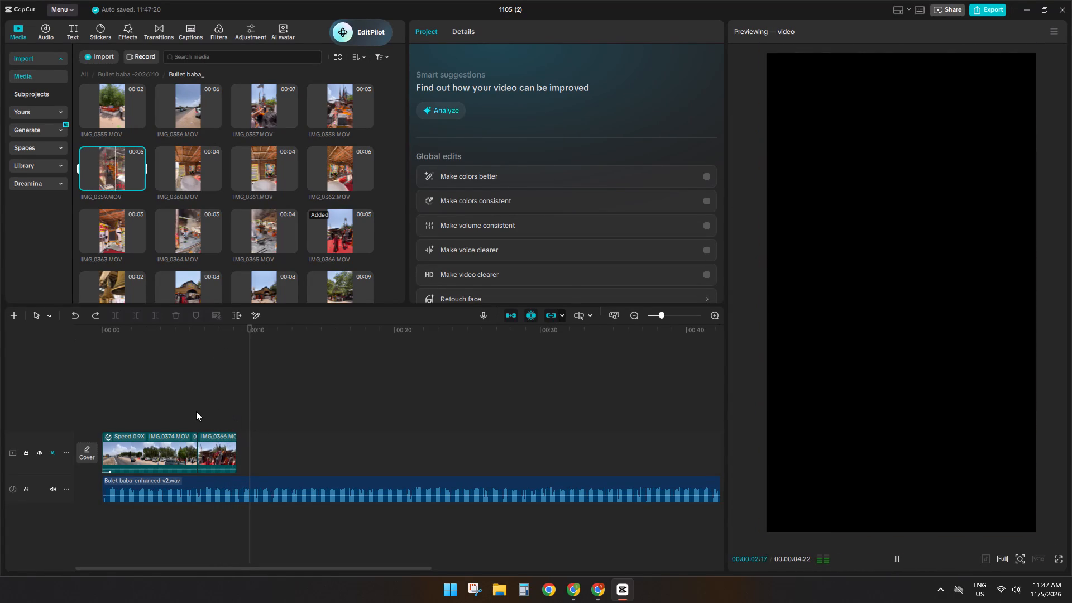
key(space)
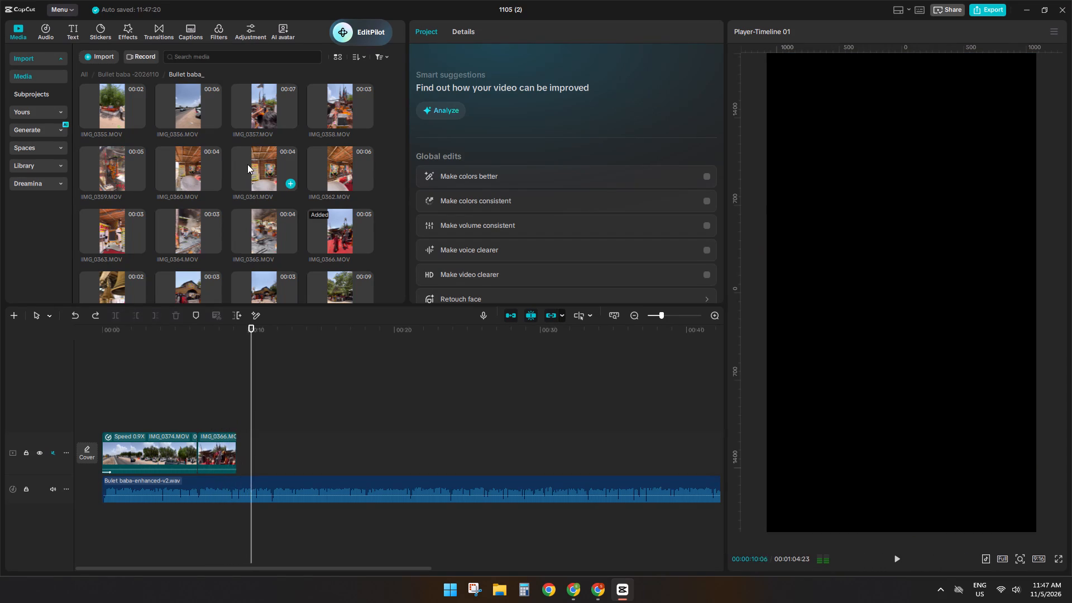
key(space)
click(262, 159)
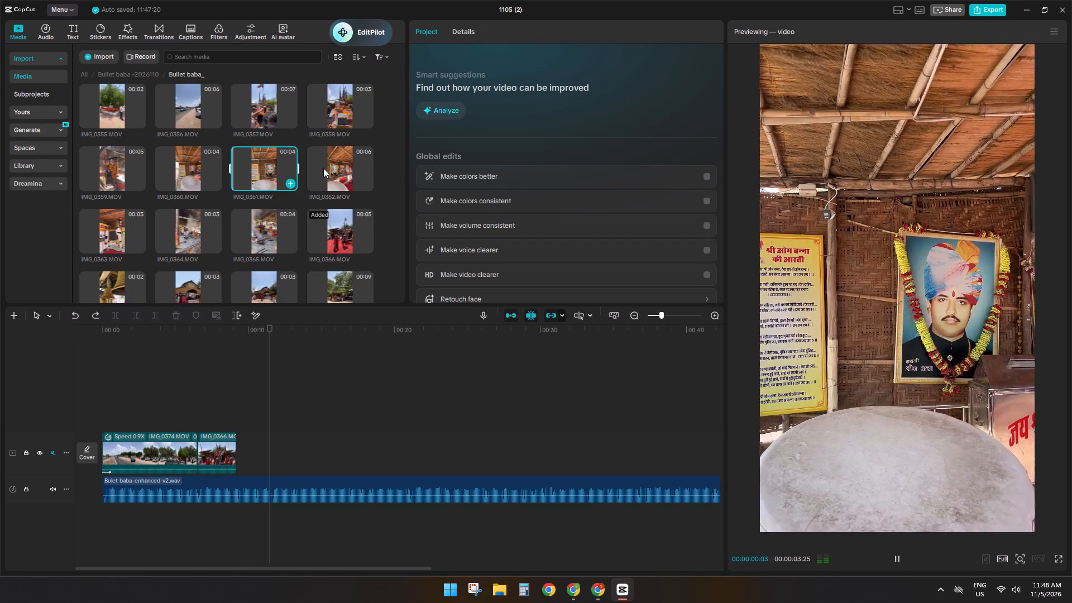
click(326, 168)
Place the IMG_0358.MOV shrine clip directly after IMG_0366.MOV on the main video track.
click(332, 107)
drag(332, 107, 269, 458)
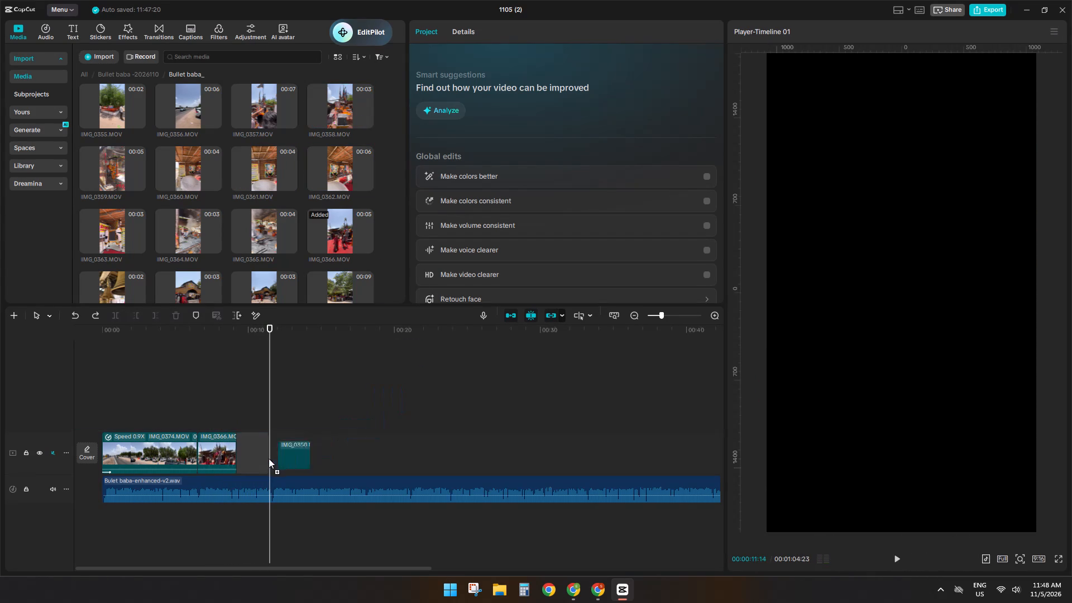
drag(269, 458, 268, 458)
Slow the IMG_0358.MOV clip to 0.78x and play it against the voice-over.
click(242, 422)
click(266, 453)
click(487, 29)
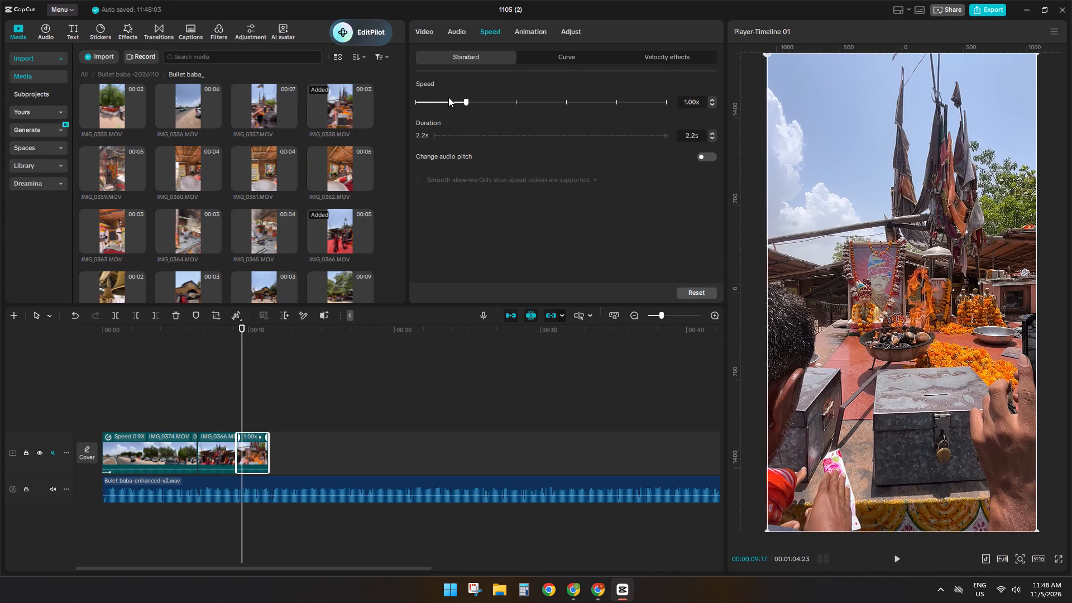
click(454, 99)
key(space)
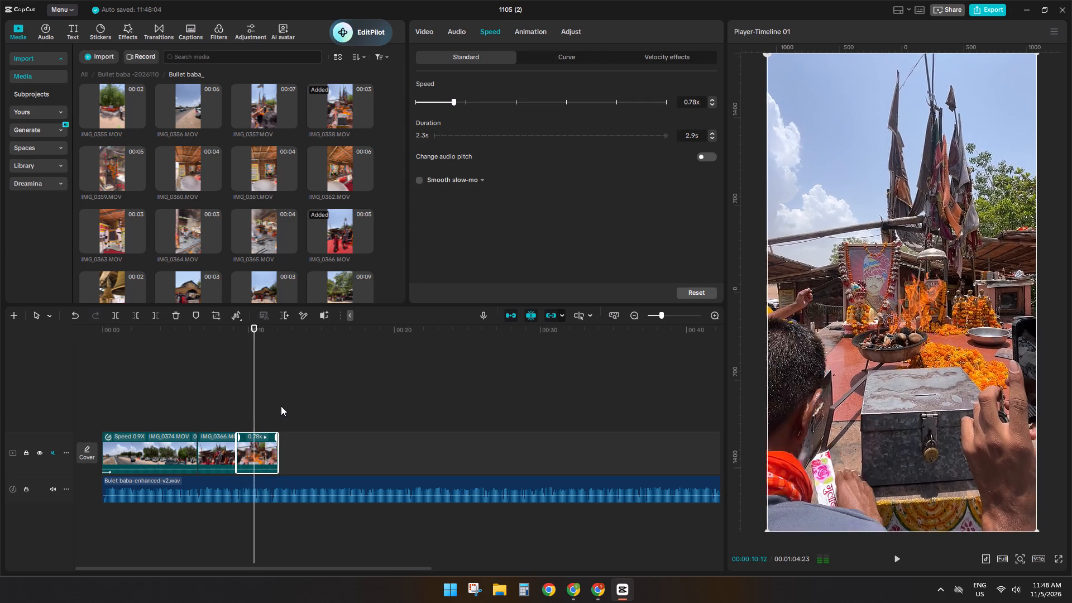
double_click(272, 417)
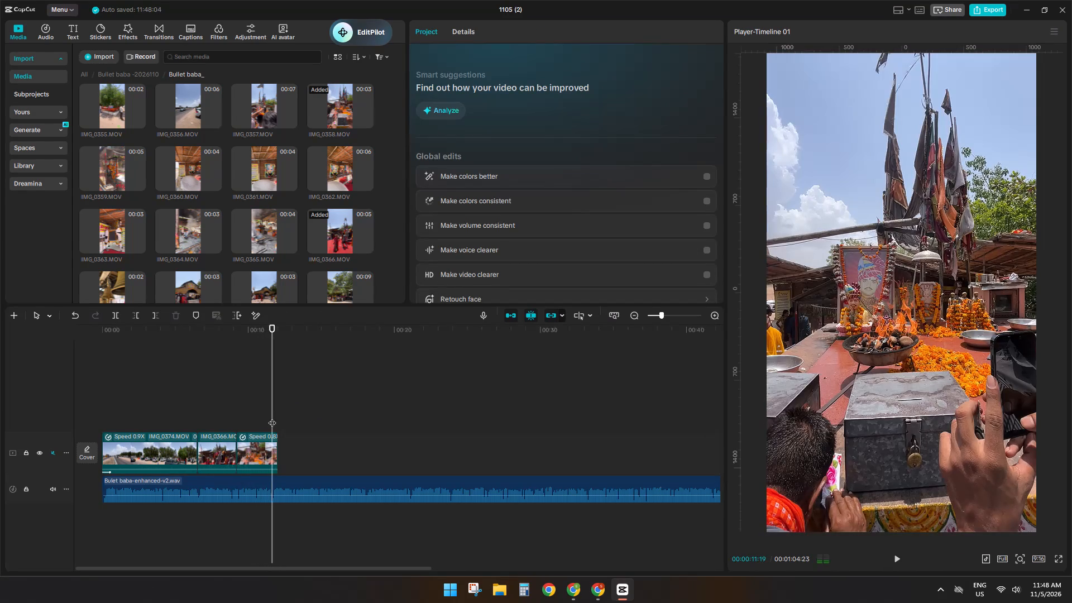
Trim off the end of the IMG_0358.MOV clip at 00:00:11:19.
click(272, 456)
key(s)
key(d)
key(space)
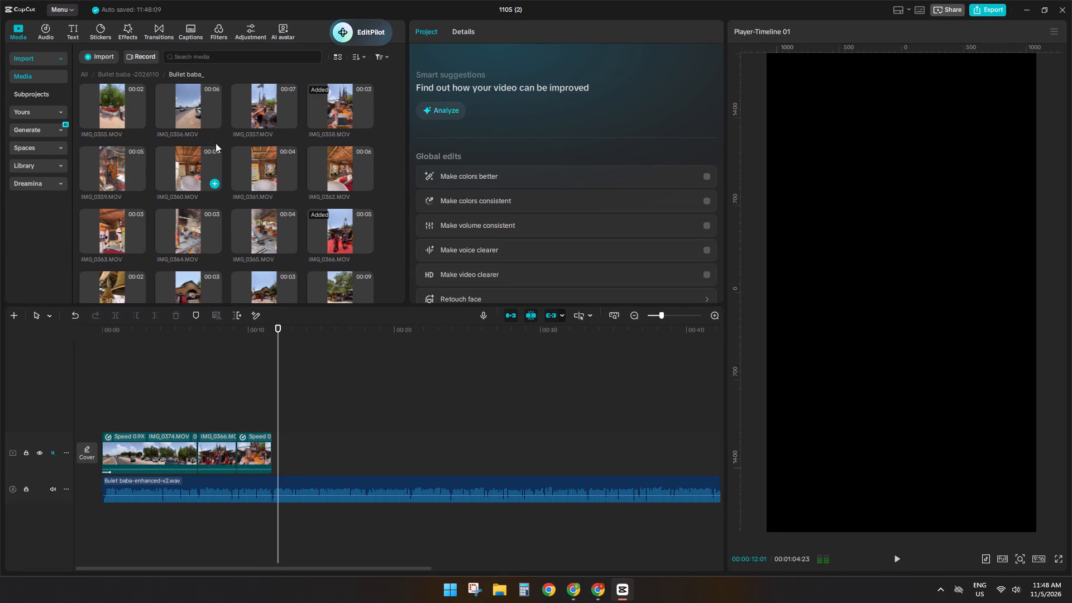
Preview IMG_0357.MOV, IMG_0366.MOV and IMG_0369.MOV, then replace the IMG_0366.MOV clip on the track with IMG_0359.MOV.
click(260, 116)
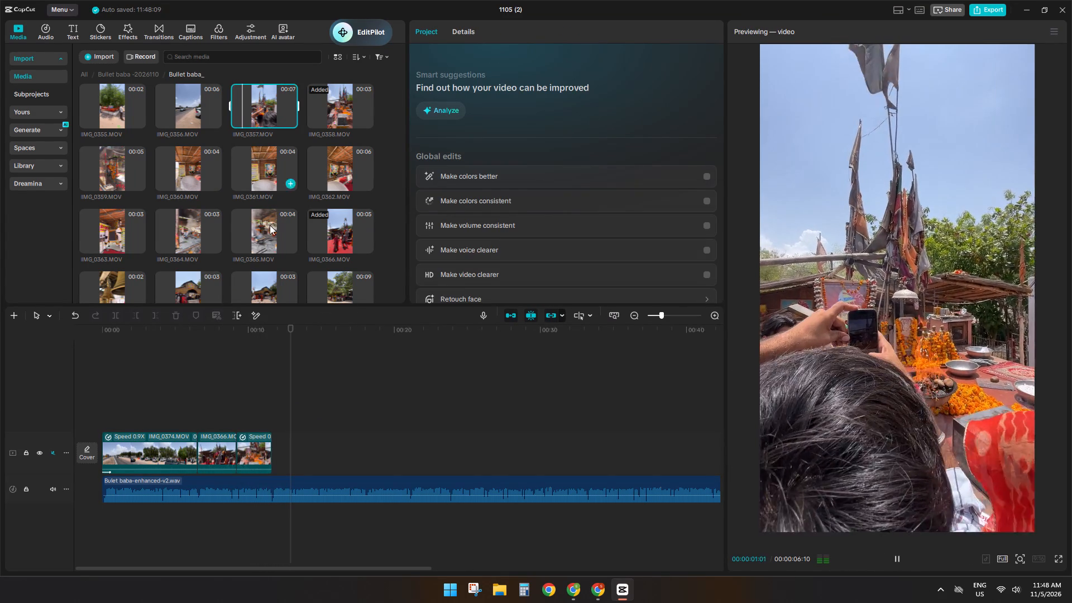
scroll(261, 268, down, 1)
click(344, 184)
click(281, 241)
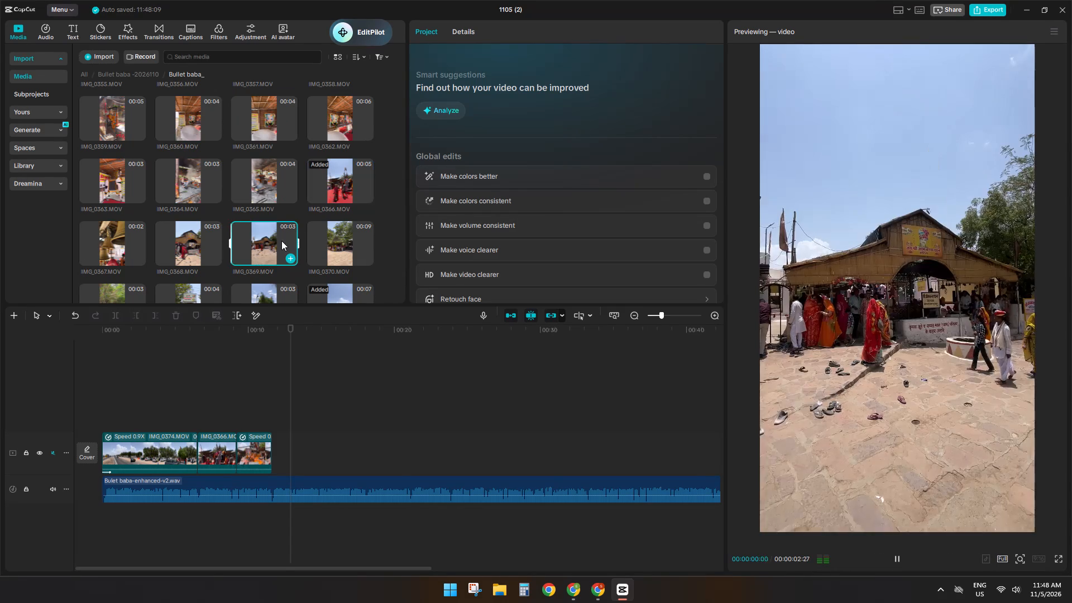
key(space)
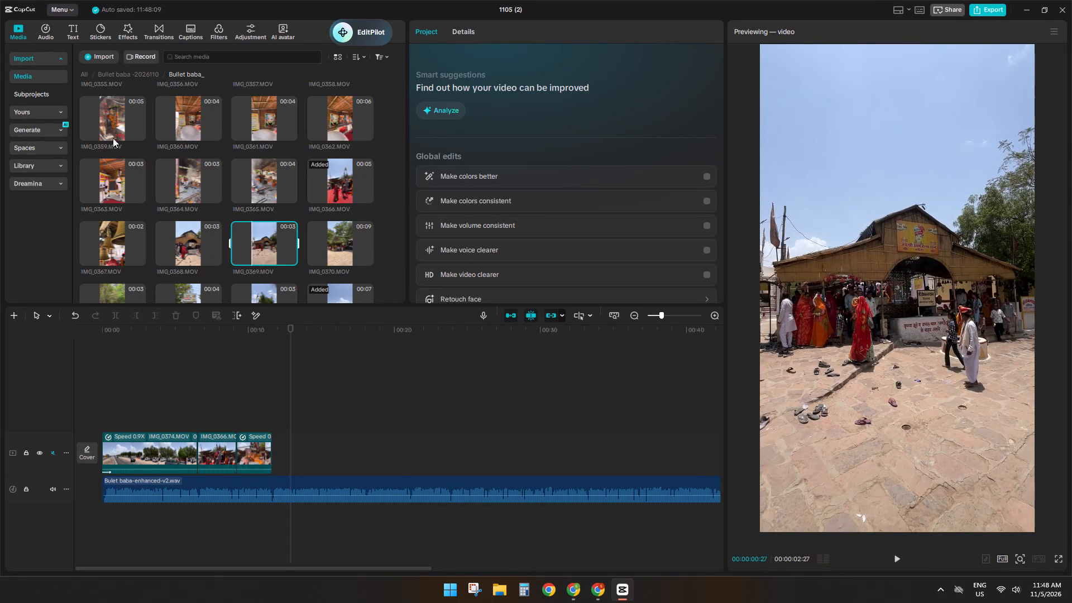
click(112, 130)
drag(113, 120, 219, 444)
click(577, 410)
Play the IMG_0359.MOV clip against the voice-over and slow it to 0.83x.
click(192, 408)
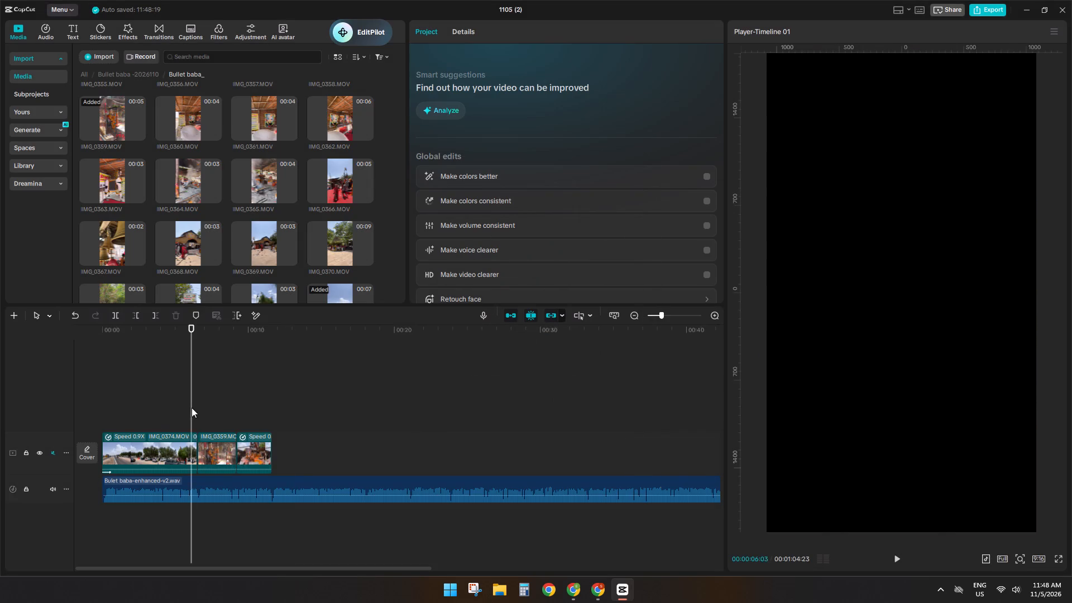
key(space)
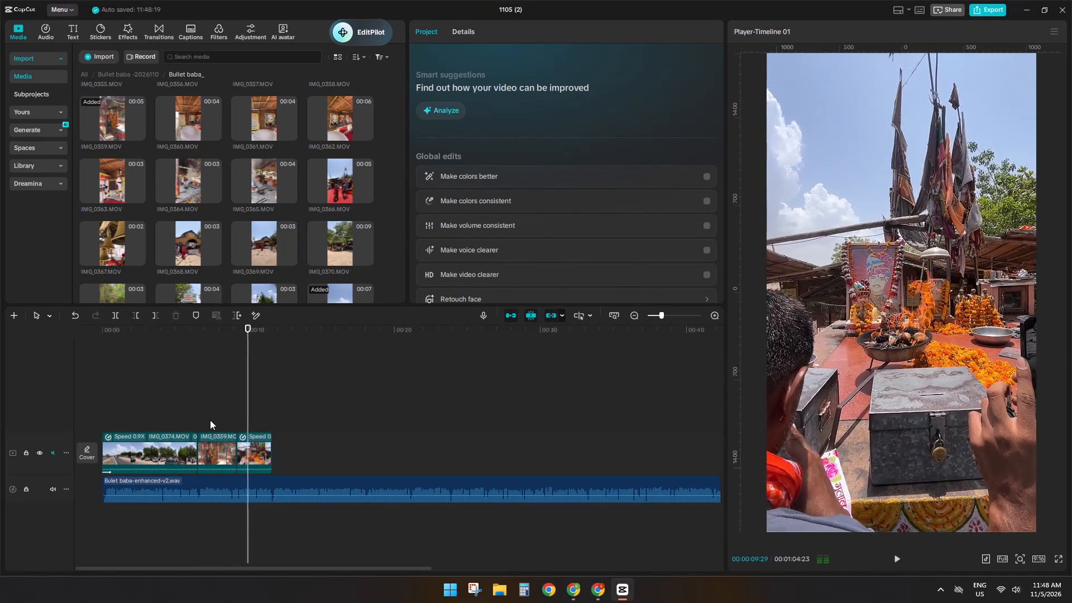
click(210, 420)
key(space)
click(225, 457)
key(space)
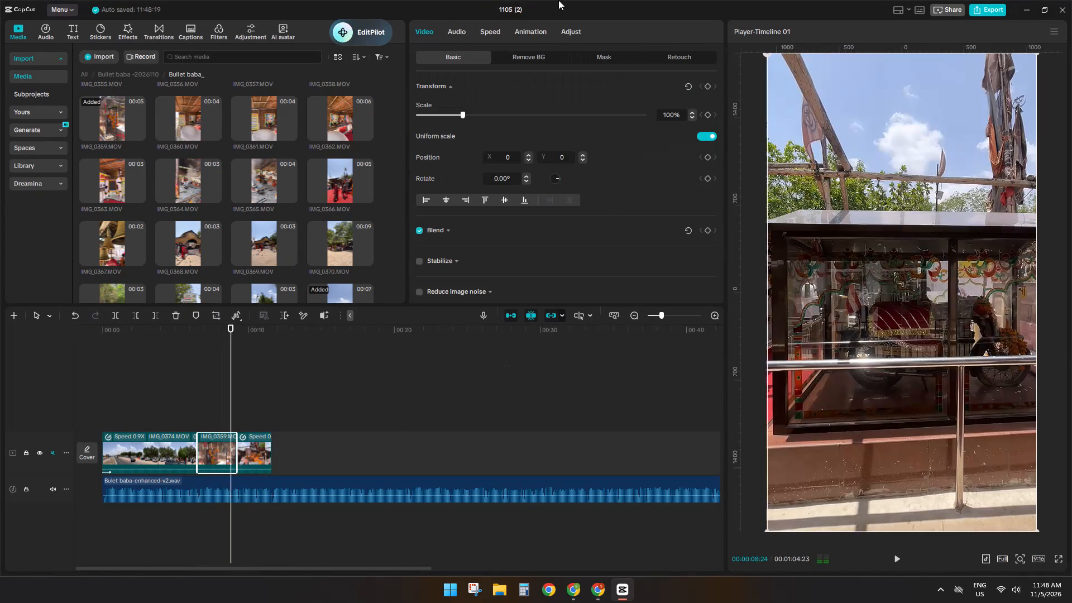
click(482, 30)
click(457, 102)
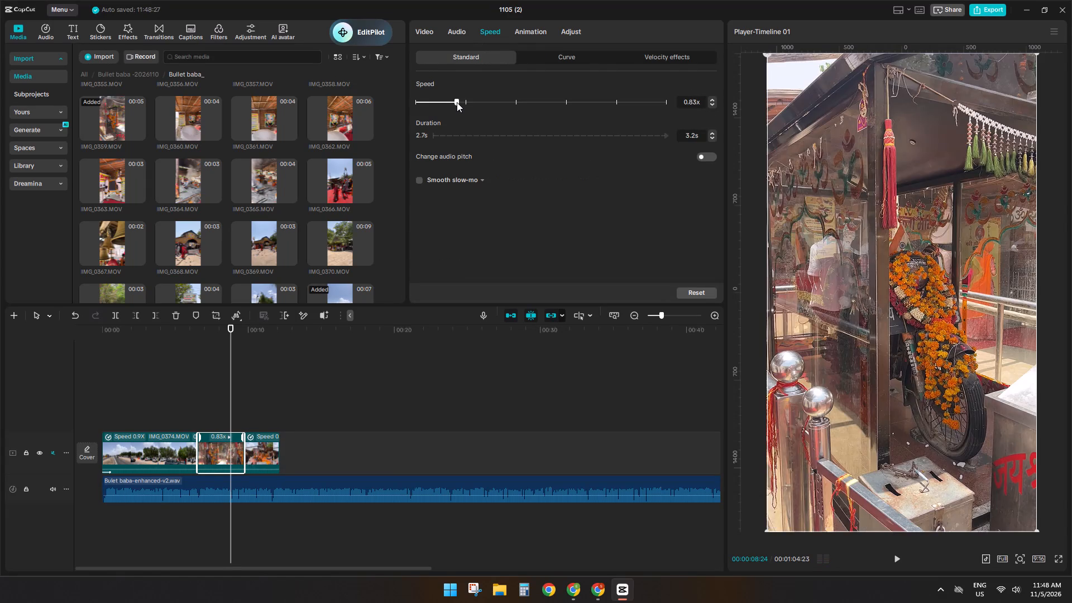
Replay the slowed IMG_0359.MOV clip and trim off its end at about 8.8 seconds.
key(space)
key(space)
click(221, 414)
key(space)
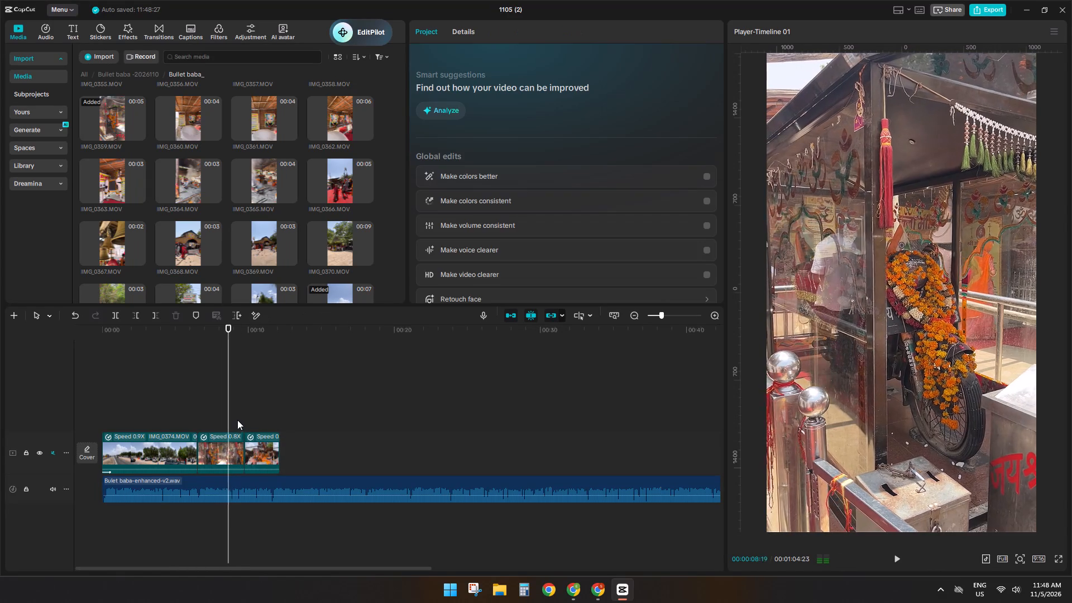
key(space)
click(232, 444)
key(s)
text(d)
key(space)
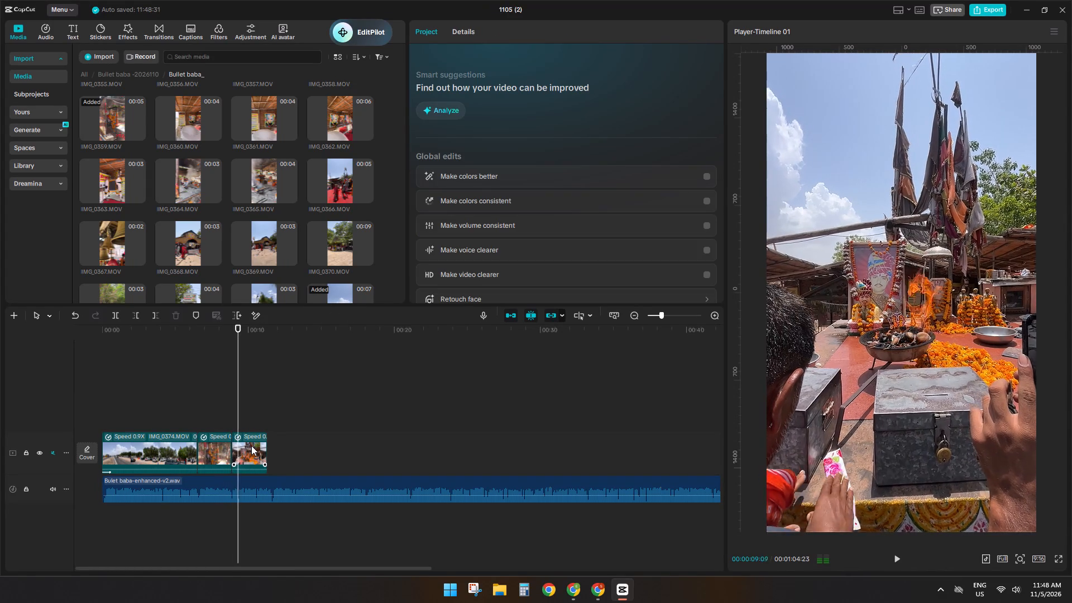
Extend the end of the IMG_0358.MOV clip back to about 11.6 seconds and play it against the voice-over.
click(256, 447)
drag(266, 447, 271, 447)
key(space)
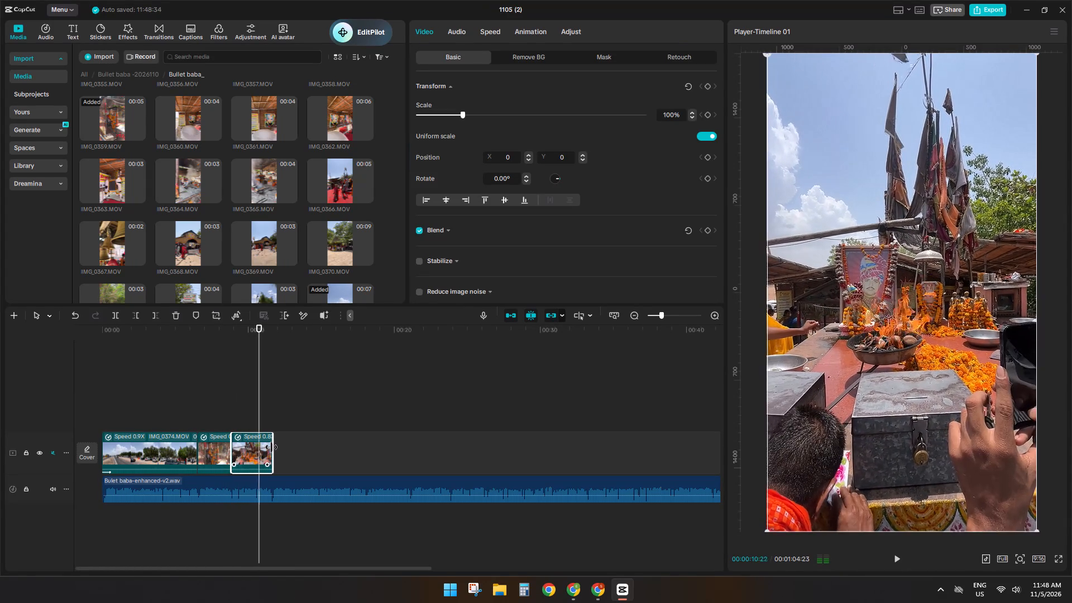
key(space)
click(271, 447)
key(space)
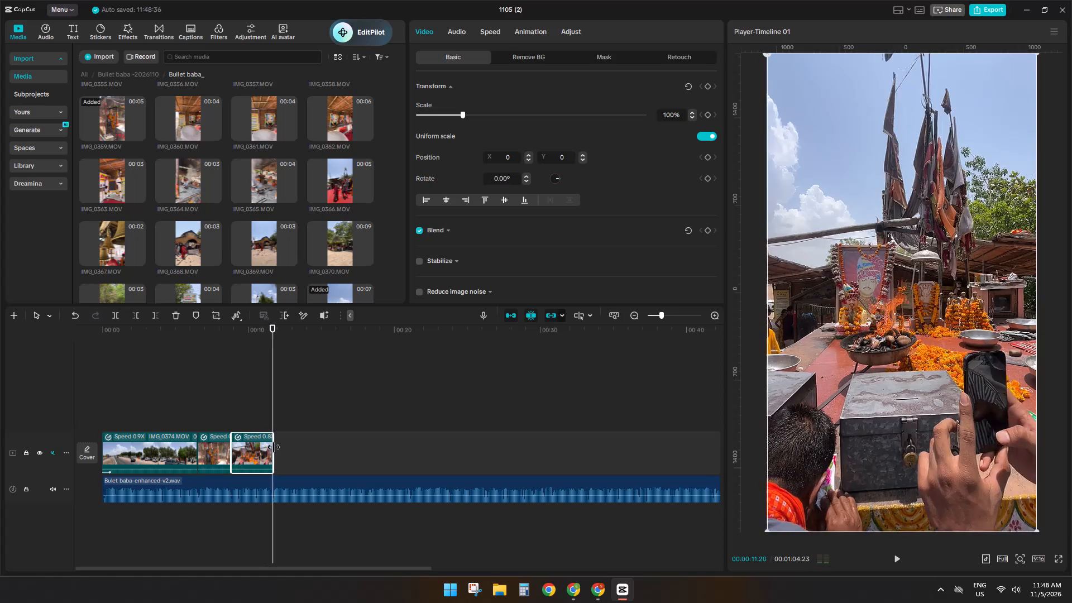
Place the IMG_0366.MOV clip directly after IMG_0358.MOV on the main video track and play it.
click(274, 419)
key(space)
click(333, 179)
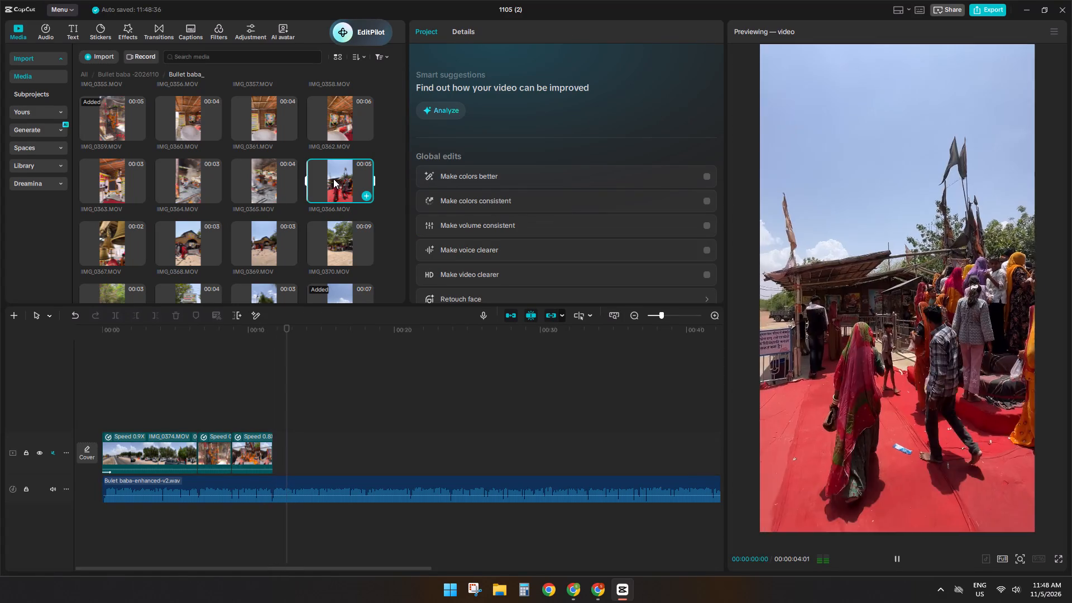
drag(333, 179, 280, 451)
key(space)
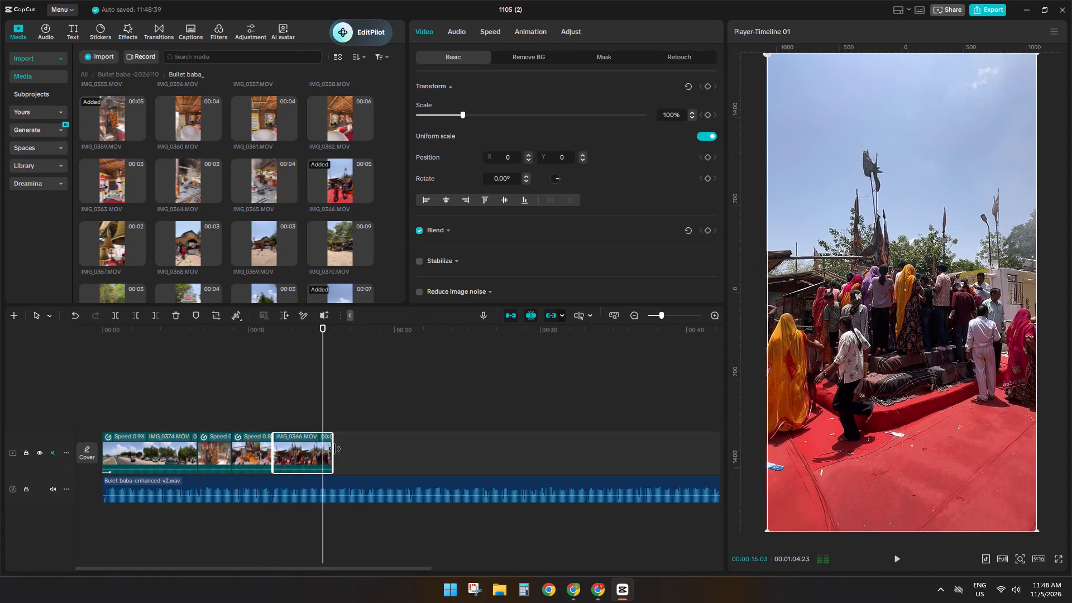
key(space)
Replay the IMG_0366.MOV clip against the voice-over and trim off its end at 00:00:14:27.
click(303, 419)
key(space)
key(space)
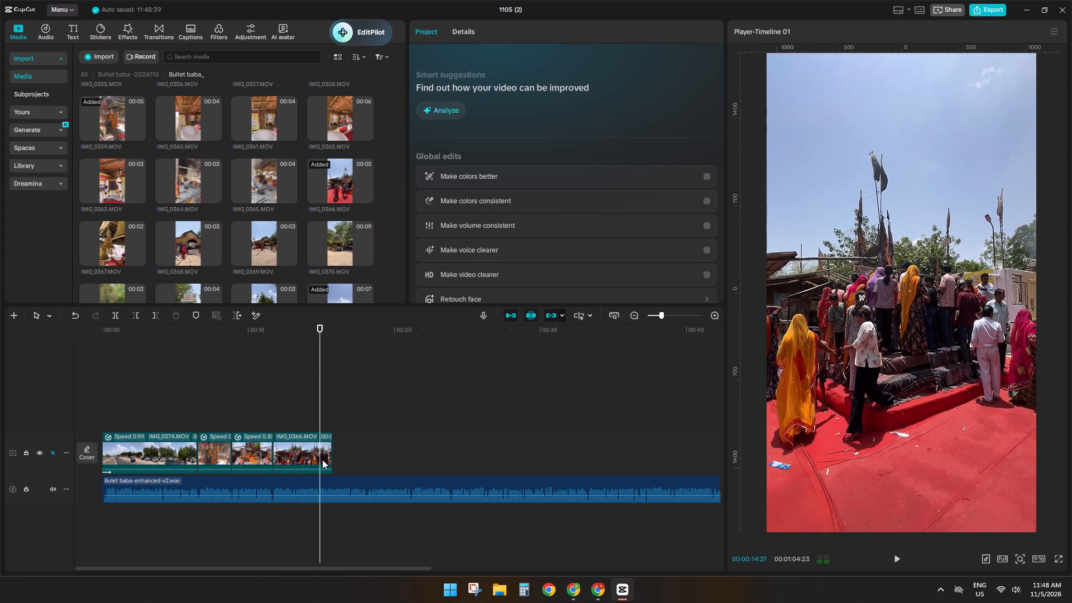
click(322, 460)
key(s)
key(d)
Browse the remaining footage and place the IMG_0356.MOV road clip directly after IMG_0366.MOV on the main video track.
scroll(247, 246, down, 2)
click(252, 249)
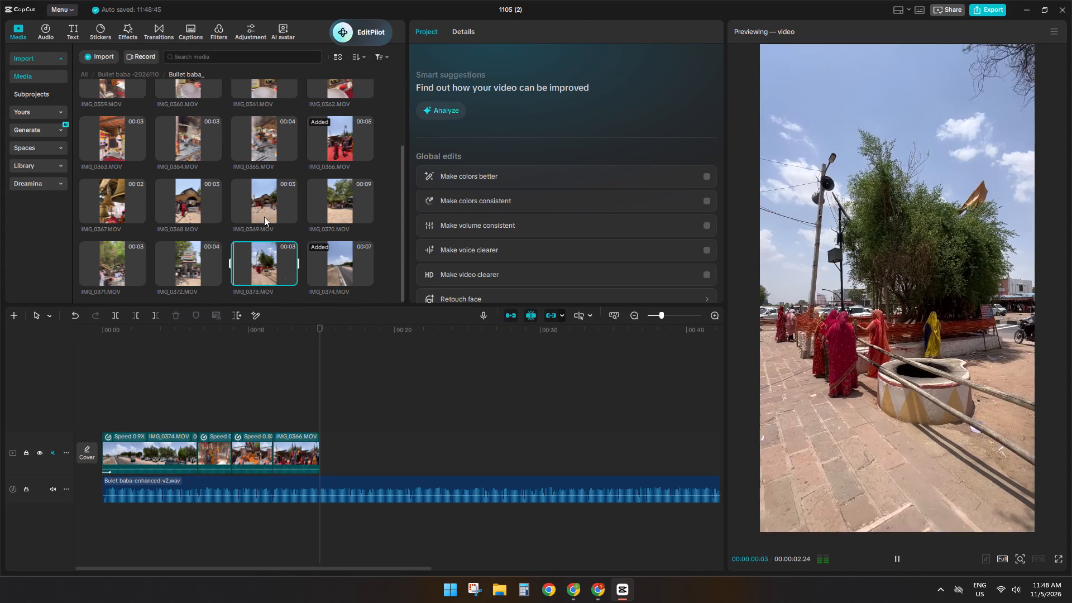
click(192, 260)
click(255, 208)
scroll(257, 219, up, 5)
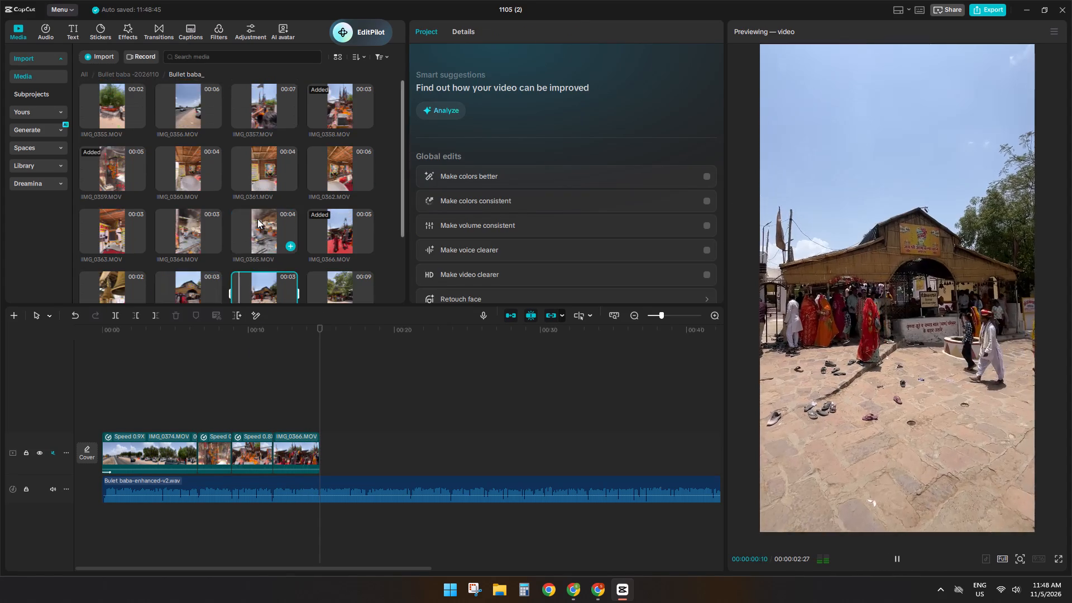
scroll(257, 219, up, 4)
click(192, 104)
drag(190, 104, 288, 242)
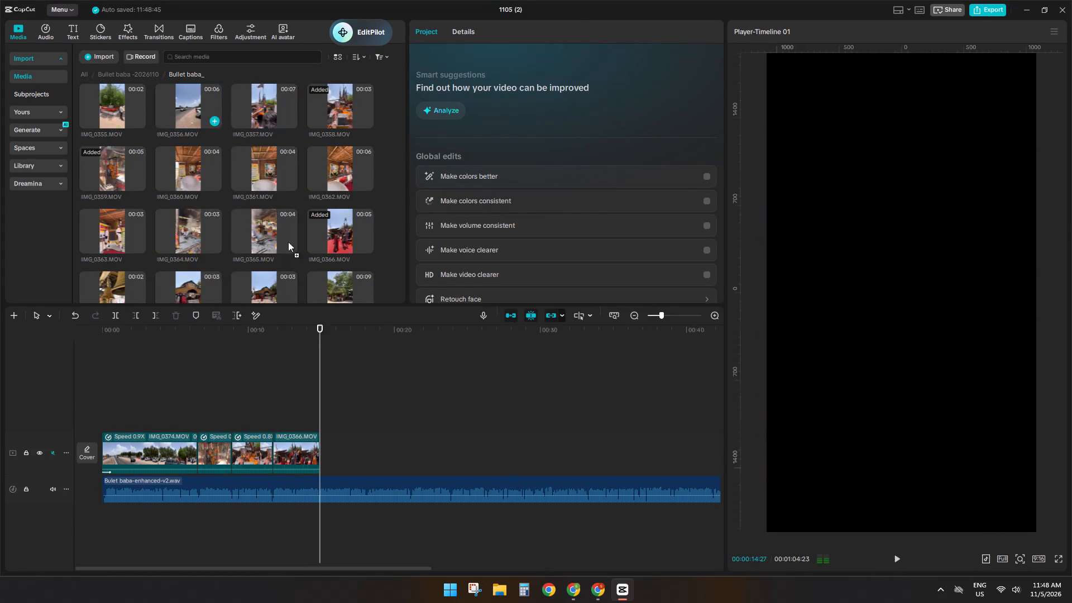
drag(288, 242, 322, 456)
key(space)
key(space)
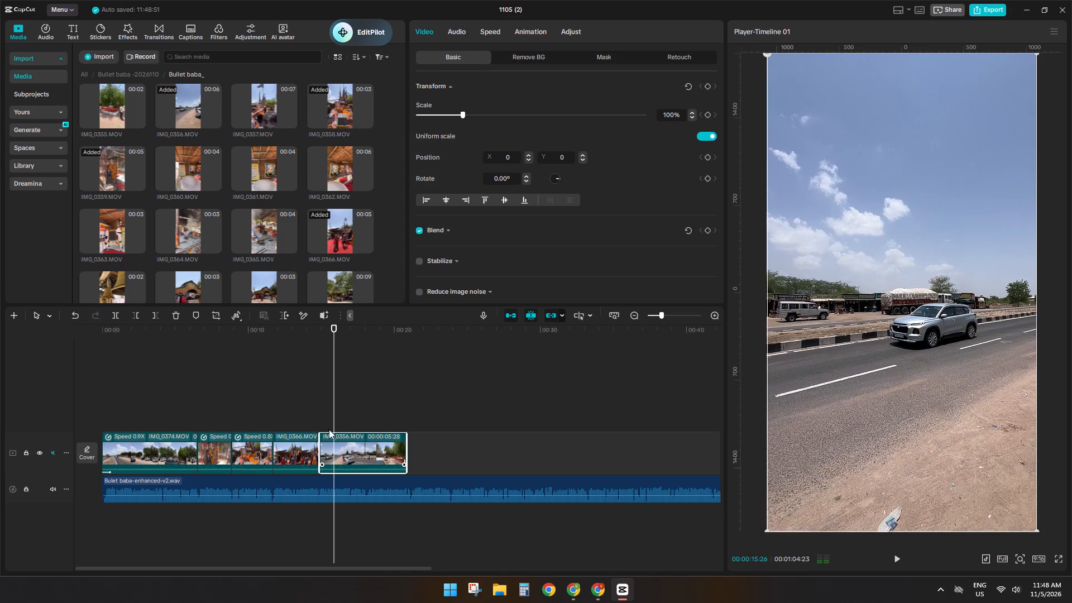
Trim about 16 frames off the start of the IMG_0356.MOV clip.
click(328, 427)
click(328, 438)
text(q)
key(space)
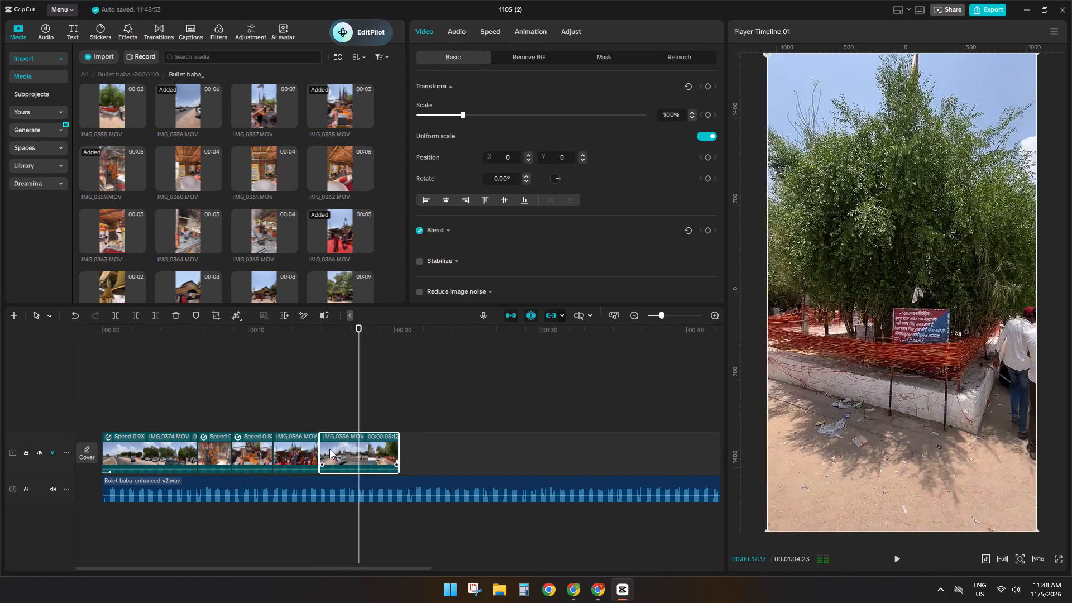
Replay the opening of the IMG_0356.MOV clip against the voice-over to judge where it should be cut.
key(space)
key(space)
click(336, 426)
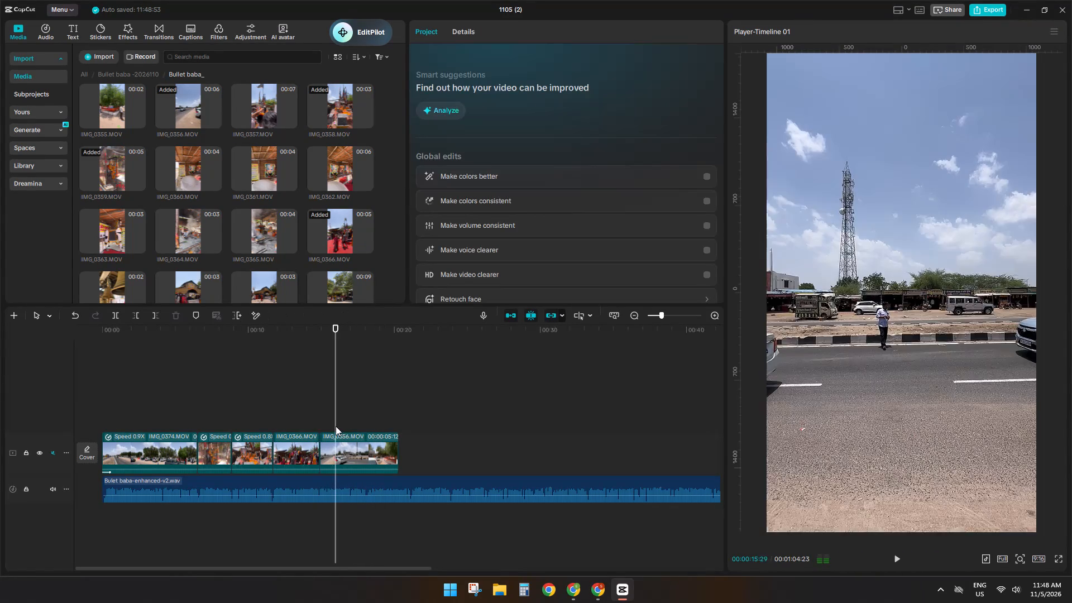
key(space)
key(space)
click(338, 457)
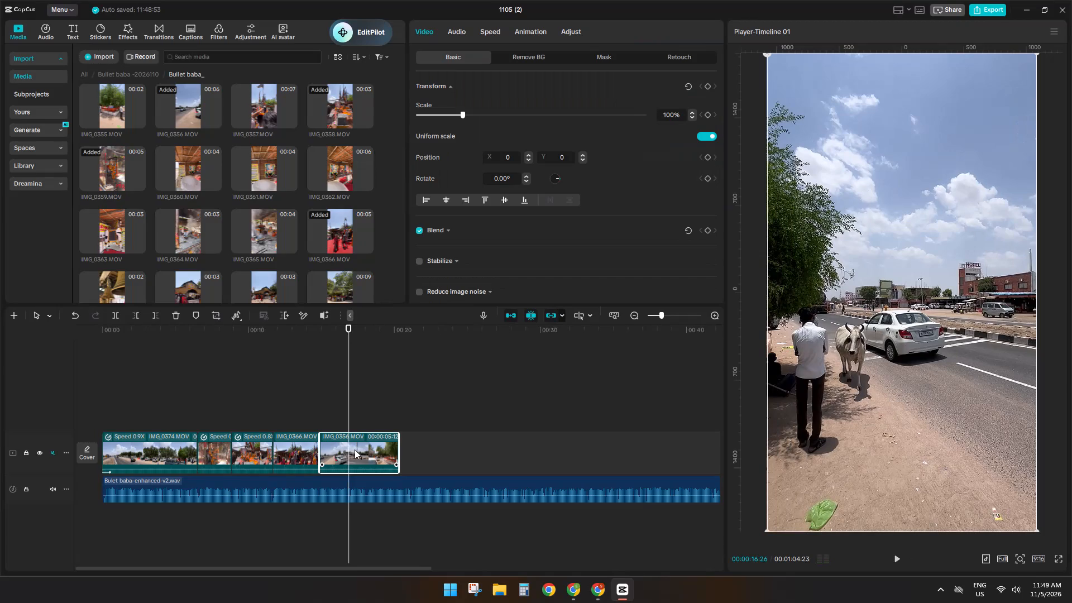
key(space)
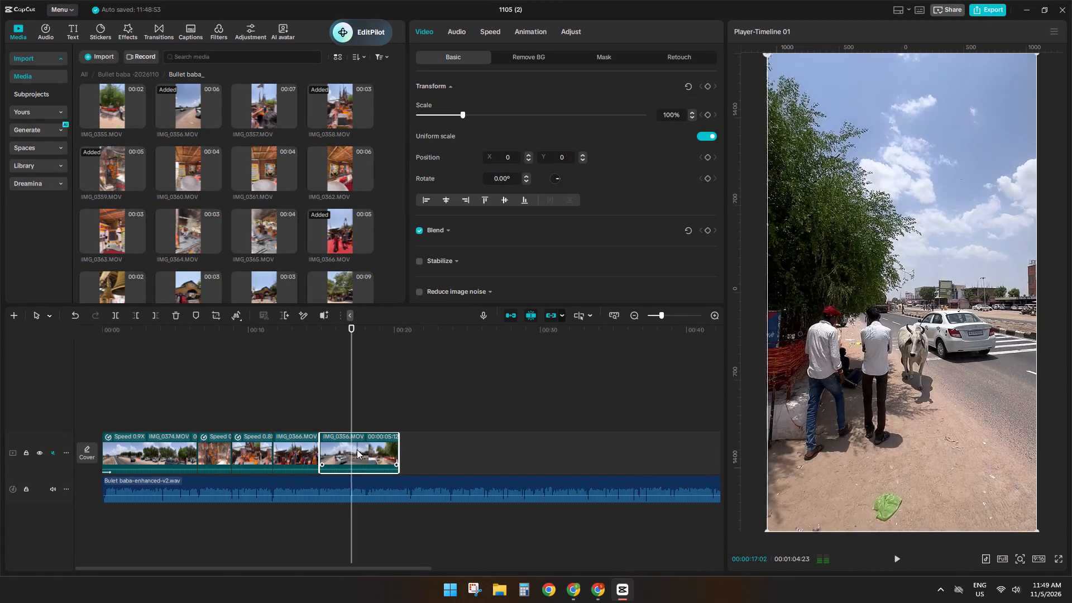
click(338, 418)
key(space)
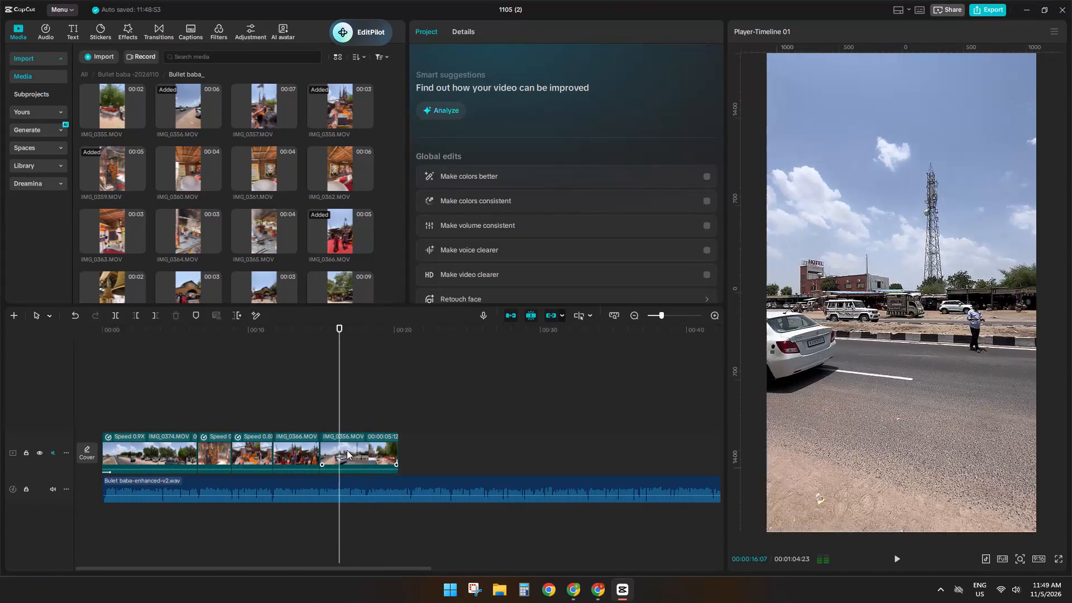
click(347, 450)
key(space)
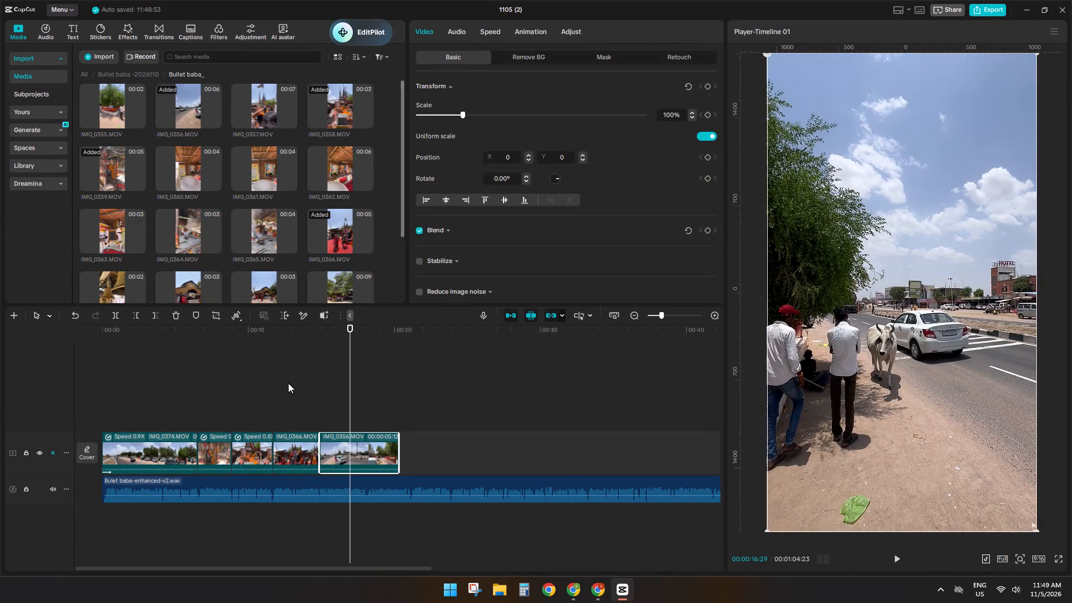
Preview other footage such as IMG_0355.MOV, IMG_0360.MOV, IMG_0361.MOV, IMG_0365.MOV and IMG_0369.MOV for the next shot.
click(194, 207)
click(191, 190)
click(122, 123)
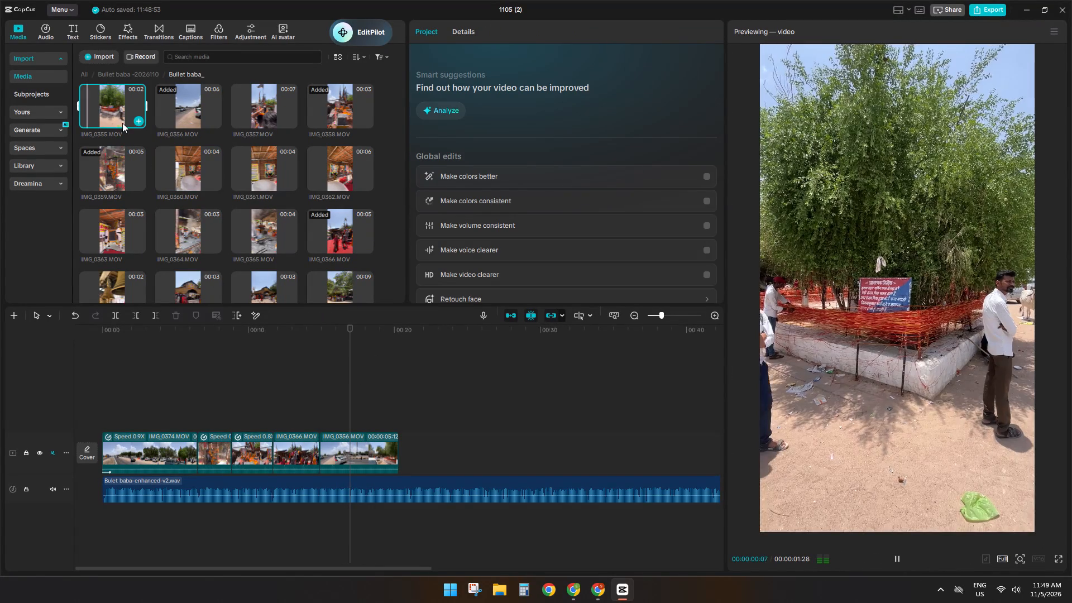
click(265, 222)
click(263, 175)
click(324, 113)
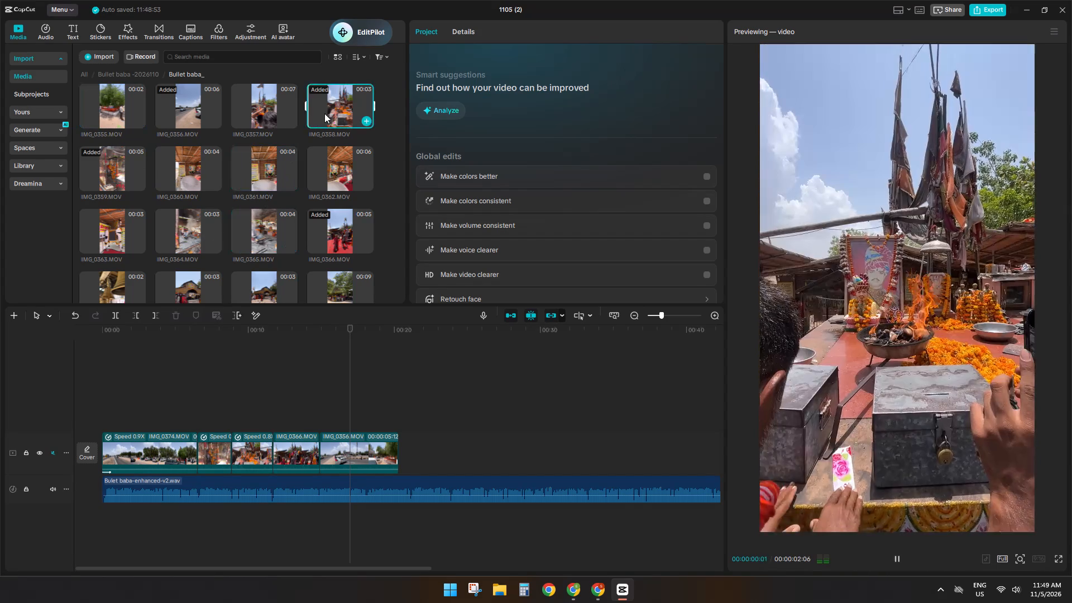
scroll(313, 135, down, 3)
click(331, 154)
click(277, 199)
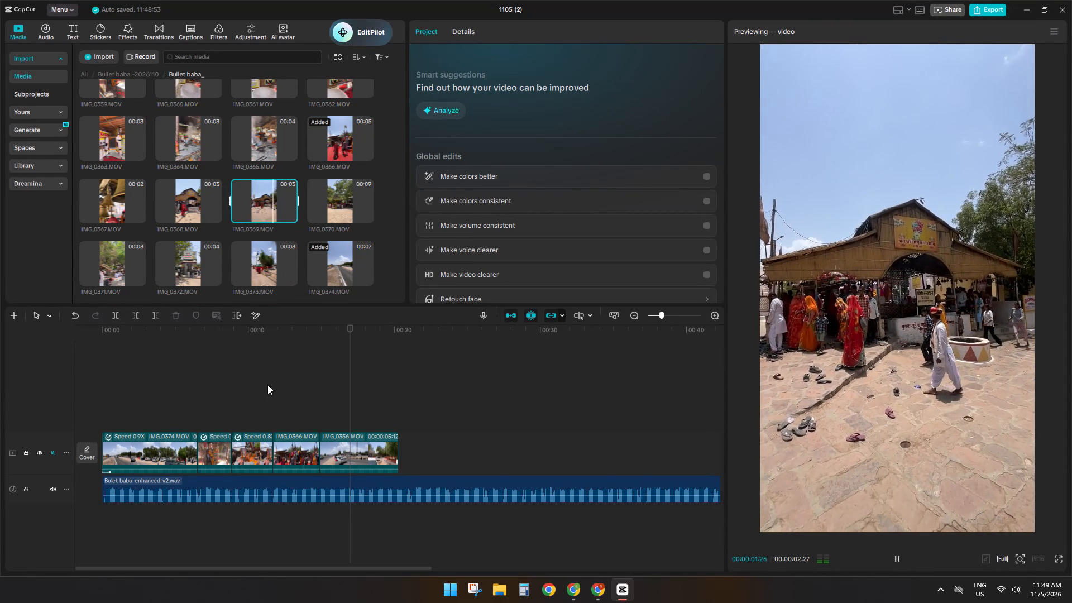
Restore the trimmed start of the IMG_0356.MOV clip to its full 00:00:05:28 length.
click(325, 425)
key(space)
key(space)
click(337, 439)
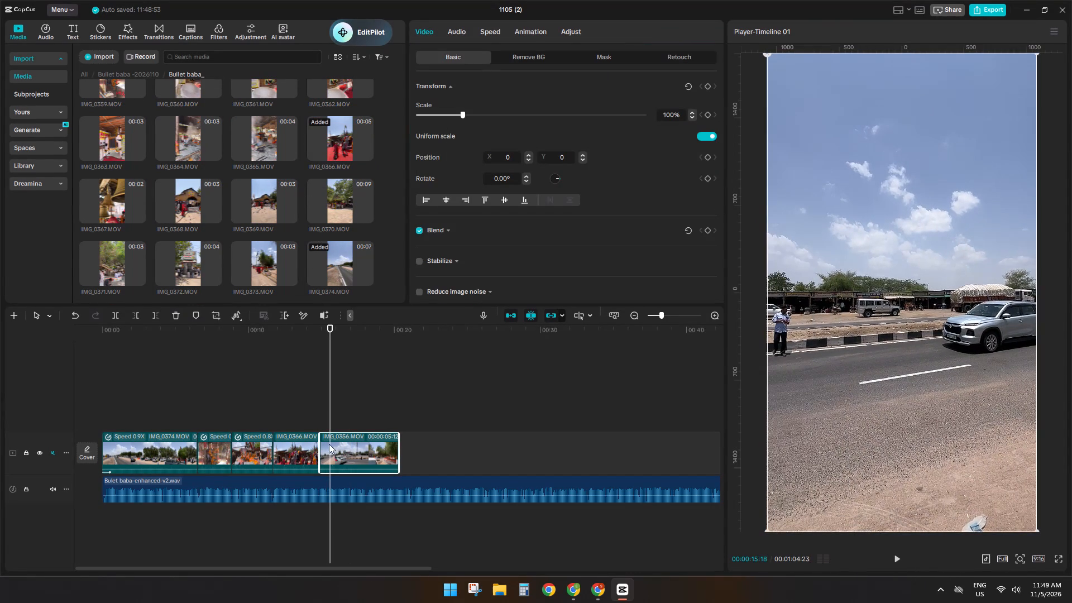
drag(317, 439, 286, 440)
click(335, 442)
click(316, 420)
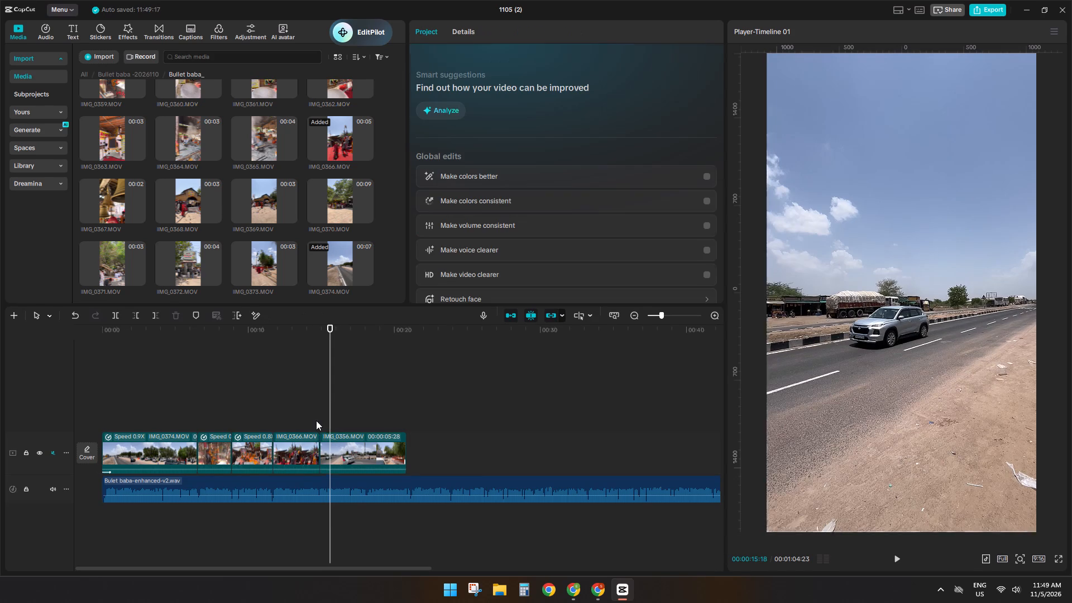
Play the IMG_0356.MOV clip against the voice-over and trim off its end at 00:00:16:28.
key(space)
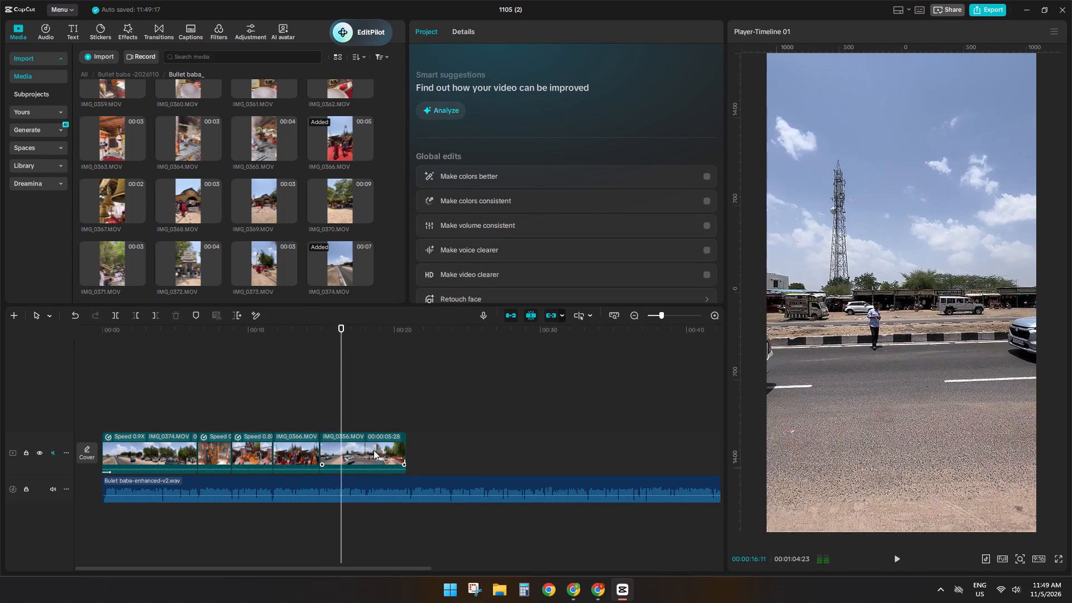
key(space)
click(382, 451)
key(s)
key(d)
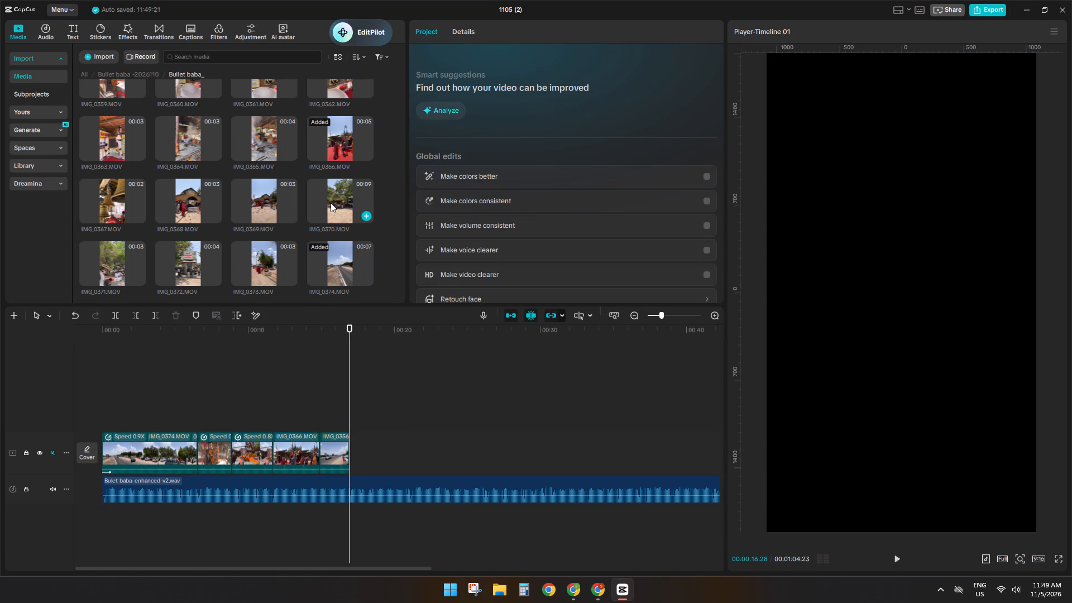
Place the IMG_0369.MOV temple entrance clip directly after IMG_0356.MOV and play it against the voice-over.
click(331, 203)
click(280, 196)
drag(280, 196, 365, 451)
key(space)
ctrl+scroll(379, 454, up, 8)
key(space)
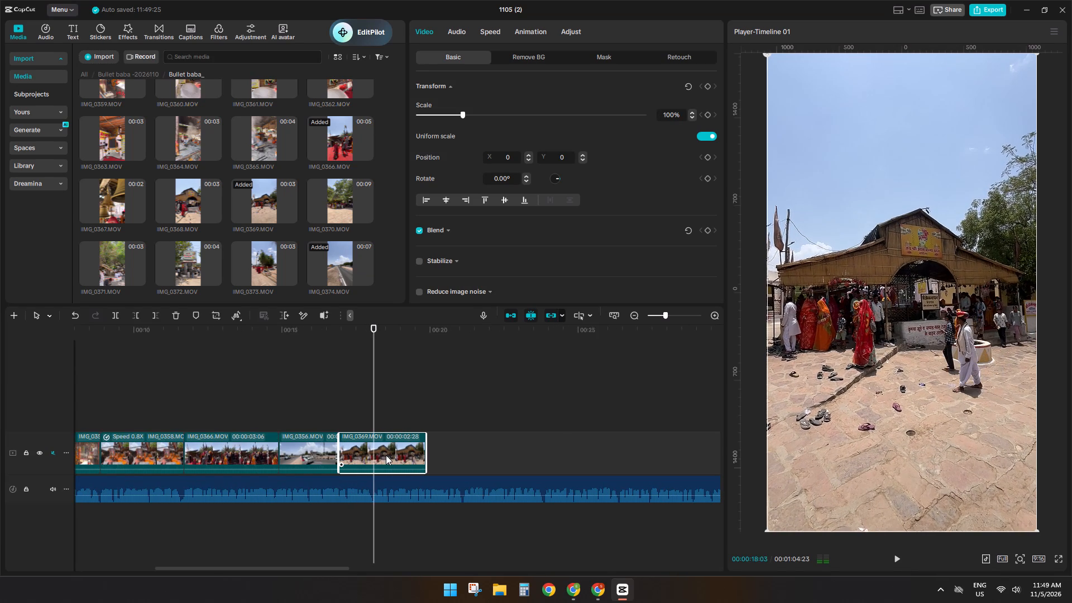
Trim off the end of the IMG_0369.MOV clip at 00:00:18:03 and listen to the voice-over that follows.
click(386, 455)
text(sd)
key(space)
ctrl+scroll(390, 448, down, 4)
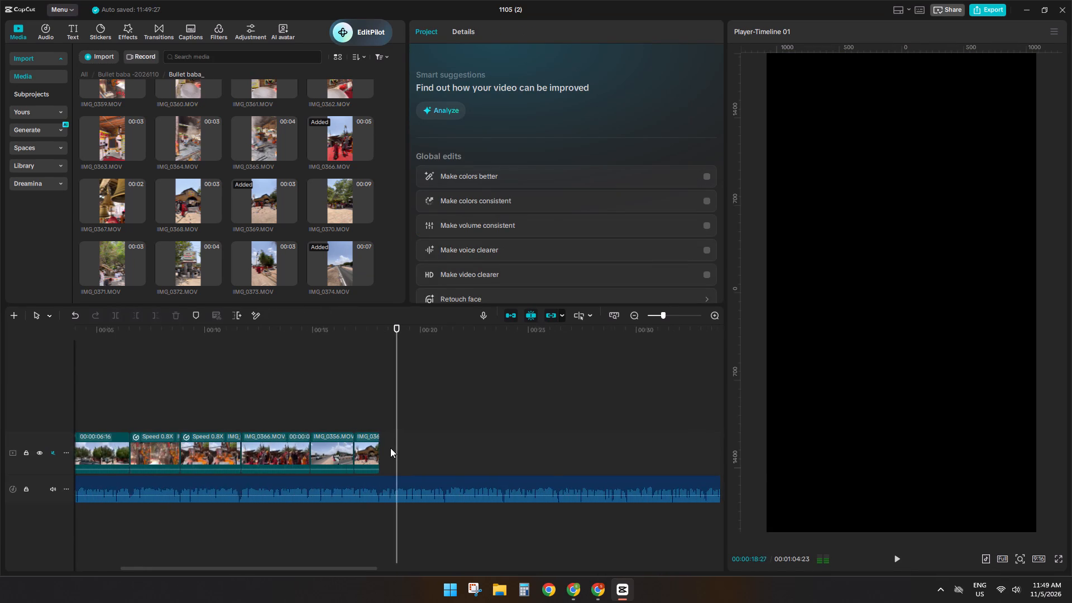
ctrl+scroll(390, 448, down, 4)
ctrl+scroll(395, 437, up, 5)
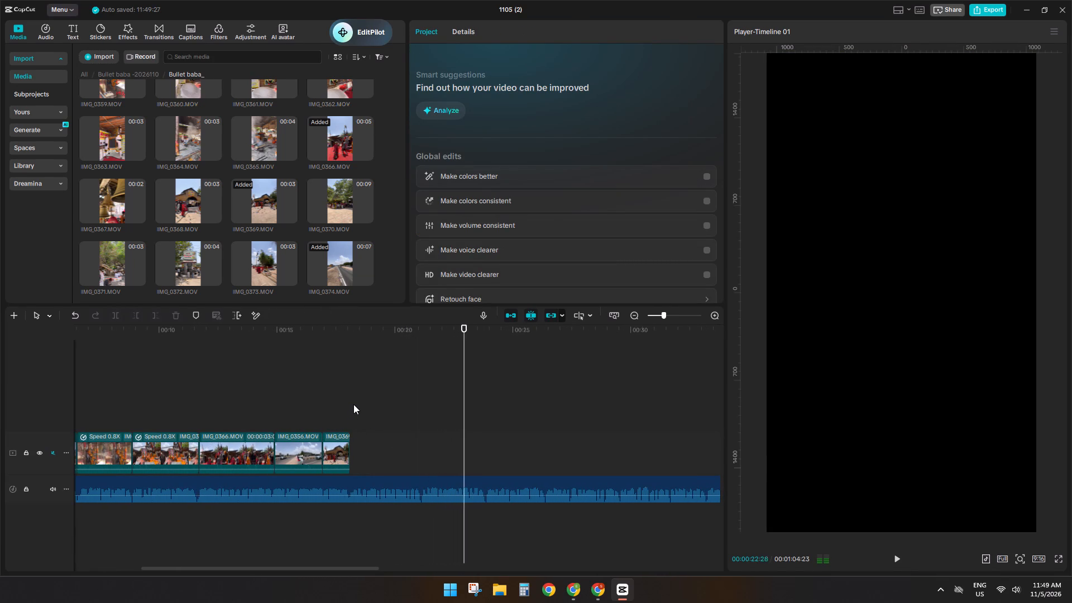
Listen to the voice-over beyond the last placed clip, from about 00:00:23 to 00:00:44, to judge what footage it needs.
key(space)
key(space)
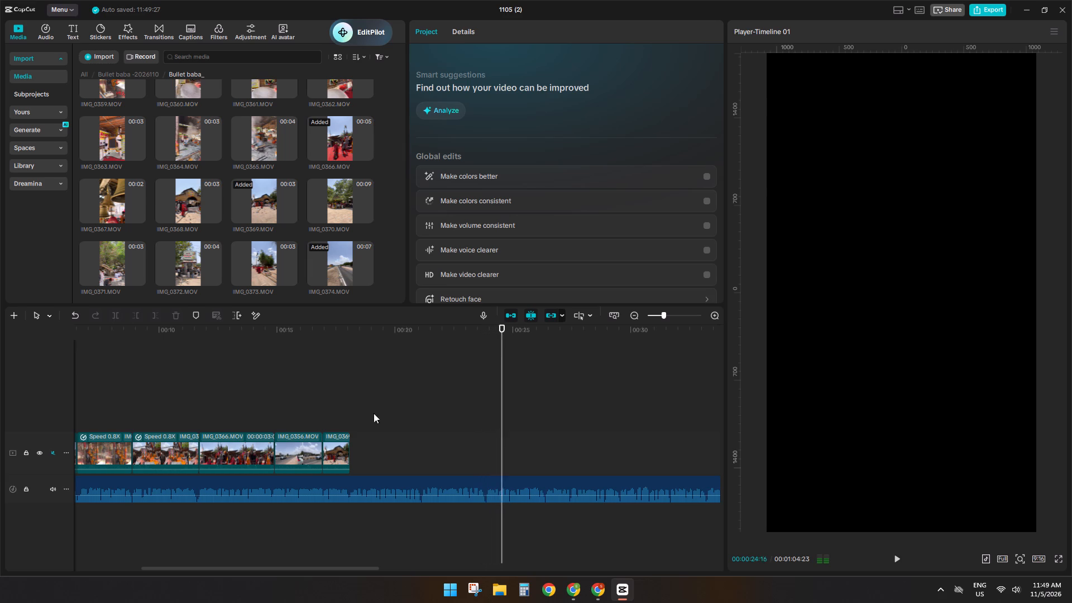
ctrl+scroll(451, 427, down, 3)
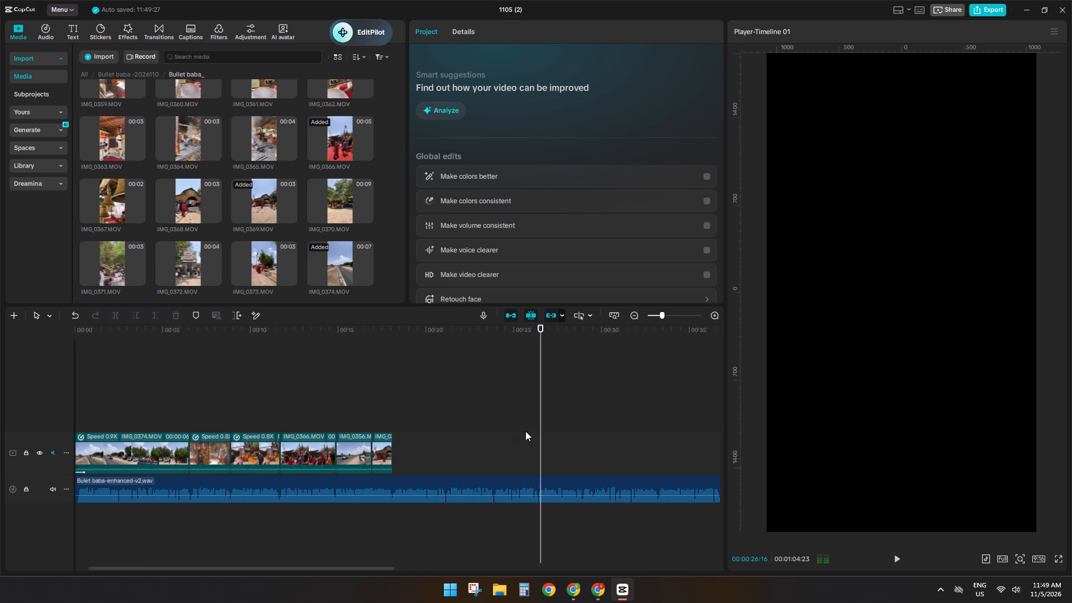
key(space)
key(space)
ctrl+scroll(513, 421, down, 3)
ctrl+scroll(470, 435, up, 4)
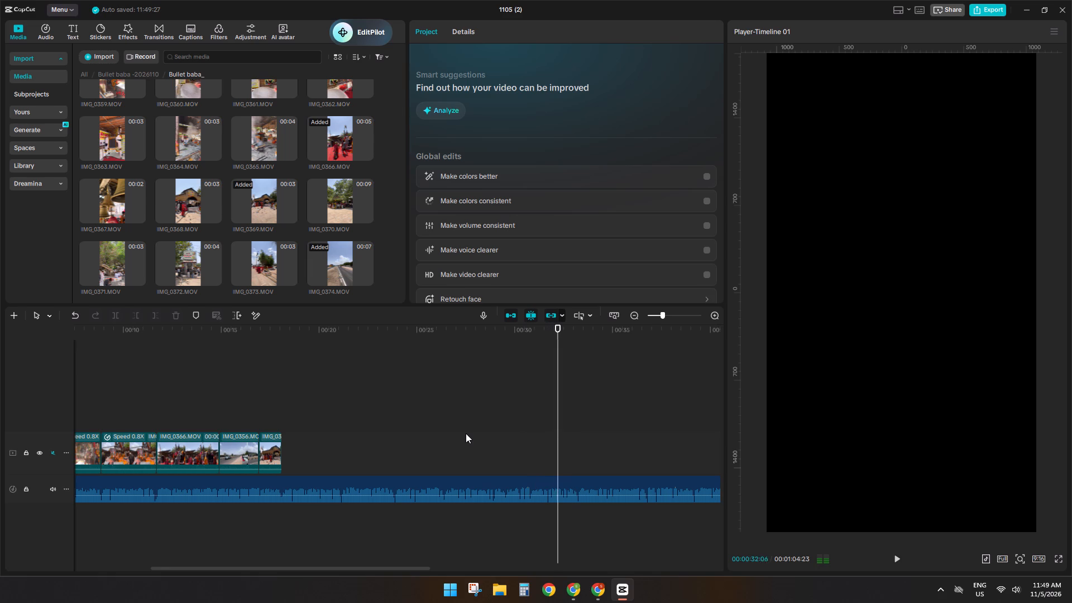
ctrl+scroll(466, 433, down, 1)
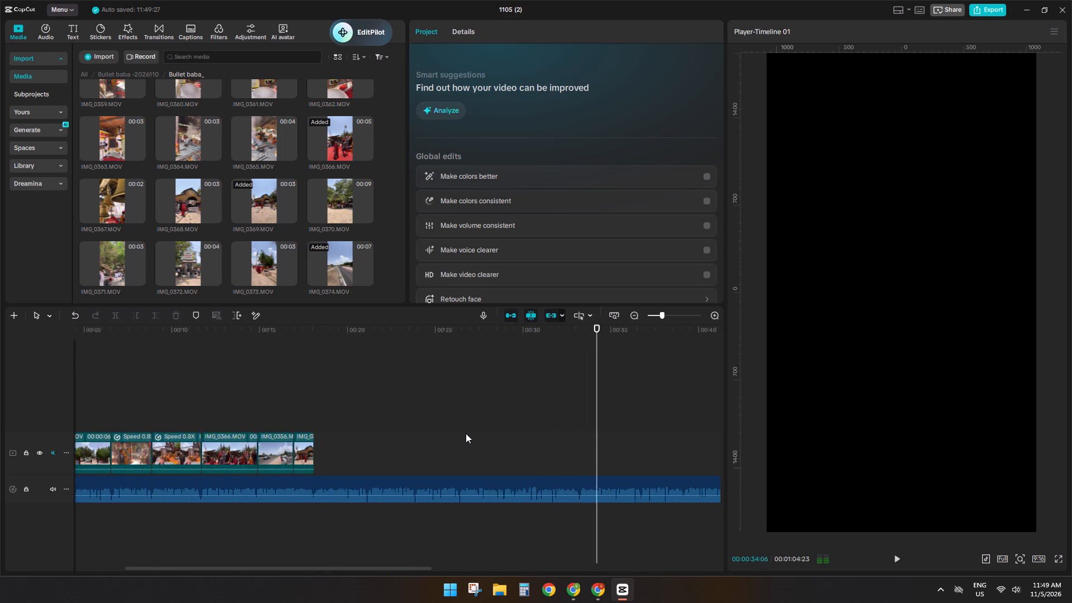
ctrl+scroll(466, 433, down, 4)
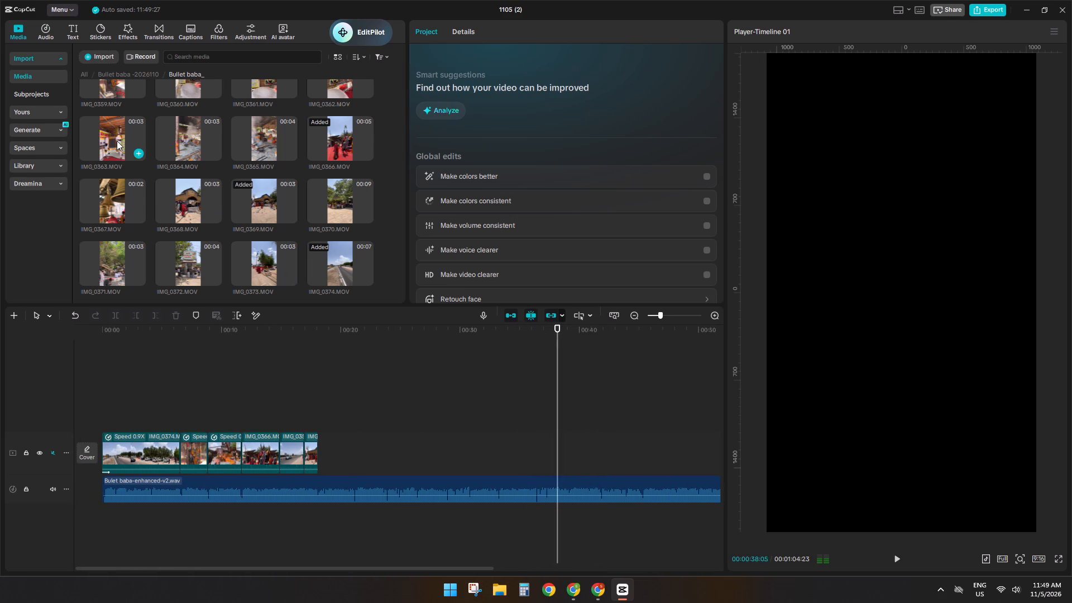
key(space)
key(space)
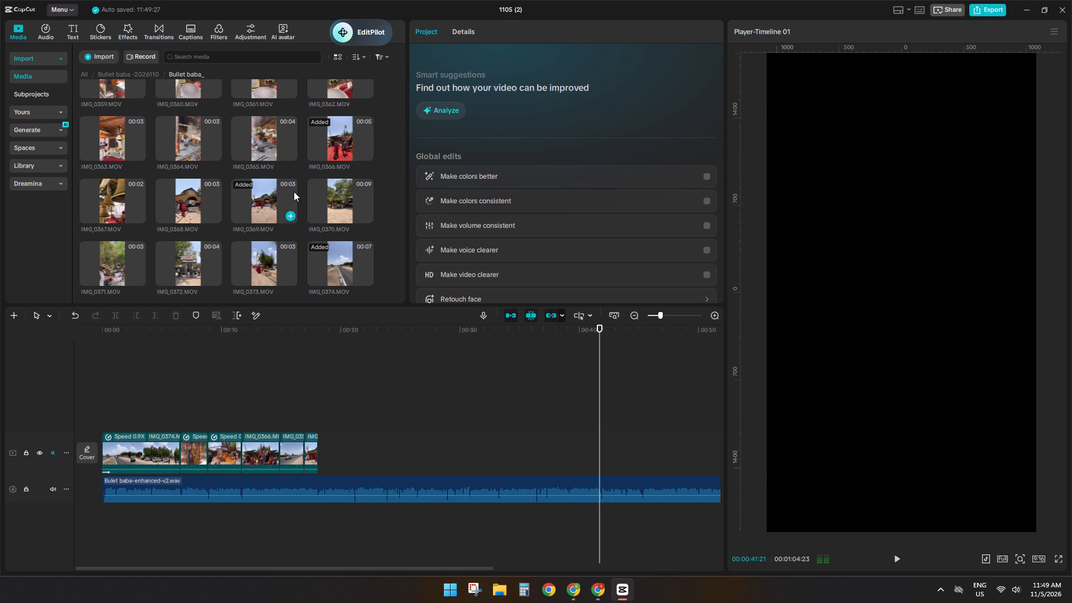
Replay the voice-over from the end of the IMG_0369.MOV clip, at about 00:00:18.
click(318, 406)
key(space)
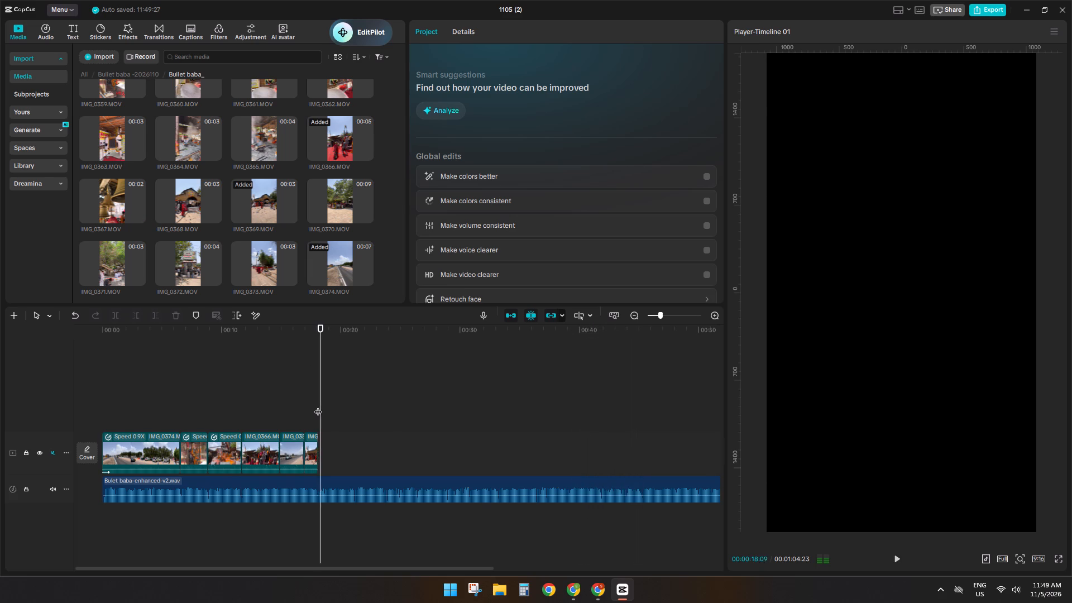
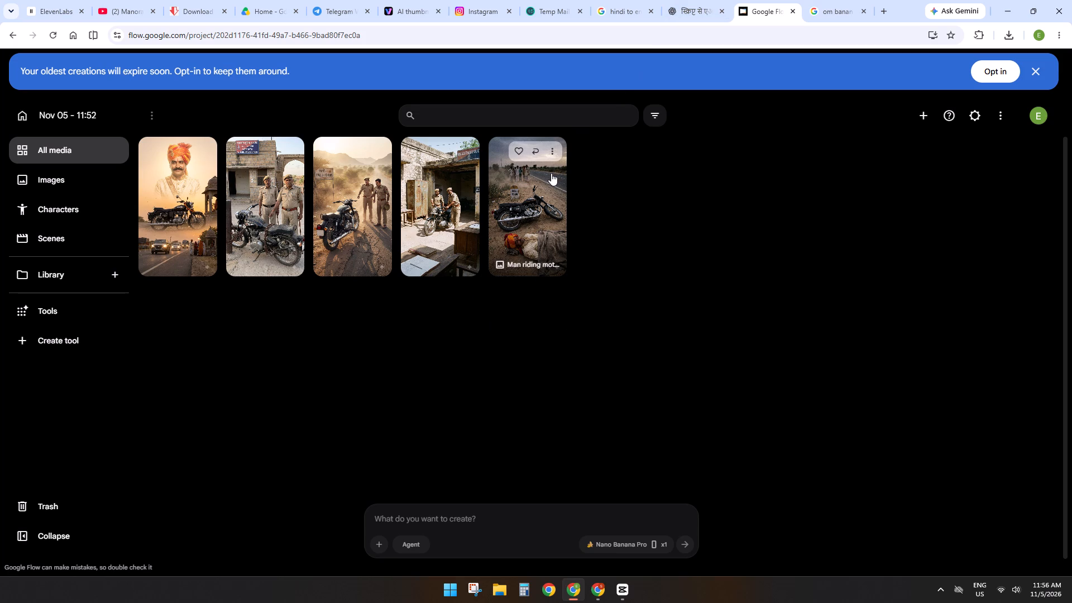
Switch to YouTube, dismiss the open share window and search for "om bana".
click(118, 16)
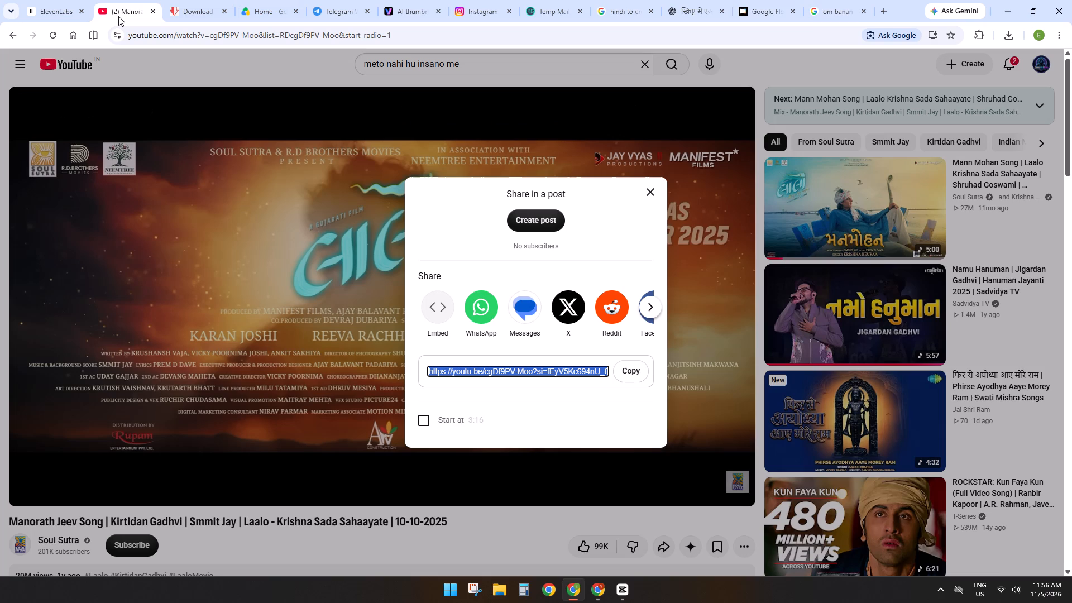
click(655, 188)
drag(473, 64, 107, 60)
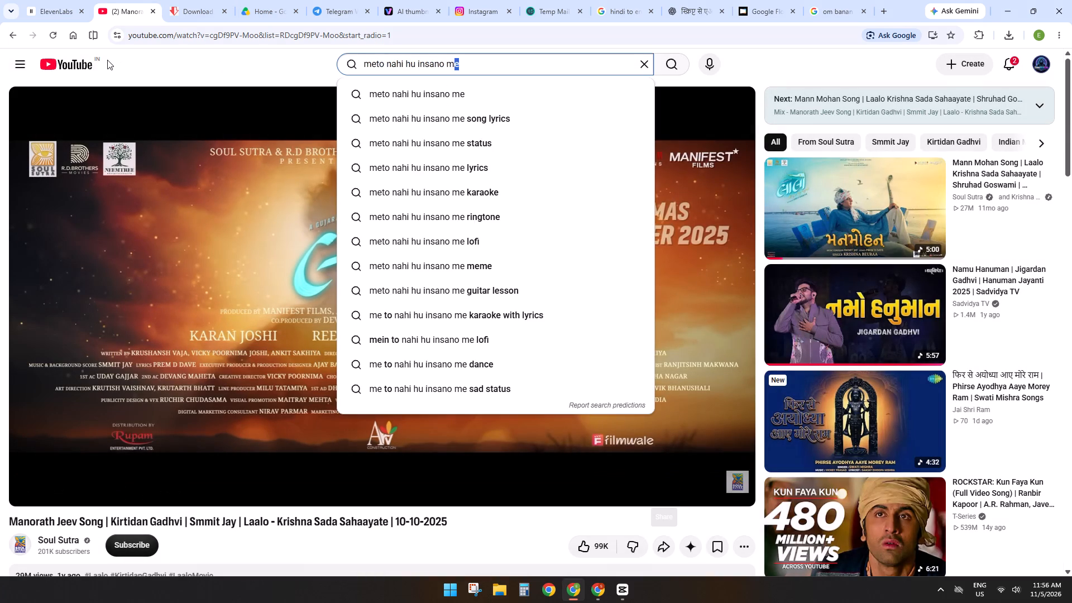
text(om bana)
key(space)
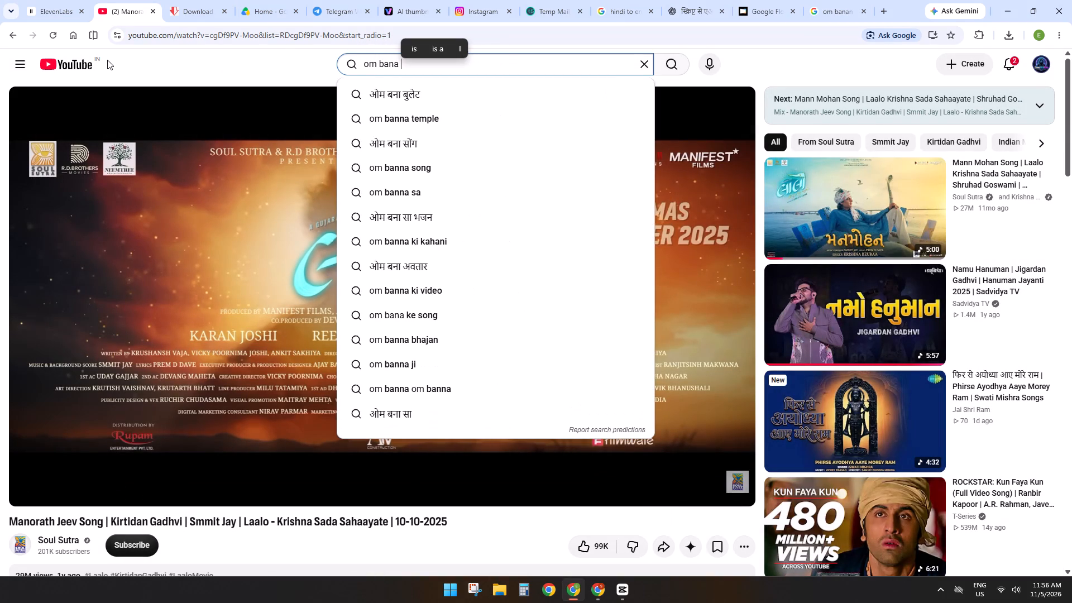
key(Return)
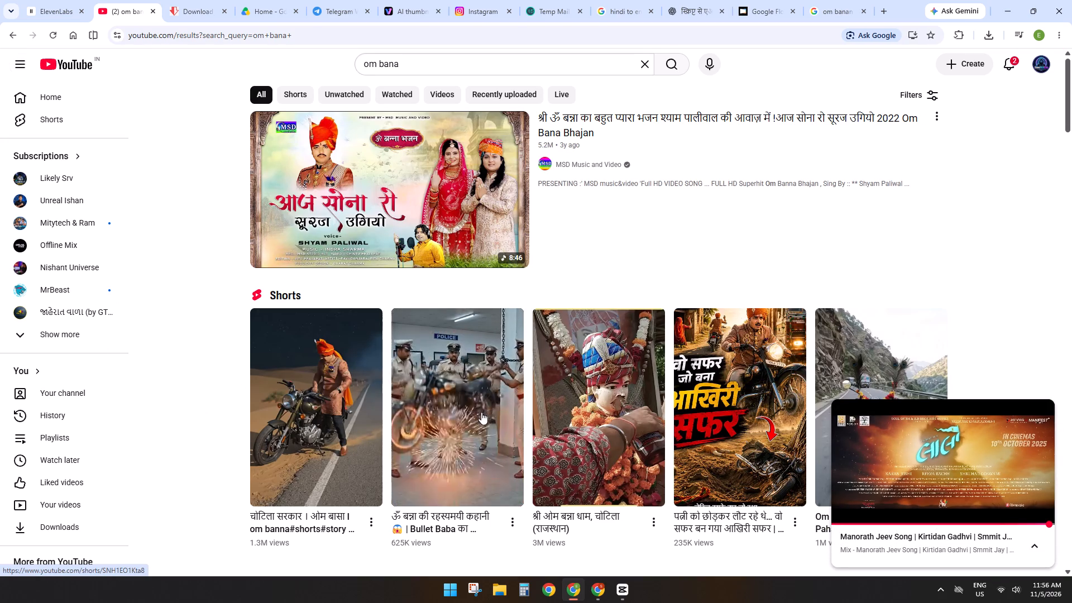
Examine the Om Banna Shorts and other video results for how they visualise the Bullet baba story.
click(481, 412)
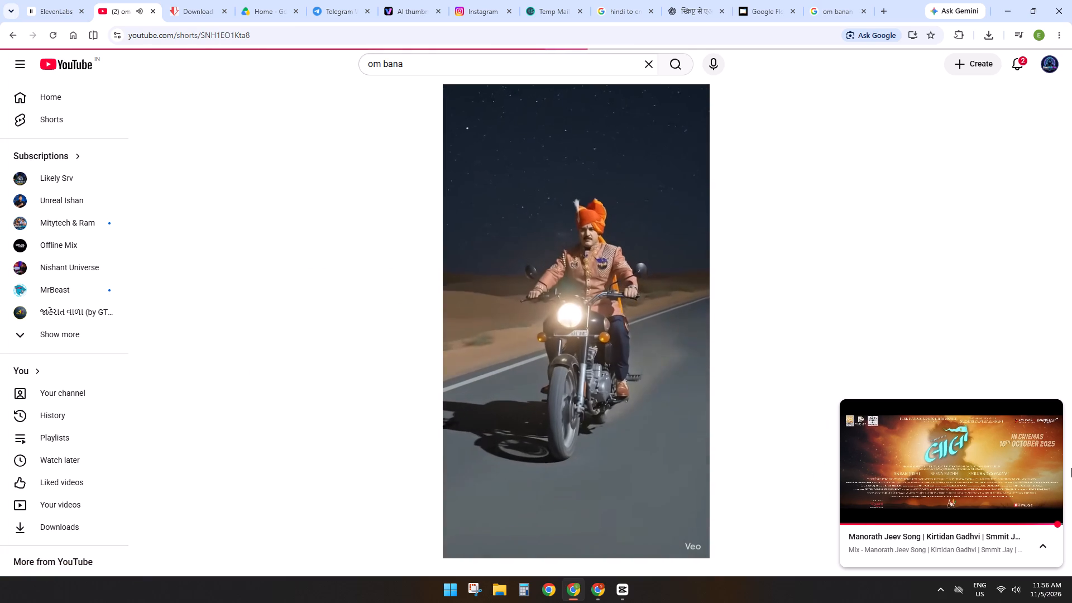
click(1052, 413)
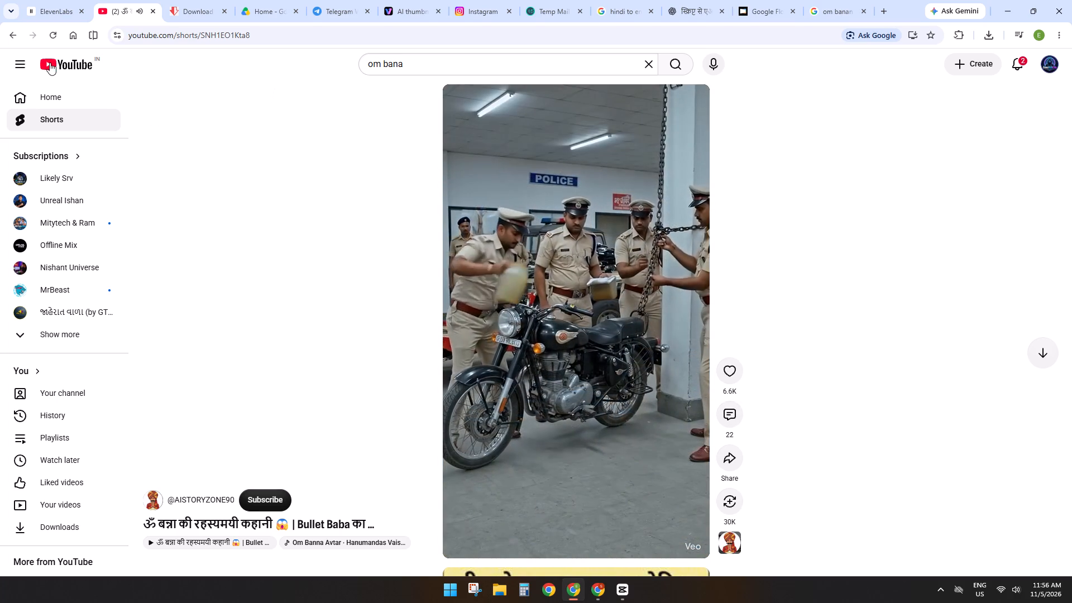
click(18, 35)
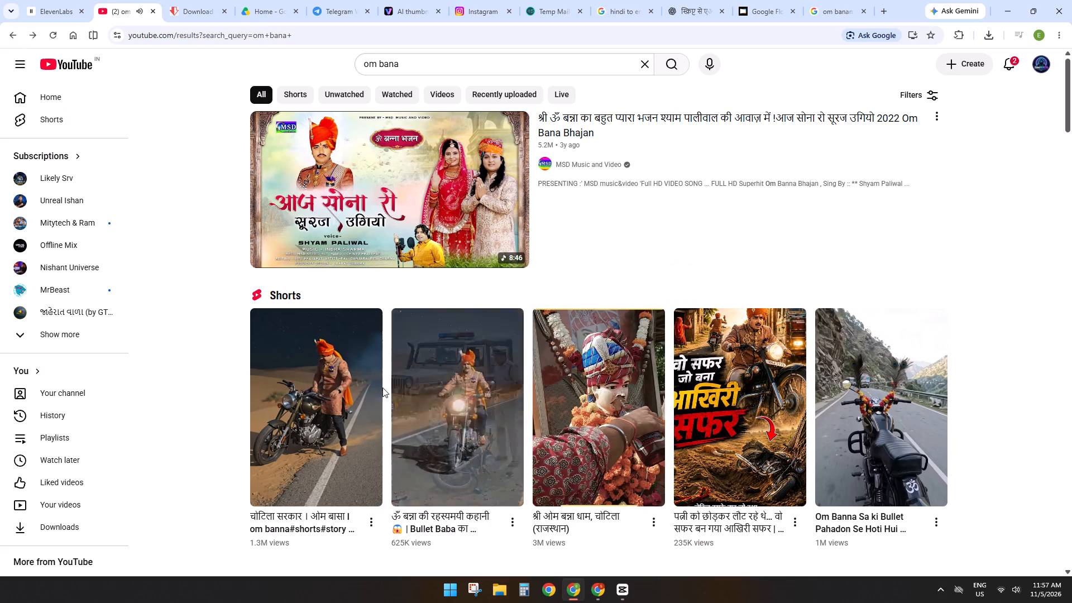
click(313, 374)
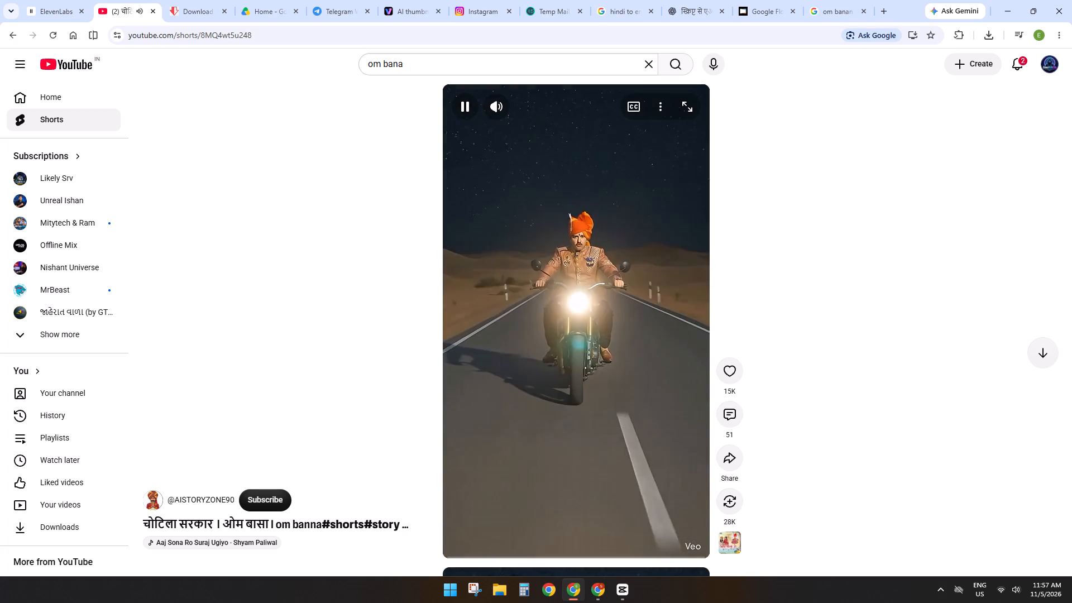
click(17, 37)
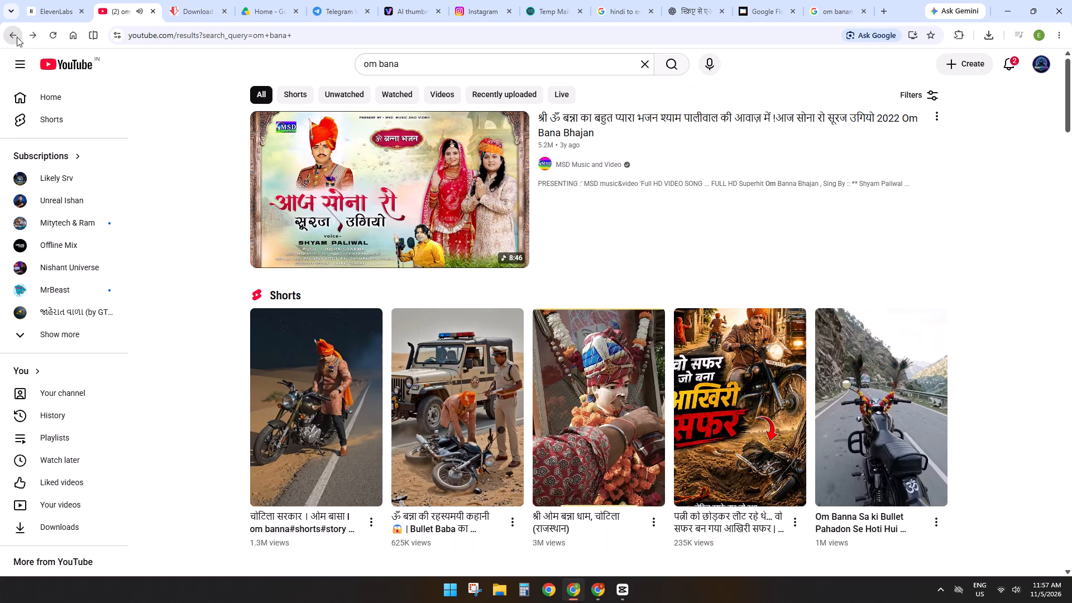
scroll(851, 380, down, 2)
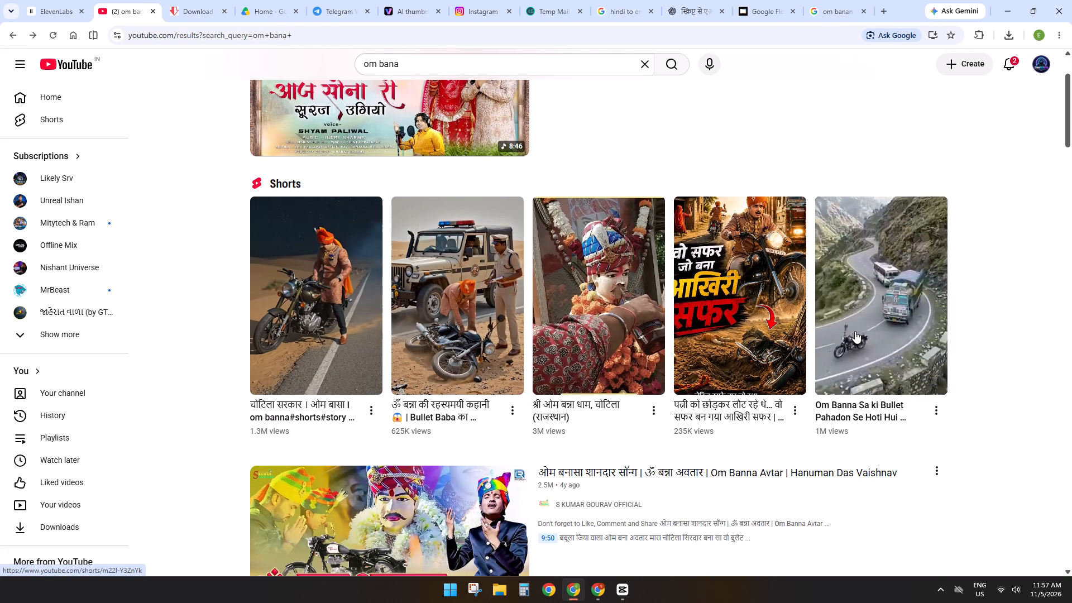
click(855, 331)
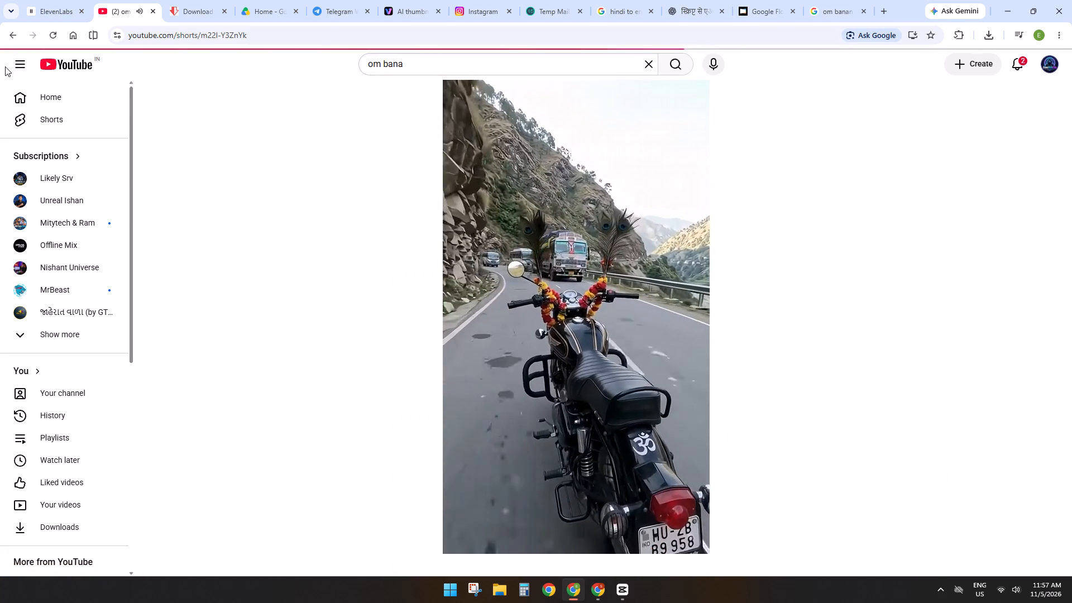
click(9, 40)
scroll(348, 236, down, 4)
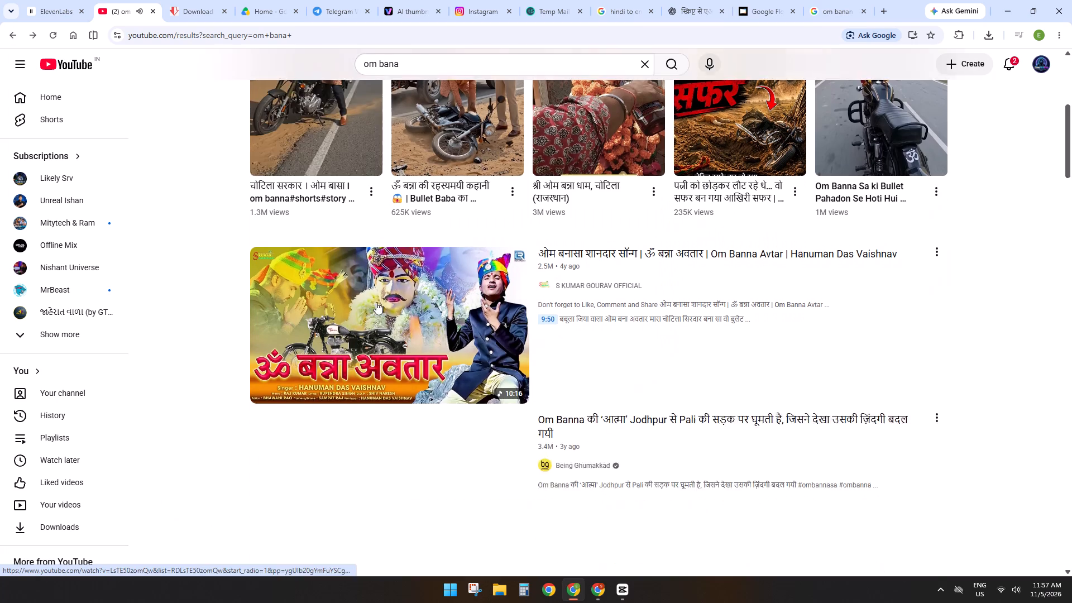
scroll(404, 338, down, 3)
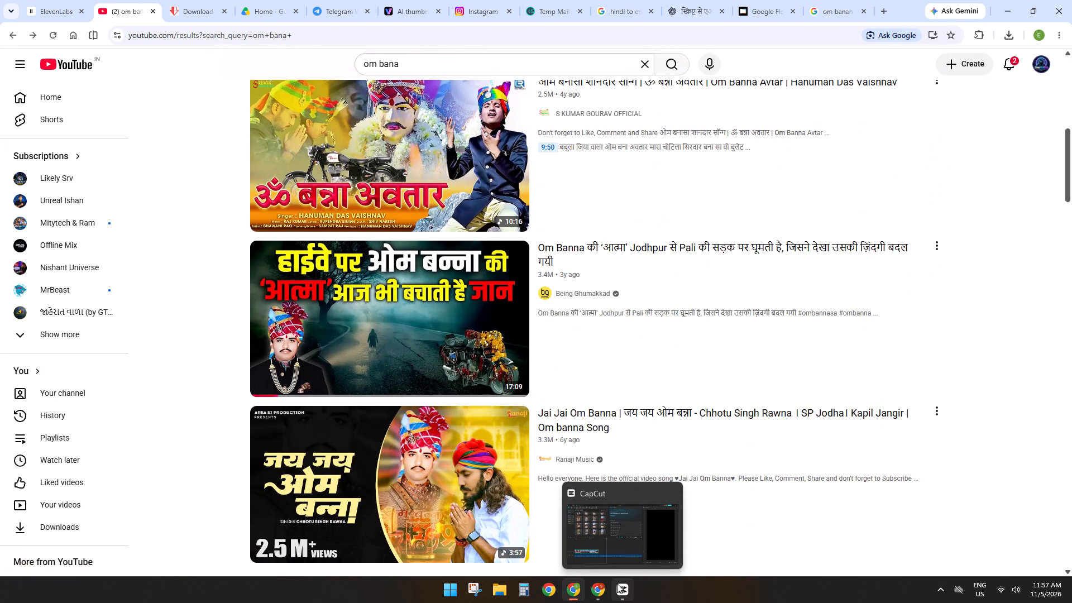
Switch to CapCut and play the voice-over briefly from the end of the last clip, IMG_0369.MOV, on the timeline.
click(617, 583)
click(308, 400)
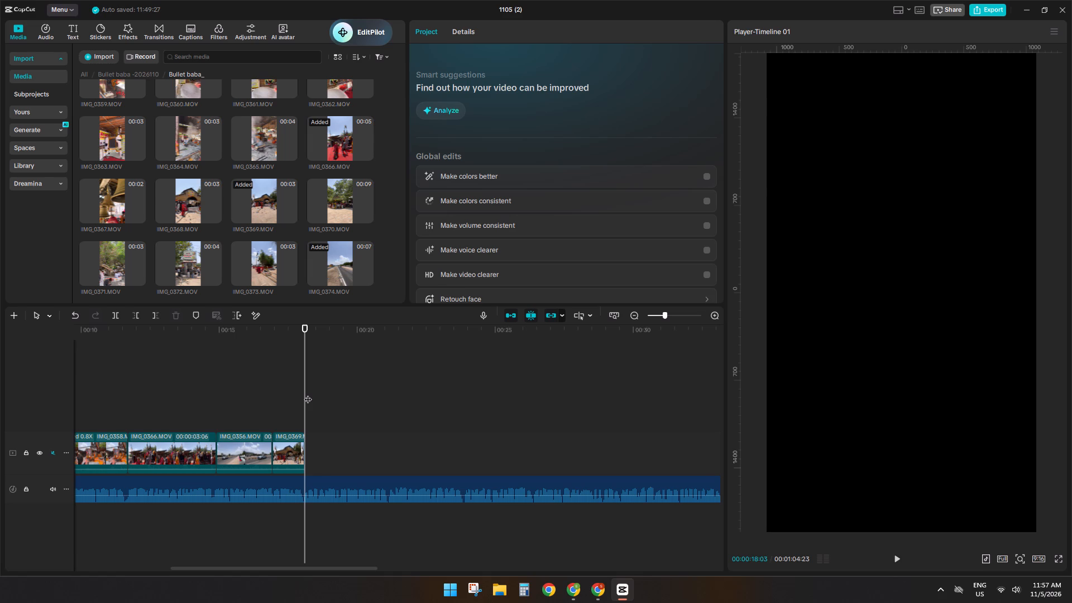
ctrl+scroll(304, 411, down, 6)
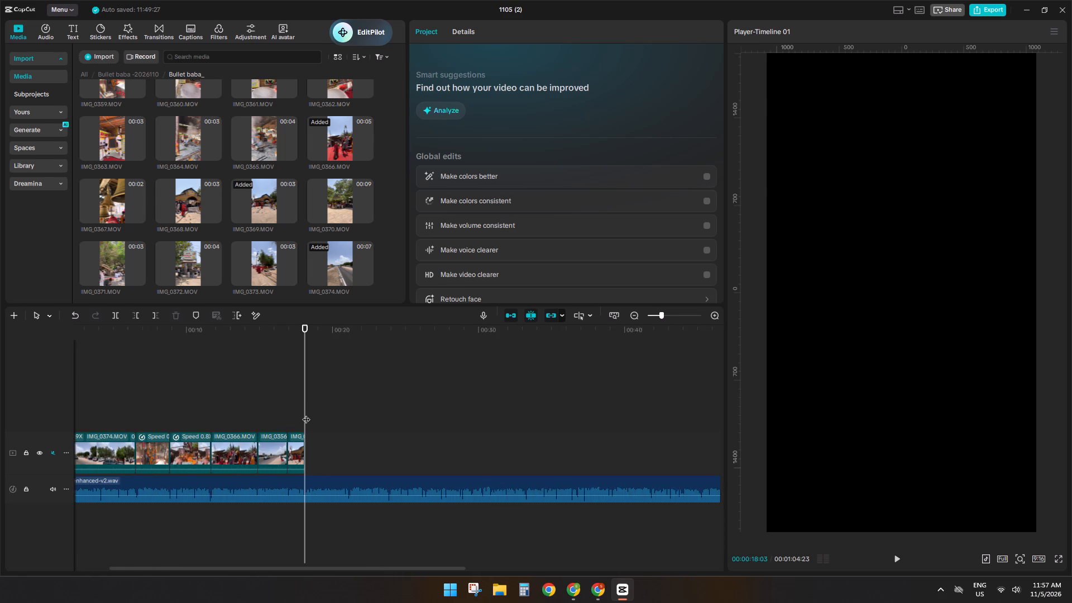
ctrl+scroll(306, 414, down, 7)
ctrl+scroll(224, 410, up, 8)
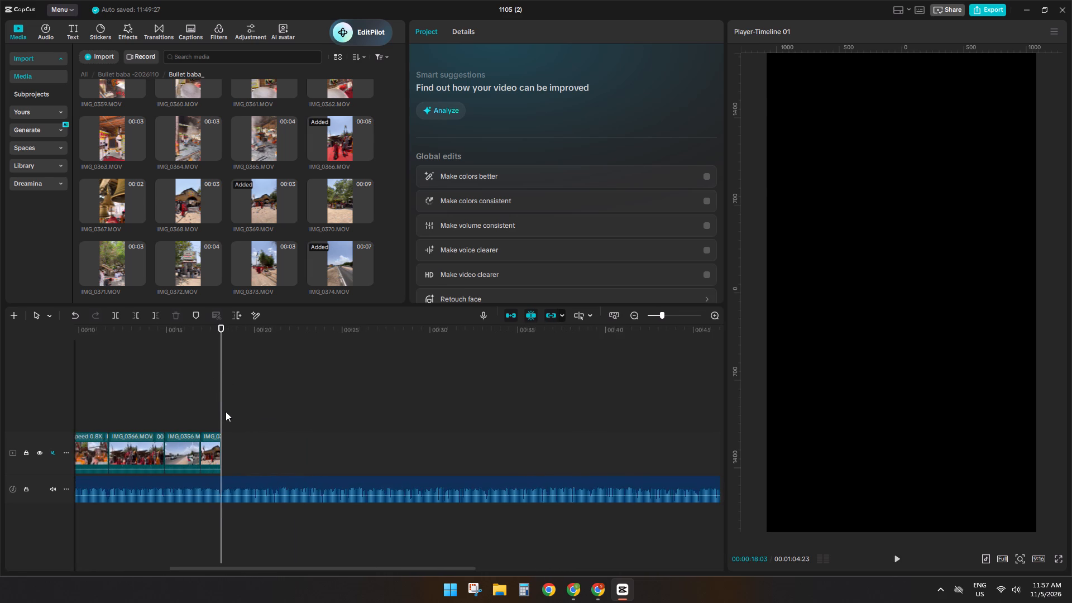
ctrl+scroll(226, 414, up, 9)
click(174, 415)
drag(174, 415, 171, 421)
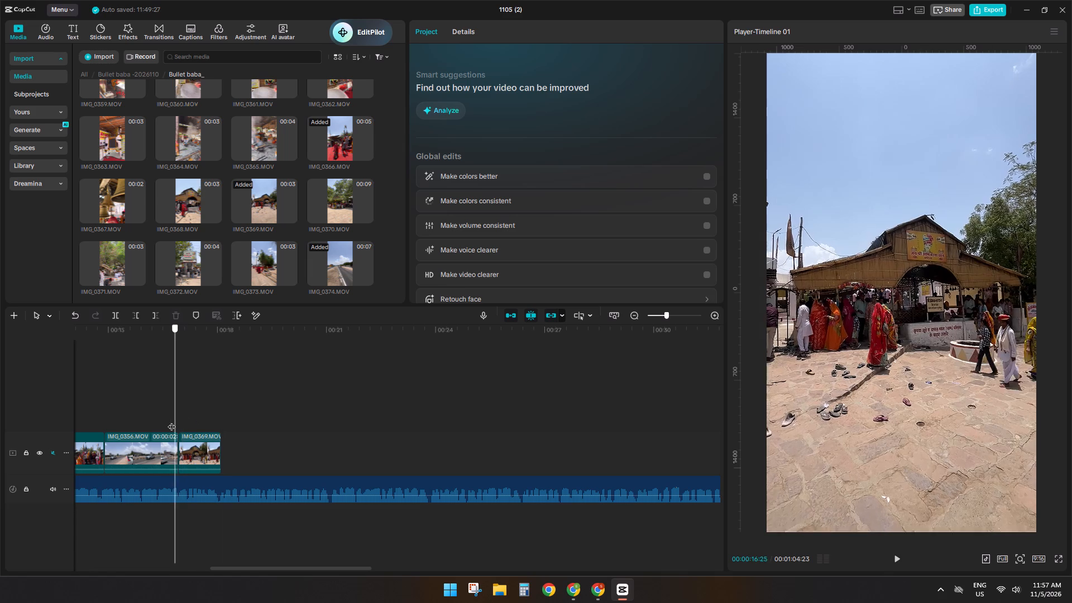
drag(171, 421, 225, 418)
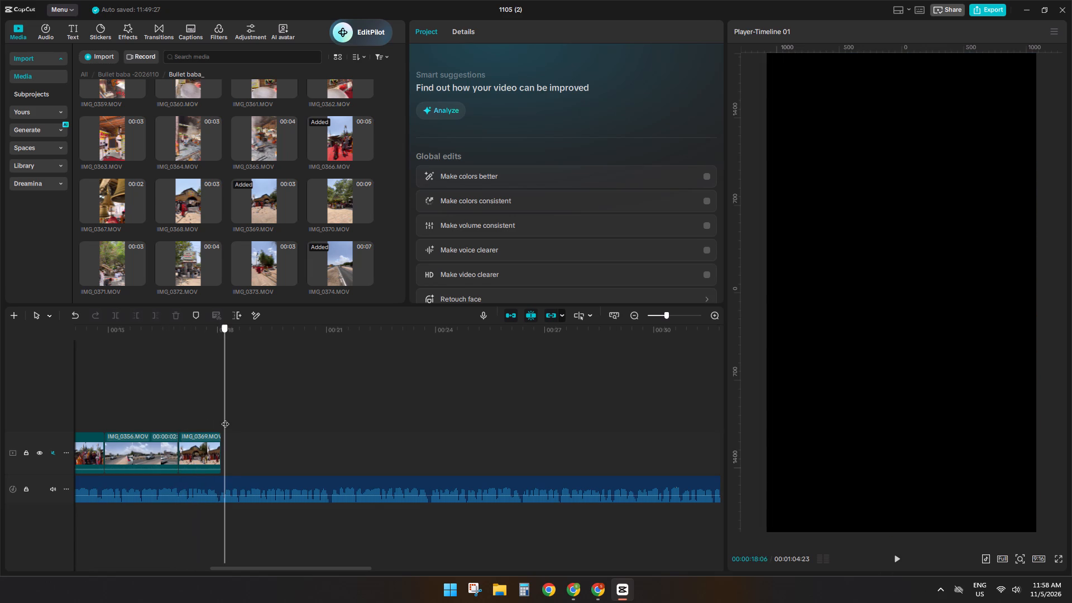
drag(225, 418, 221, 420)
key(space)
click(222, 419)
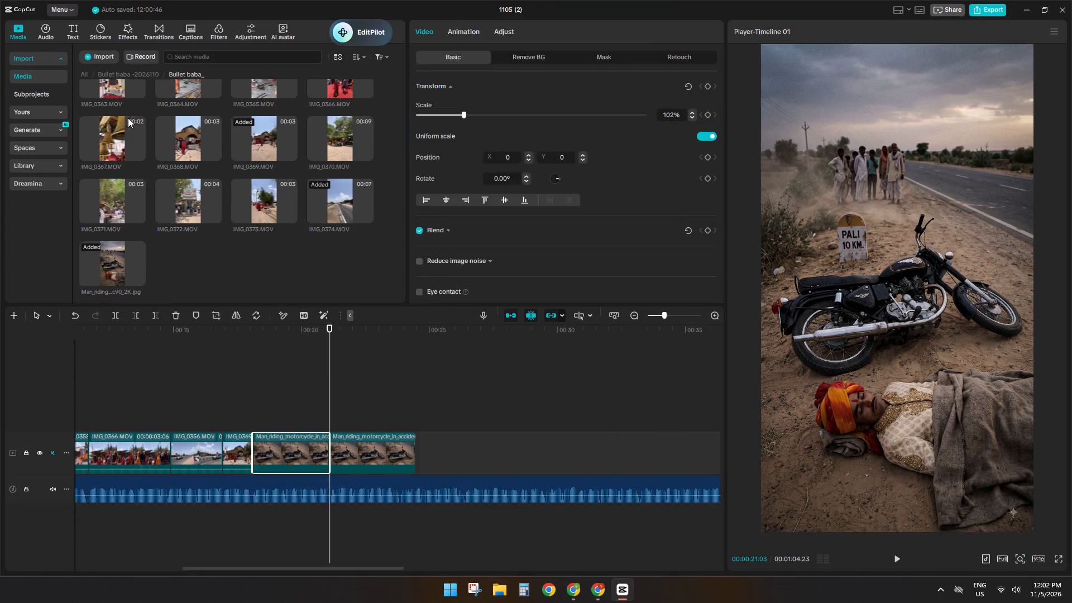
drag(179, 257, 274, 454)
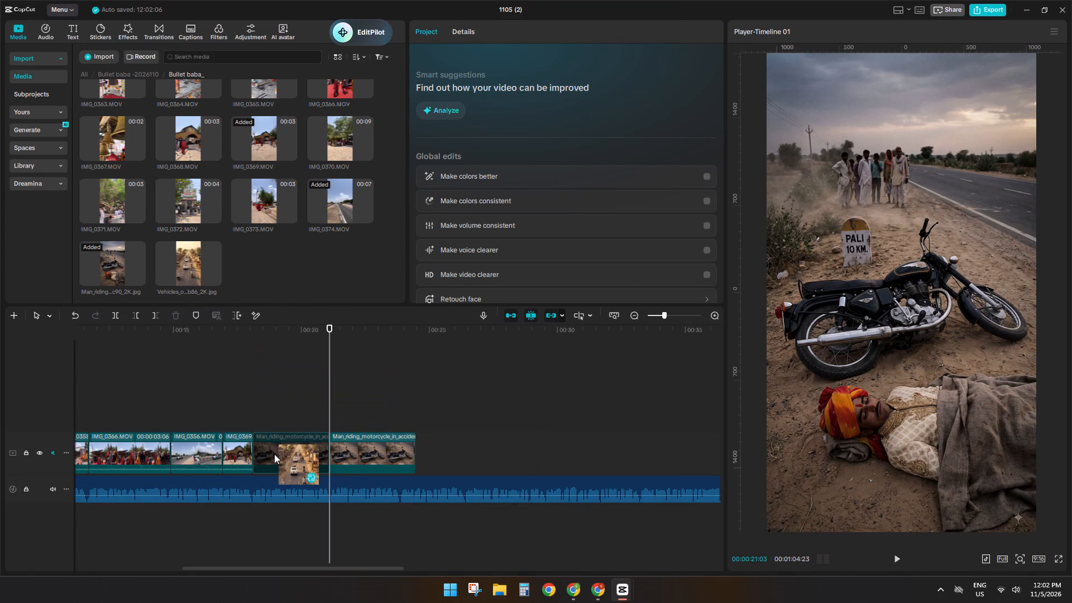
click(583, 410)
Play the voice-over across the road and accident images, split the accident clip at 00:00:23:25 and delete the remainder.
click(244, 393)
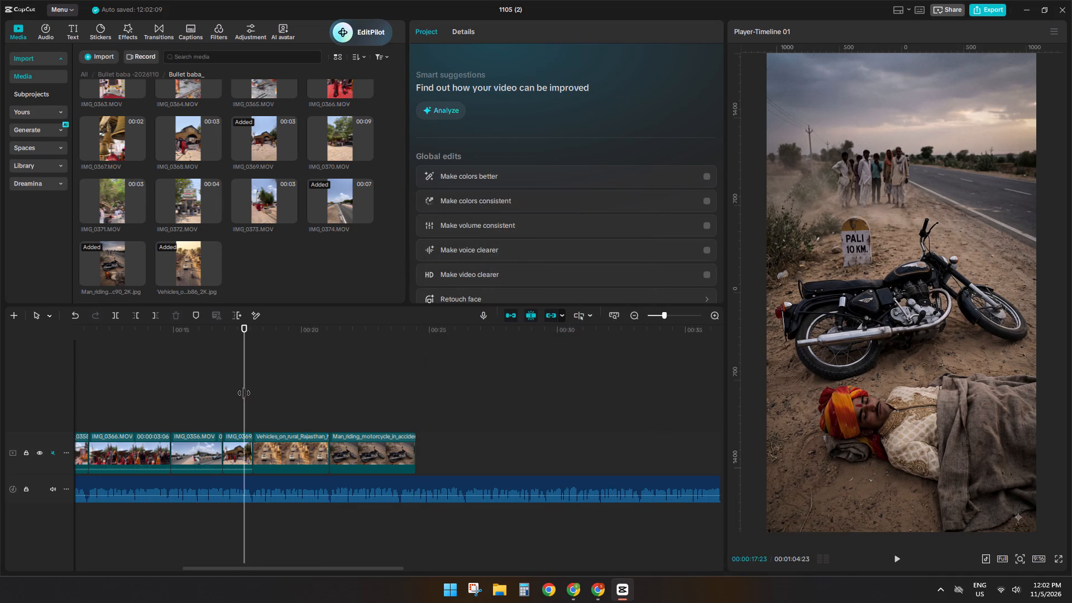
key(space)
click(244, 393)
click(238, 394)
key(space)
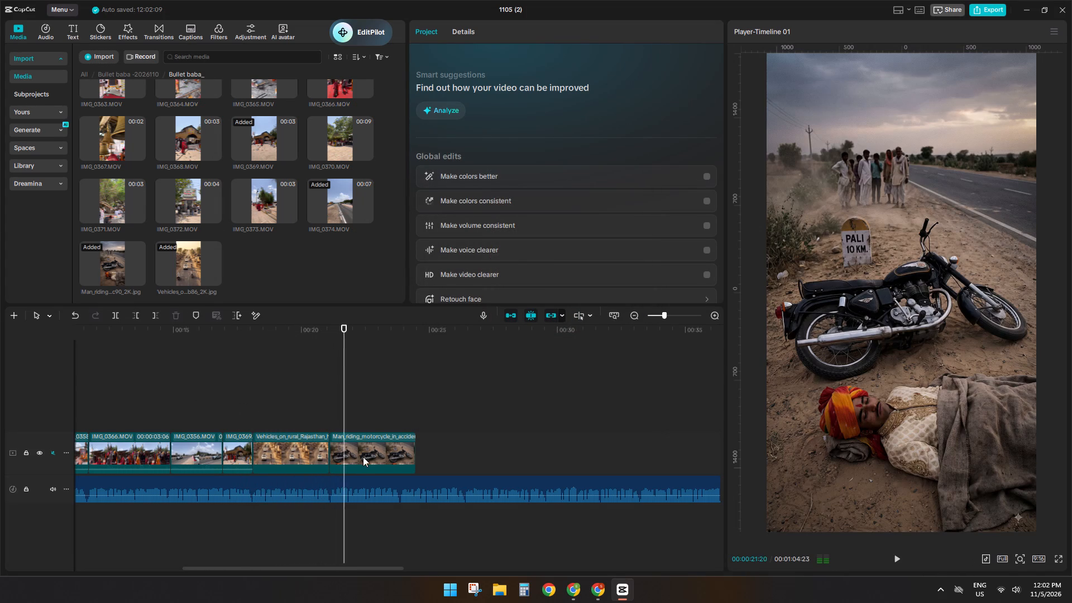
click(363, 457)
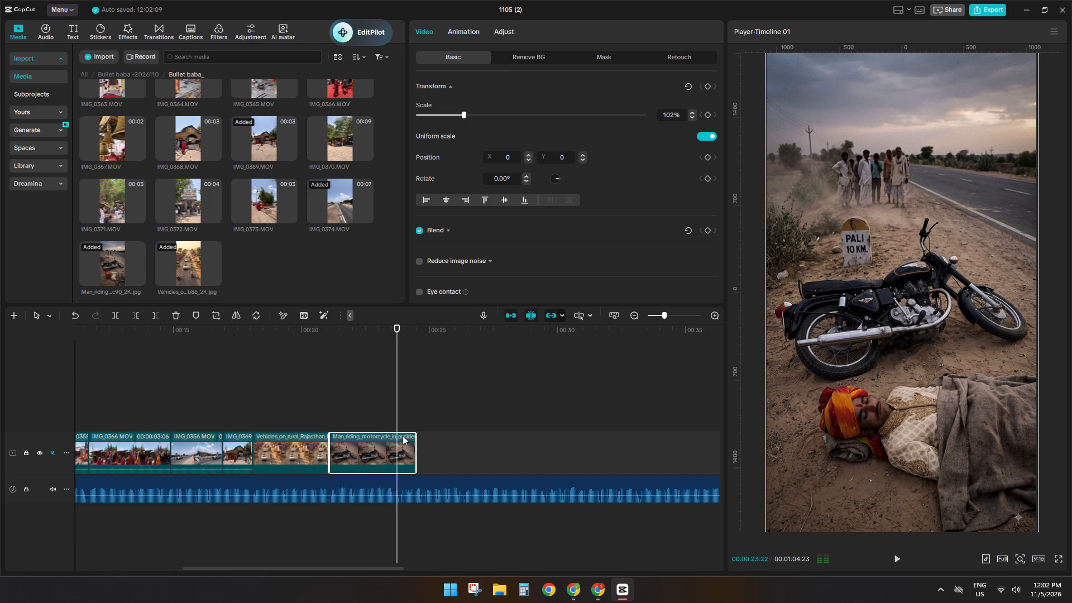
key(space)
key(space)
click(400, 420)
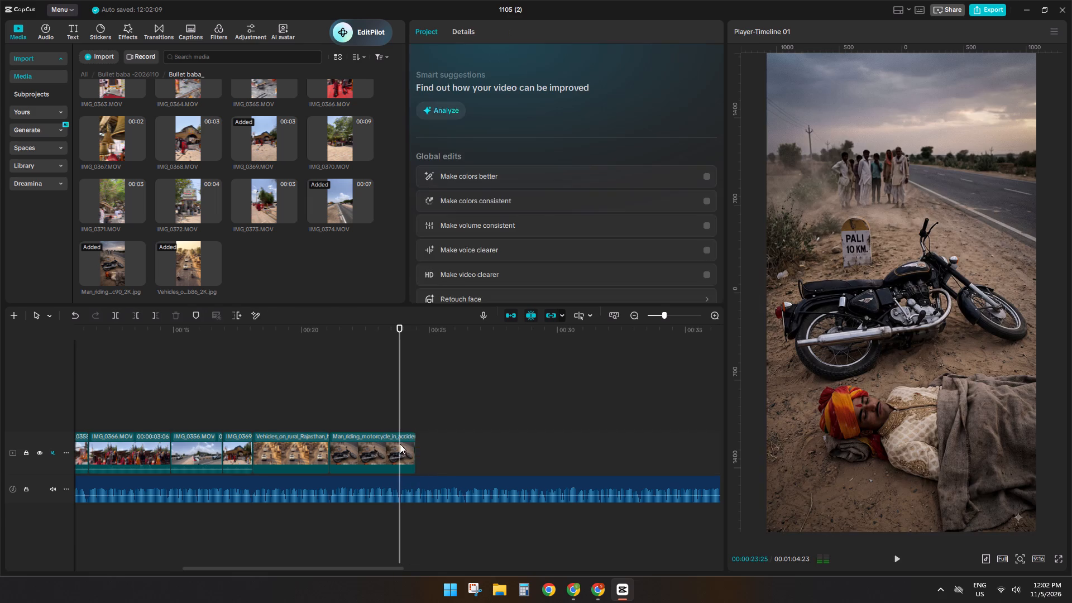
click(400, 453)
key(s)
key(d)
Import the generated story images from Downloads, including the three police images: inspecting, staring at and seizing the motorcycle.
key(space)
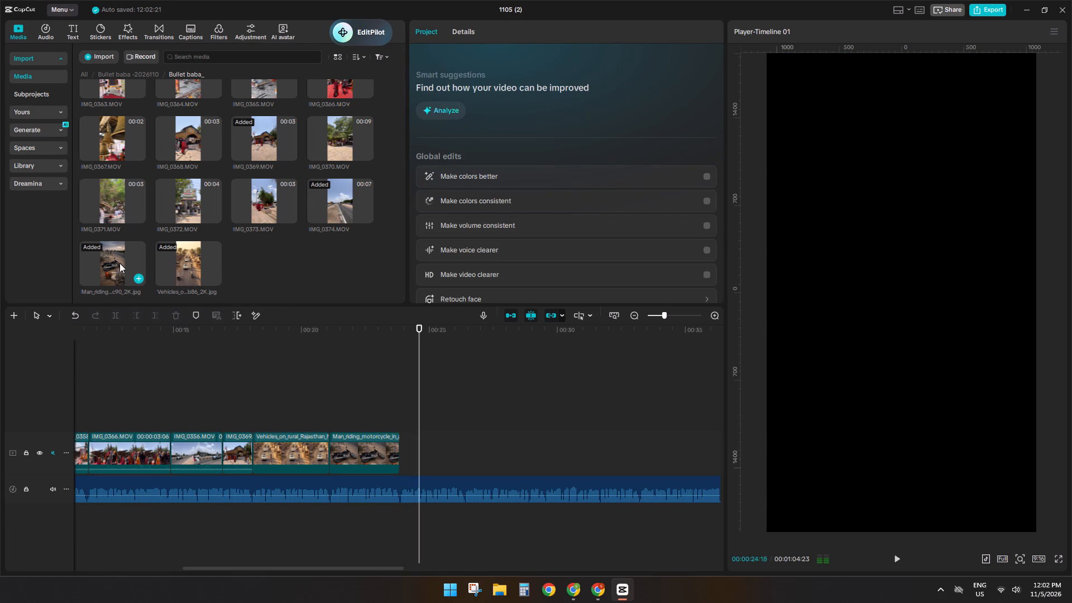
key(space)
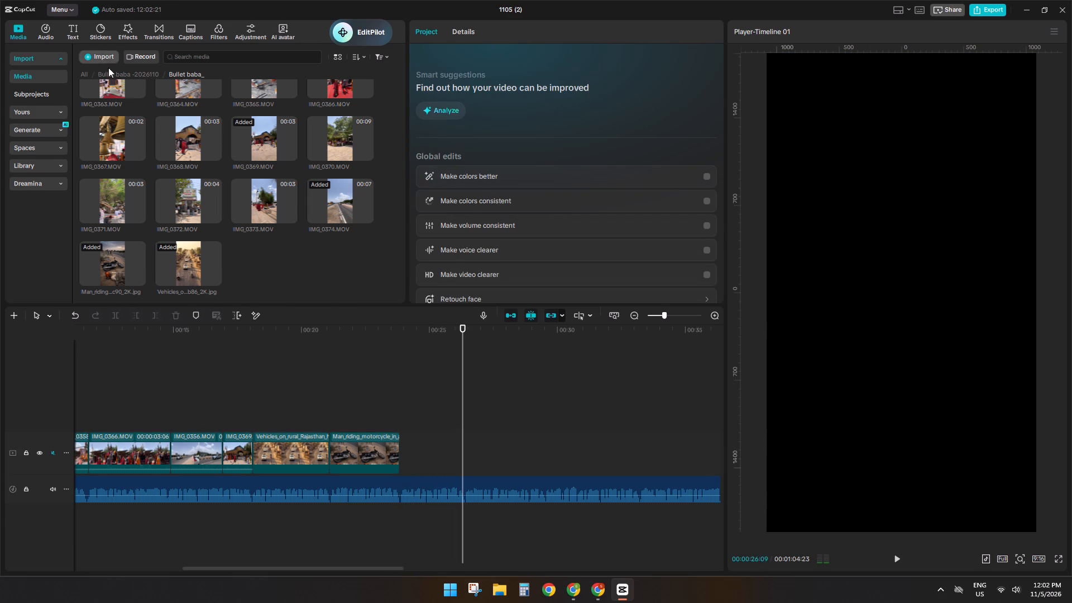
scroll(133, 176, up, 4)
scroll(133, 176, down, 3)
scroll(136, 193, up, 7)
scroll(136, 193, down, 3)
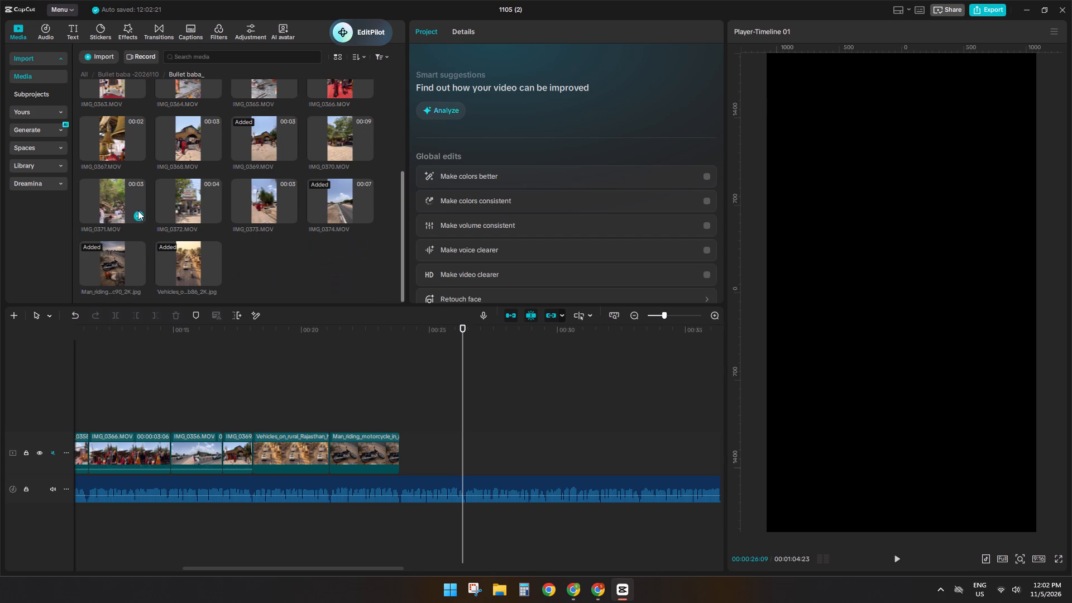
scroll(138, 210, down, 5)
click(104, 58)
click(108, 73)
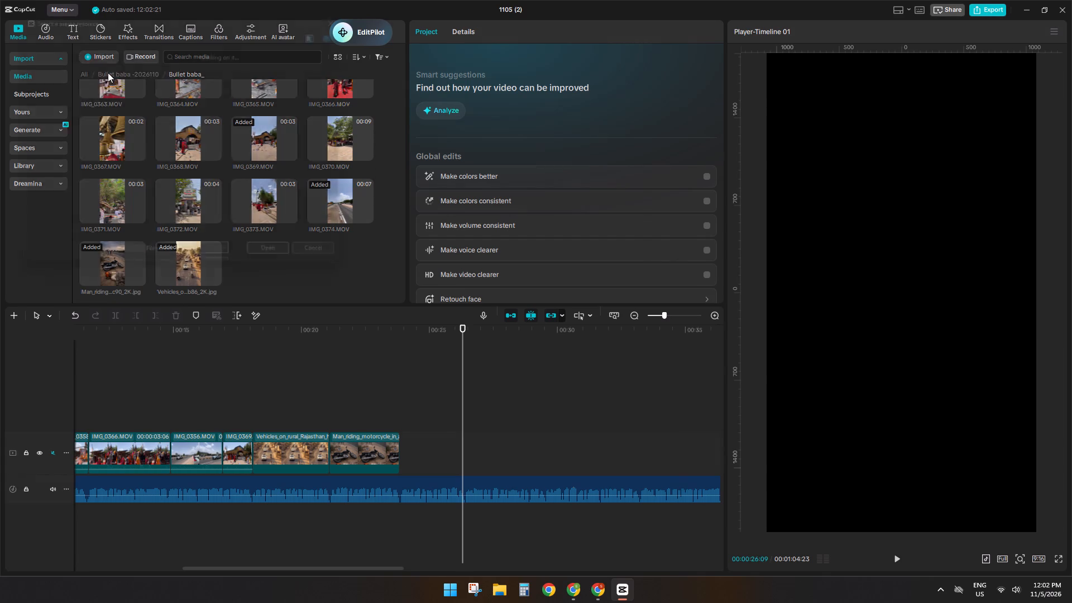
drag(100, 112, 280, 105)
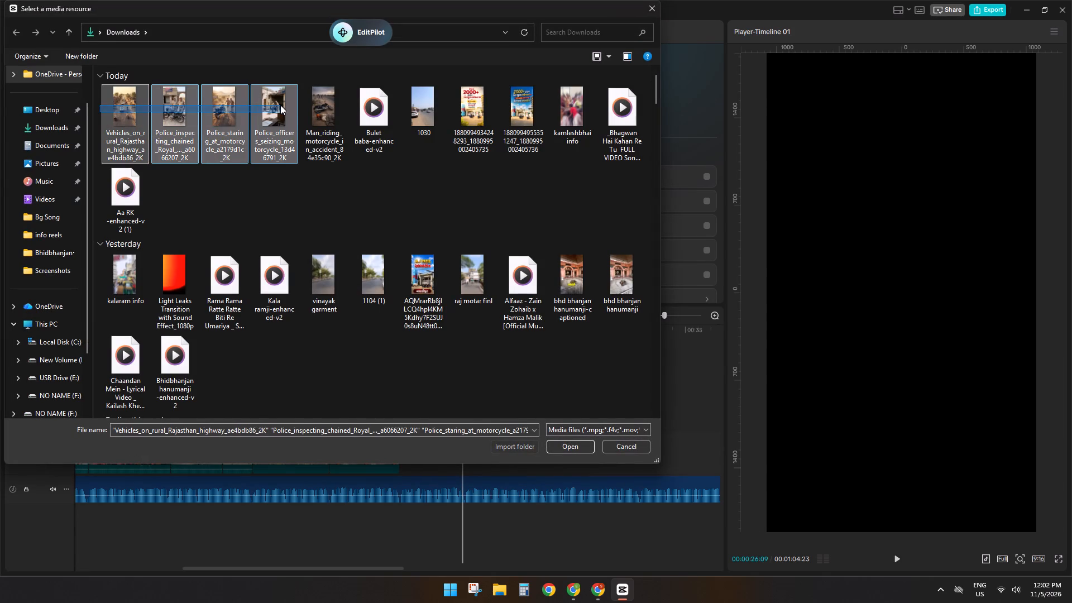
drag(280, 105, 311, 108)
click(560, 447)
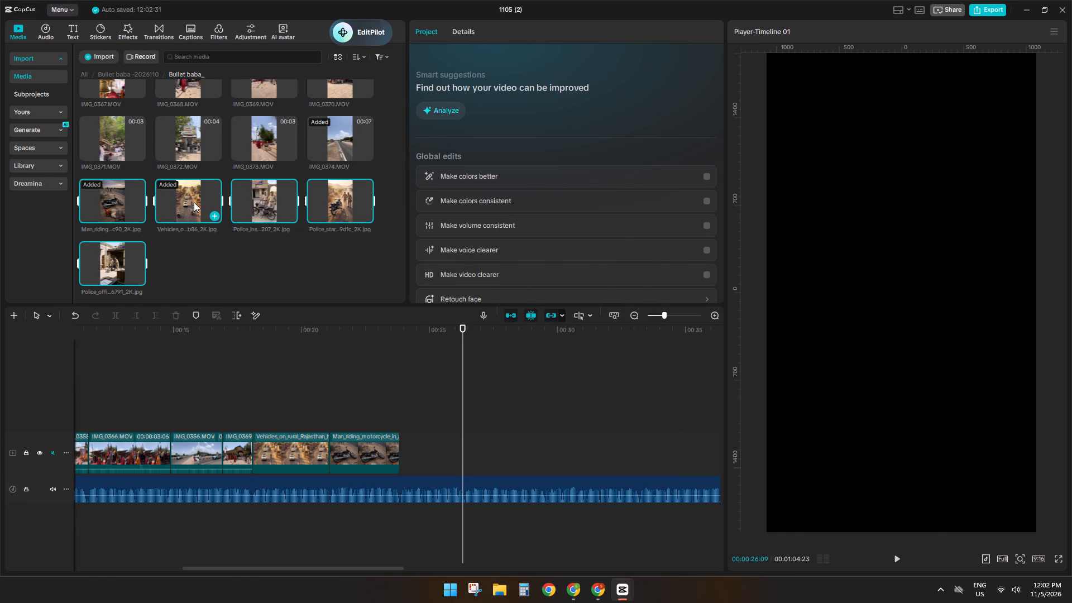
Preview the imported police images and listen to the voice-over beyond the end of the accident clip.
click(193, 202)
click(260, 200)
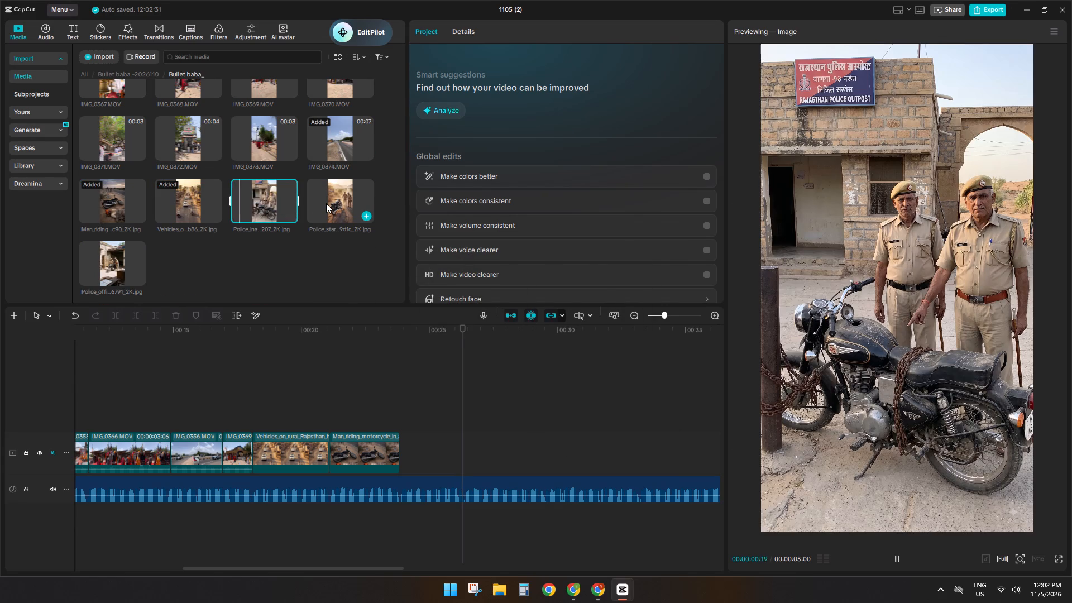
click(326, 203)
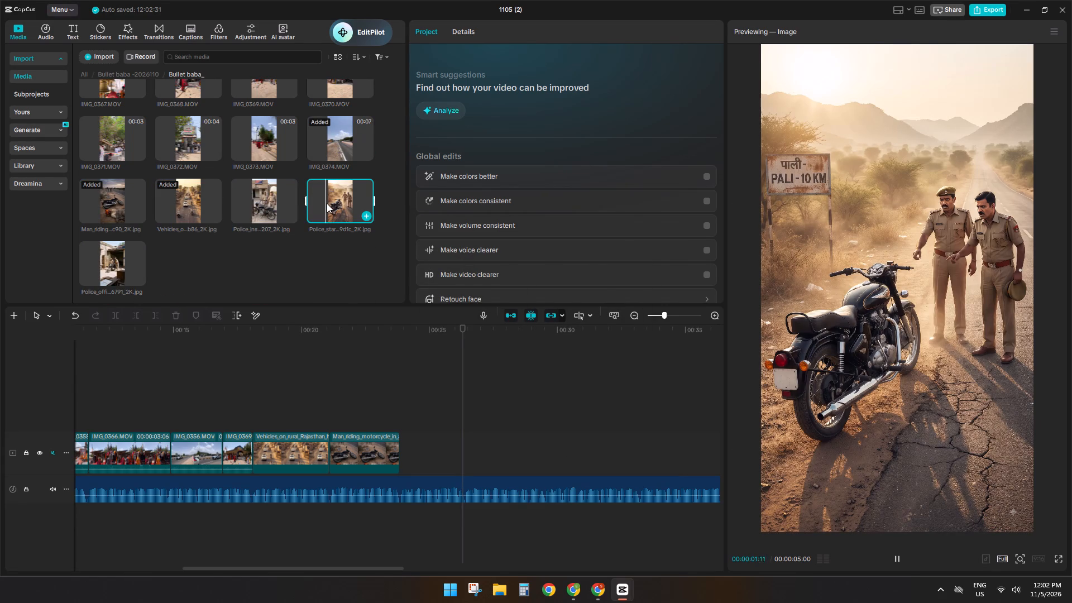
click(130, 259)
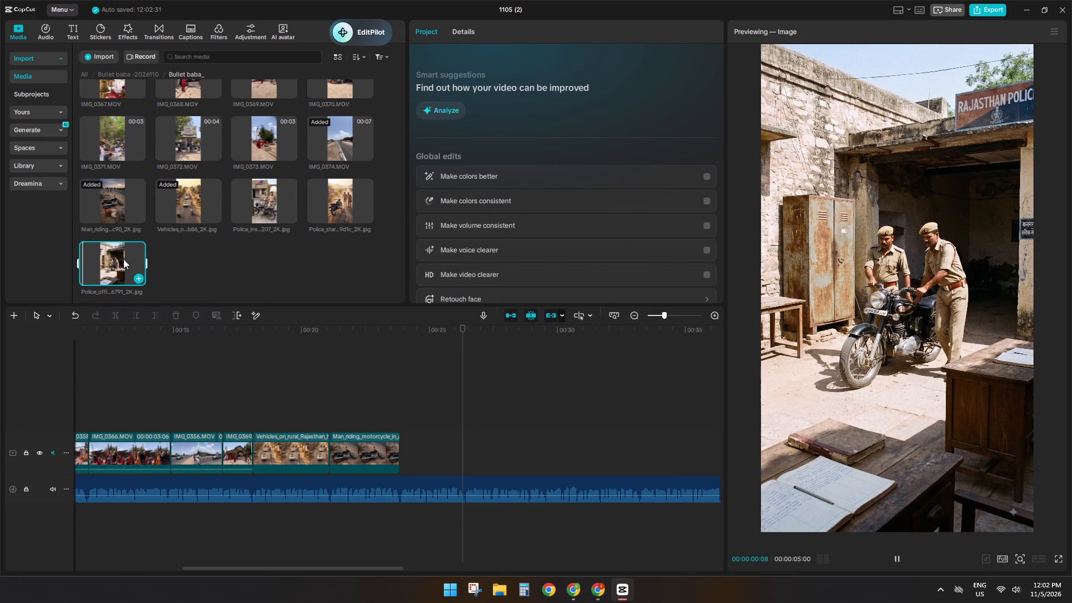
click(385, 393)
key(space)
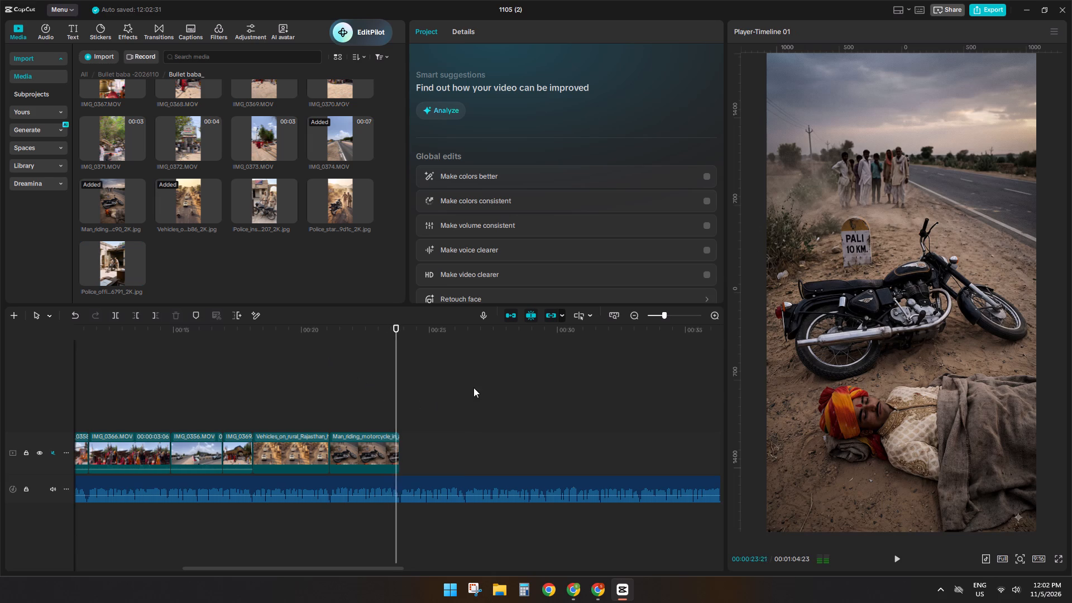
ctrl+scroll(439, 414, down, 8)
ctrl+scroll(444, 423, up, 3)
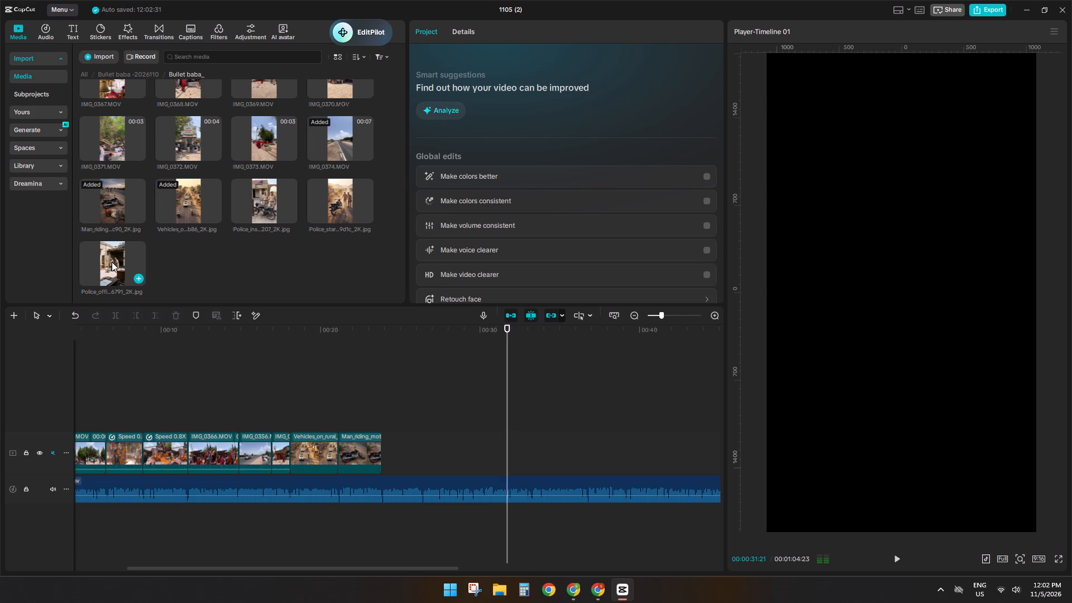
key(space)
Append the image of police officers seizing the motorcycle after the accident clip and cut it to end at 00:00:29:16.
drag(112, 262, 424, 467)
click(379, 413)
key(space)
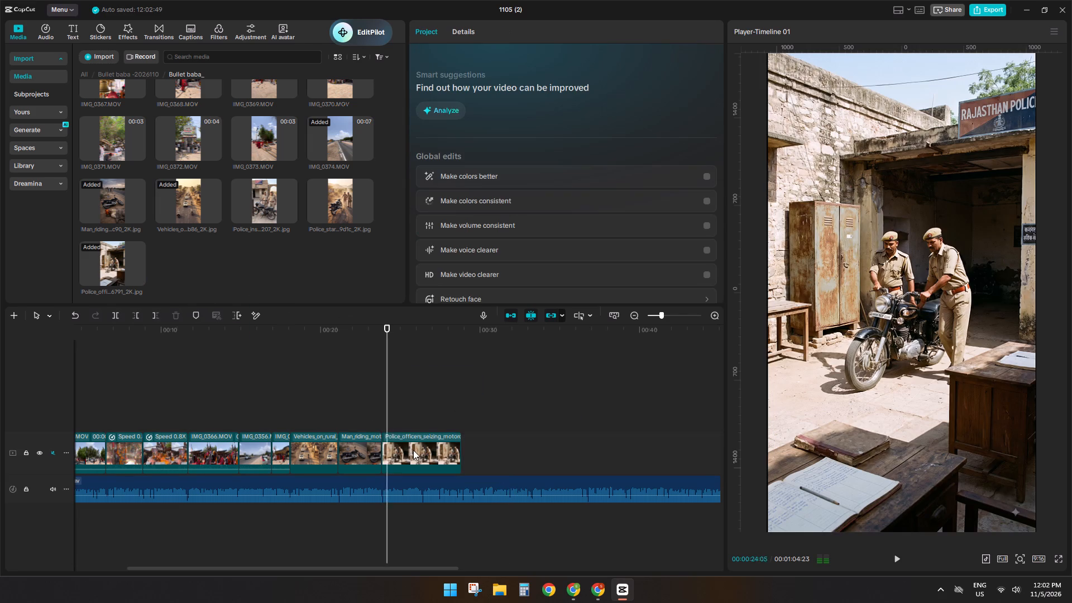
click(413, 450)
drag(462, 442, 496, 443)
key(space)
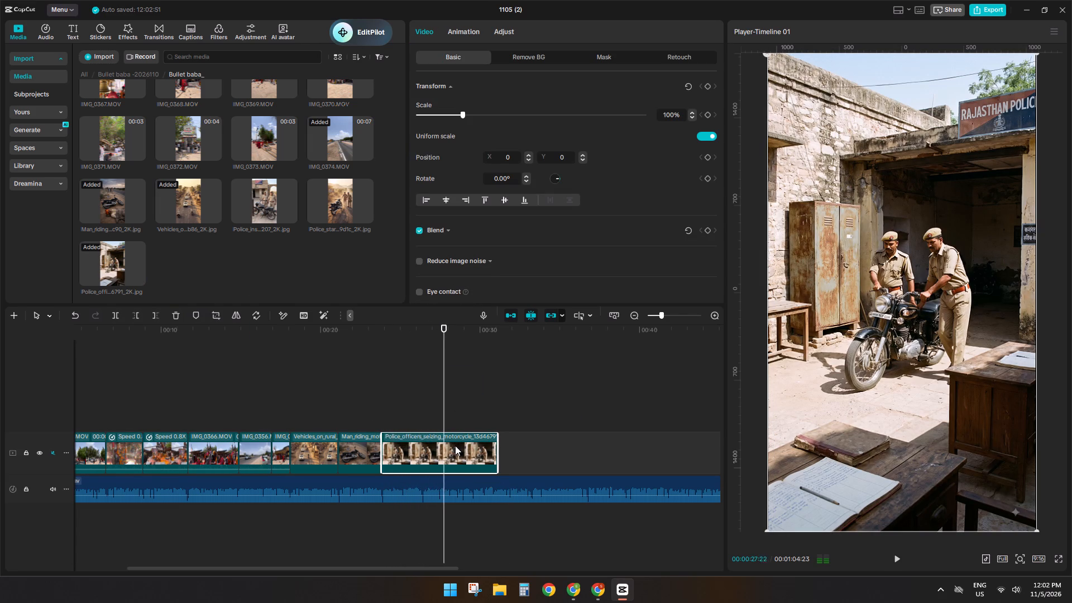
key(space)
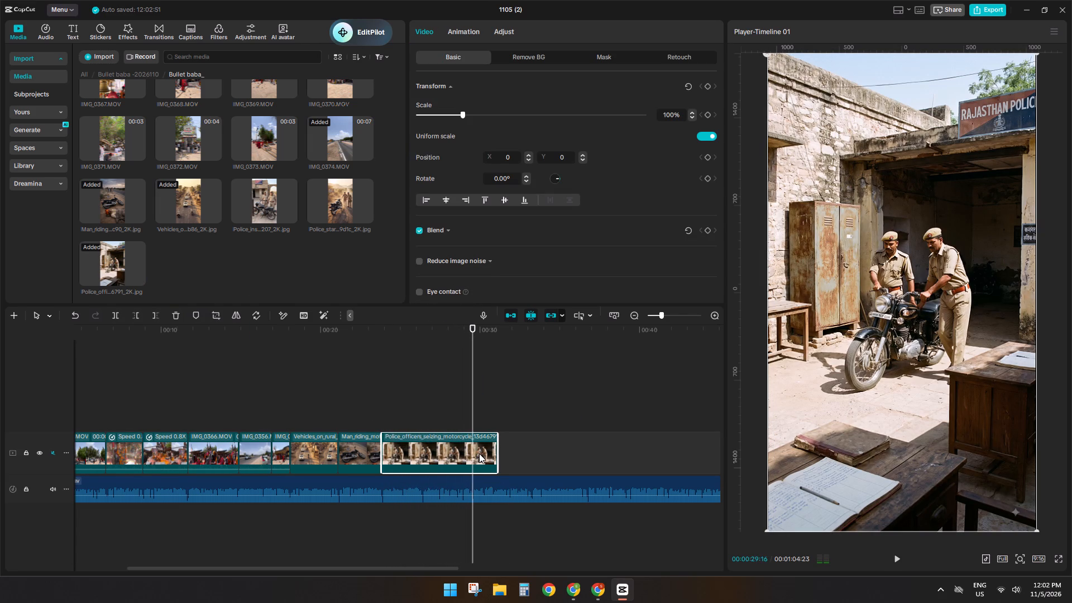
click(470, 449)
key(s)
key(d)
Append the image of police staring at the motorcycle, play the voice-over, and cut the clip to end at 00:00:33:06.
drag(333, 205, 478, 439)
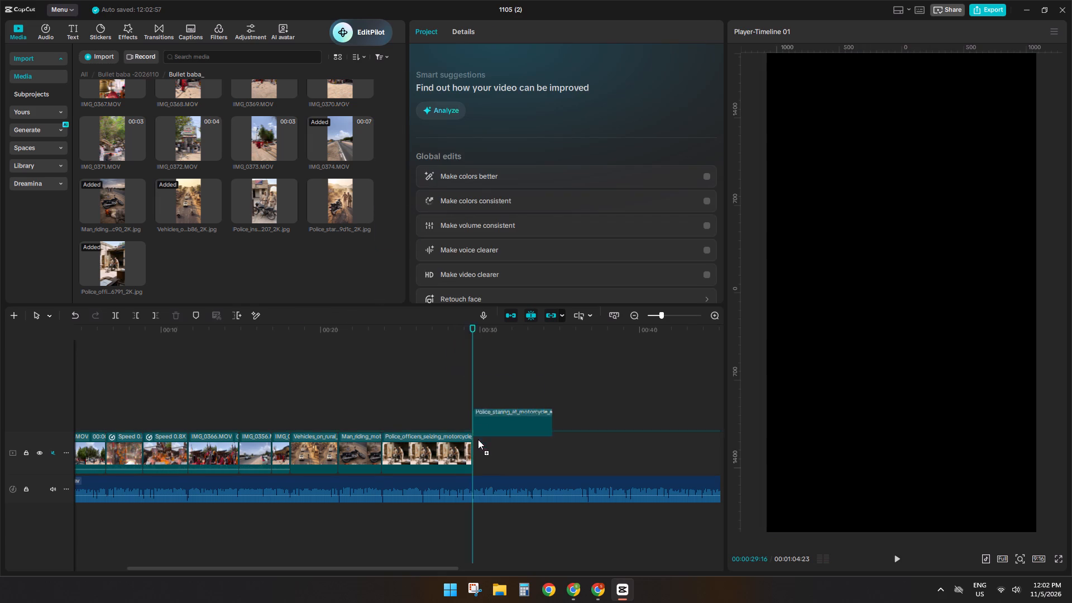
drag(478, 439, 478, 442)
key(space)
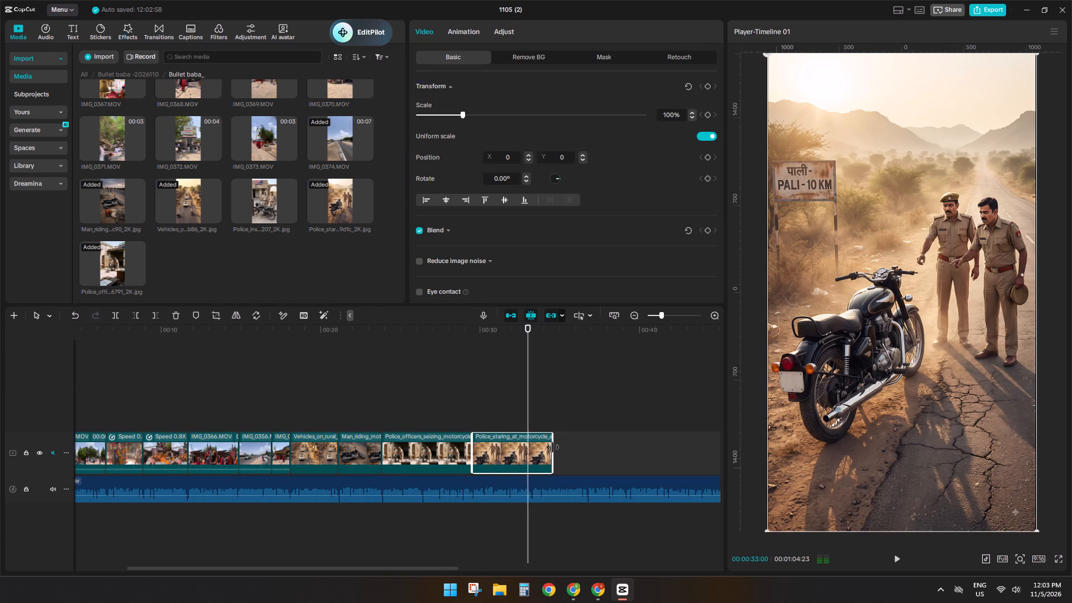
key(space)
key(space)
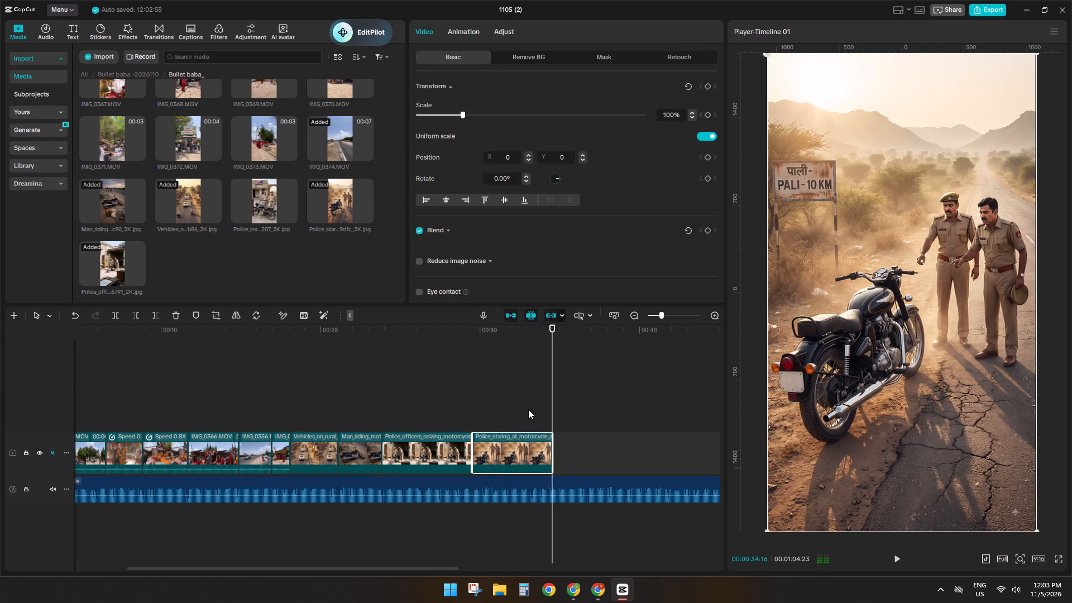
double_click(528, 409)
click(537, 455)
key(s)
key(d)
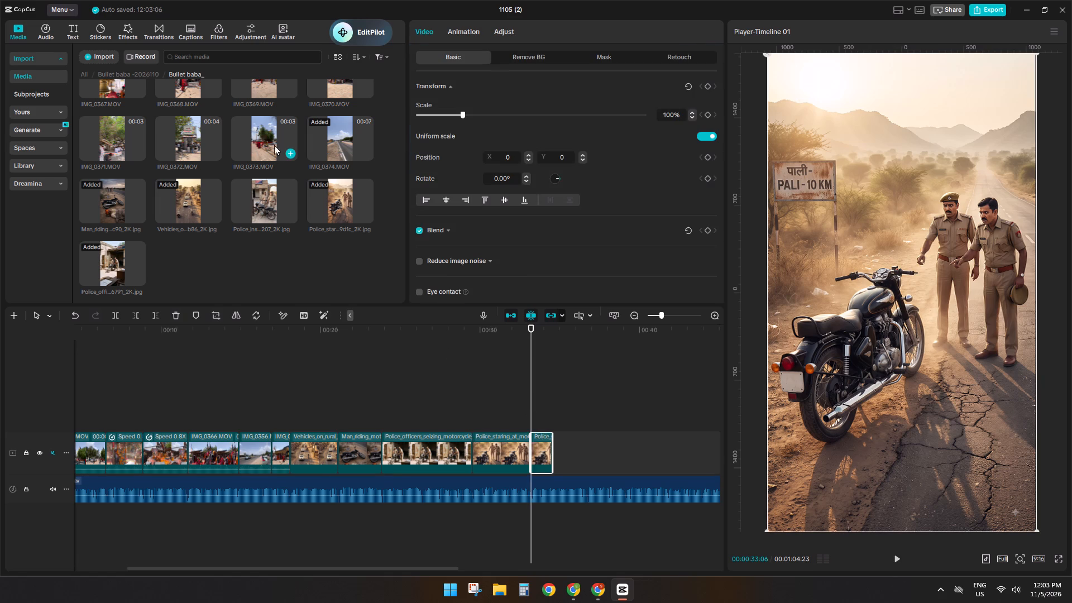
Append the image of police inspecting the chained motorcycle, match it to the voice-over, and cut it to end at 00:00:36:24.
drag(267, 192, 542, 444)
key(space)
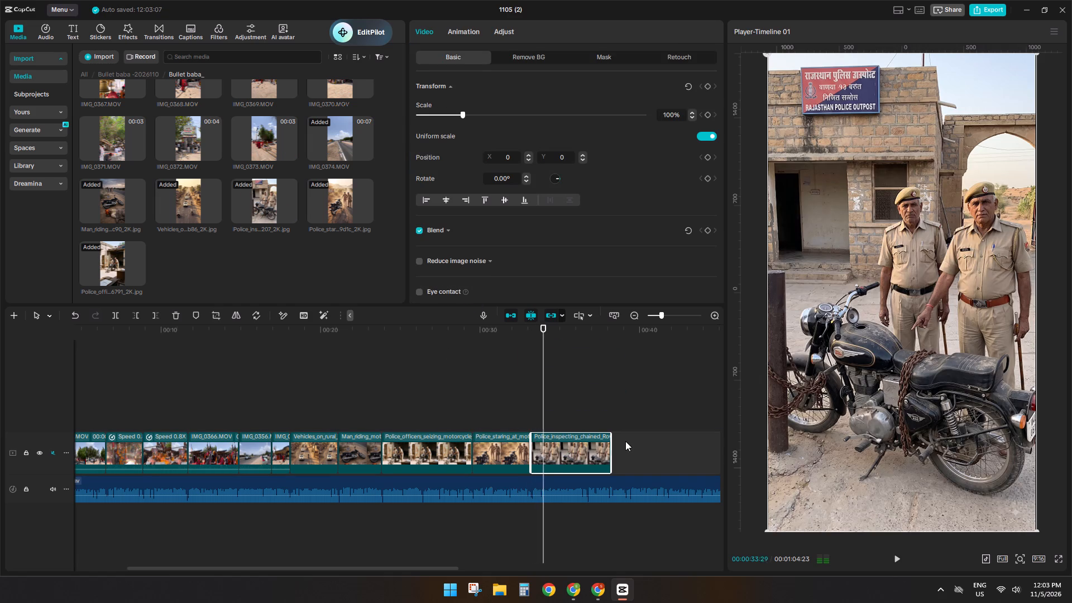
drag(612, 442, 628, 443)
key(space)
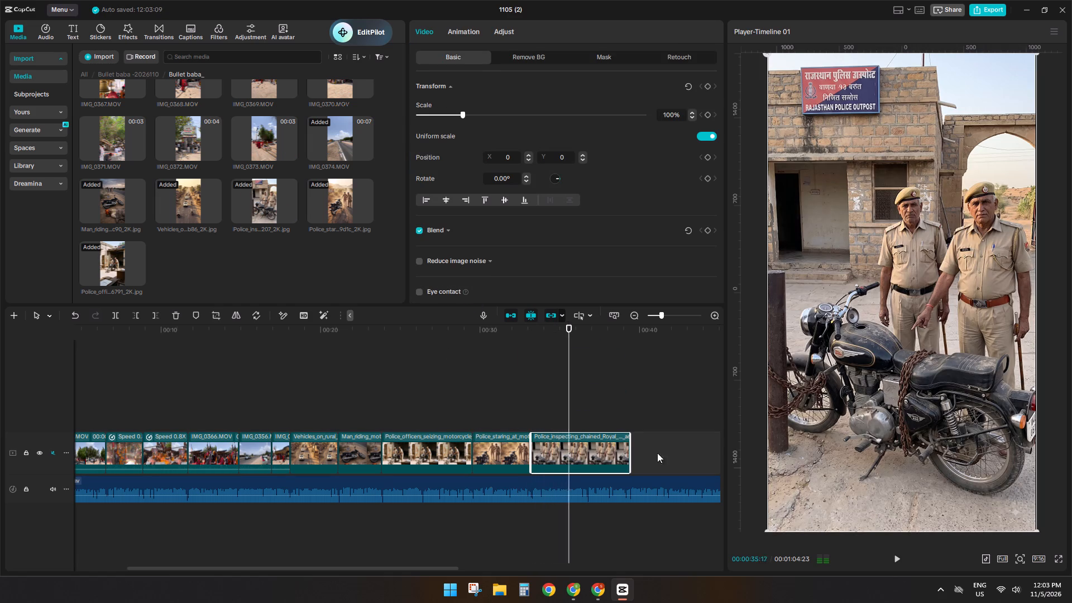
key(space)
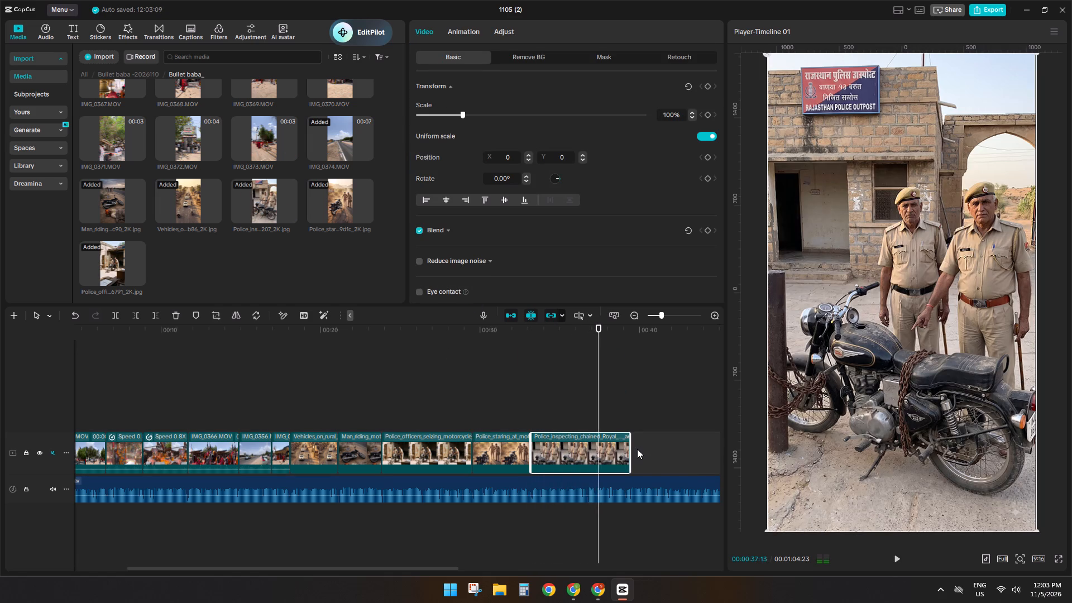
key(space)
click(572, 422)
key(space)
key(space)
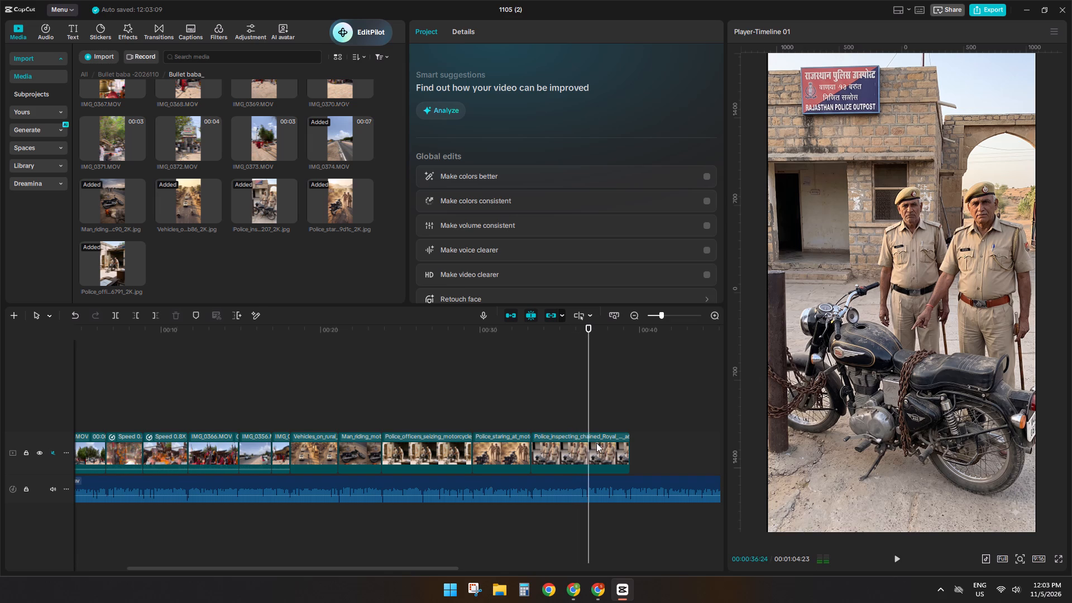
click(596, 443)
key(s)
key(d)
Append the image of police staring at the motorcycle again after the chained-motorcycle clip, play the voice-over, and cut it to end at 00:00:39:07.
drag(325, 209, 595, 438)
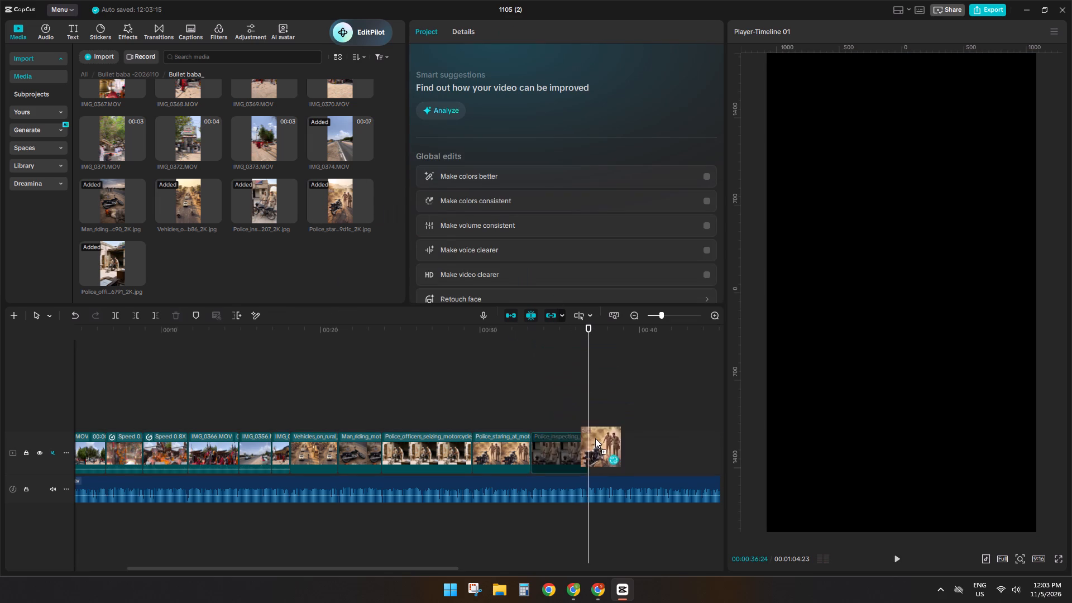
drag(595, 438, 598, 441)
key(space)
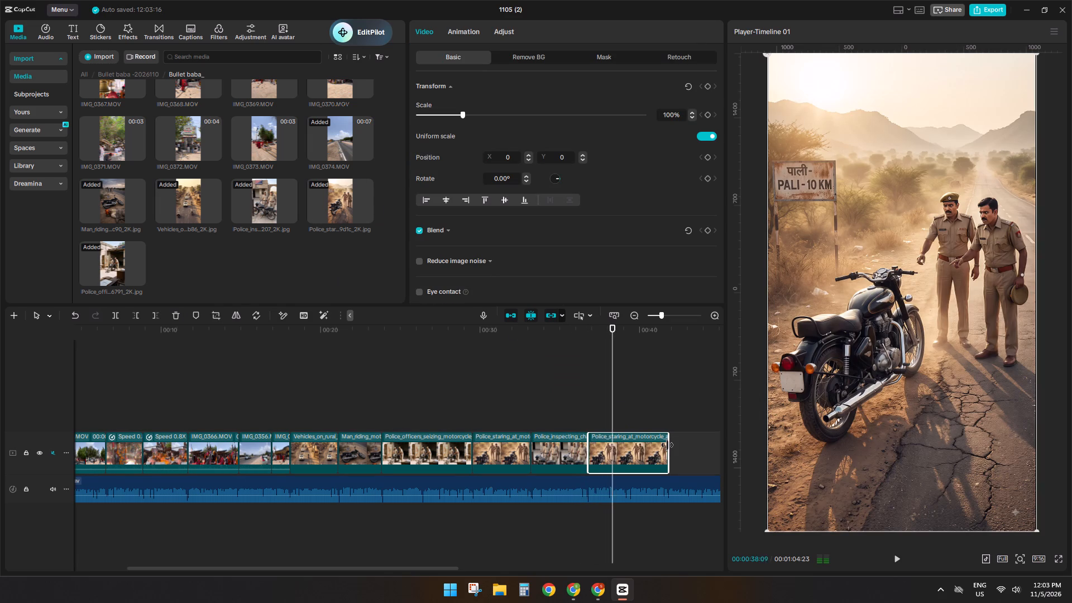
click(667, 445)
key(space)
key(space)
key(space)
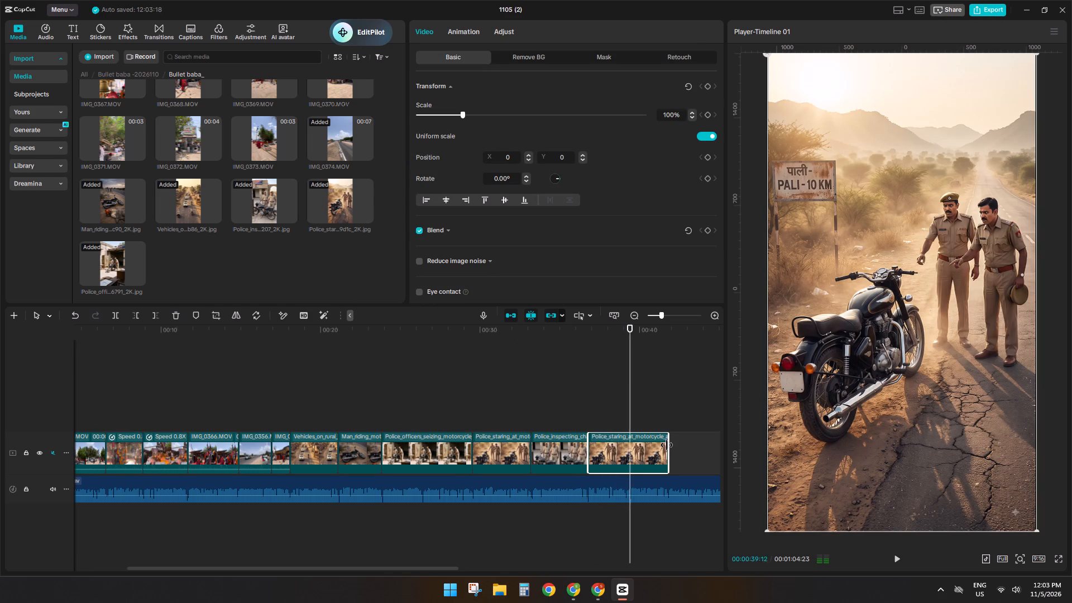
click(618, 418)
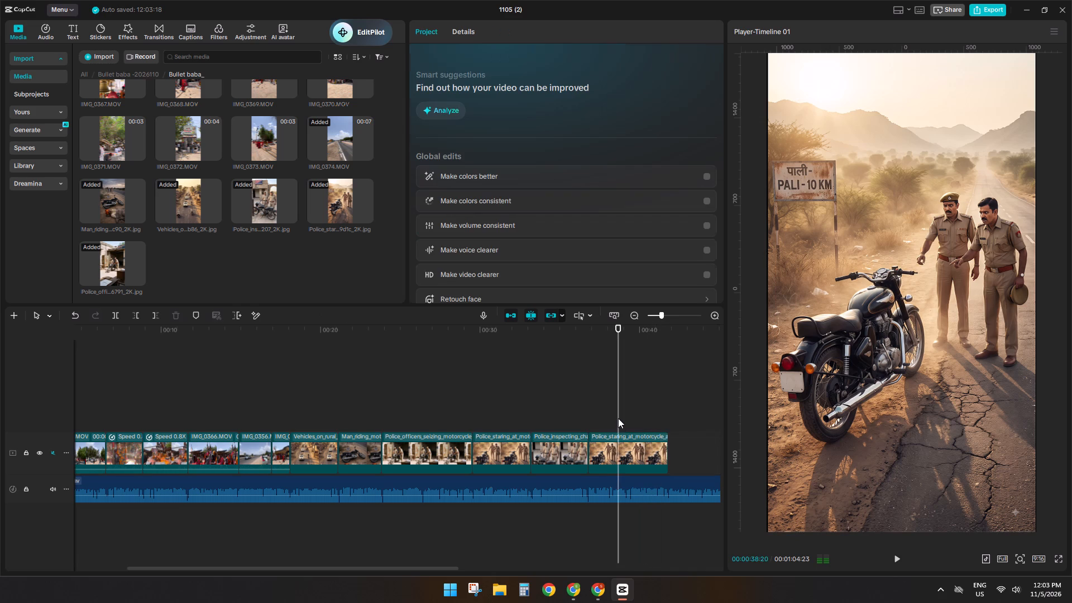
key(space)
key(space)
click(634, 447)
text(sd)
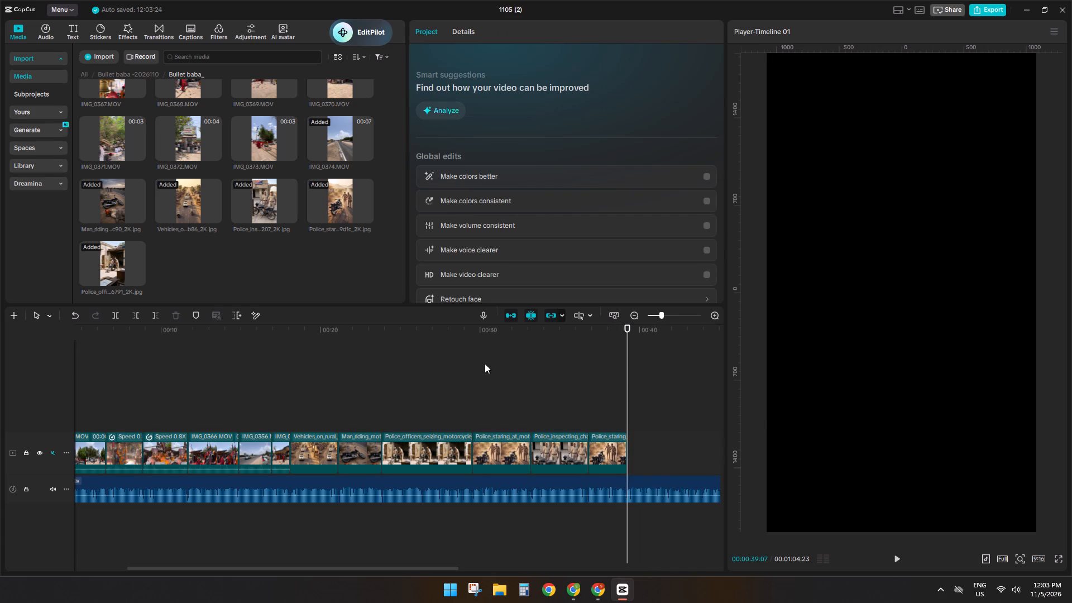
key(space)
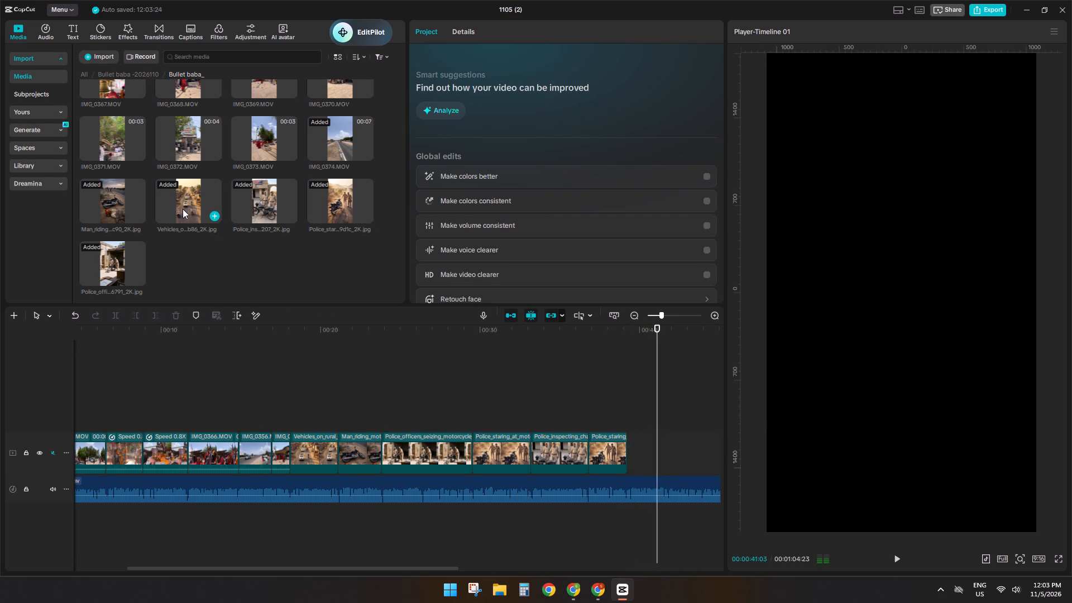
key(space)
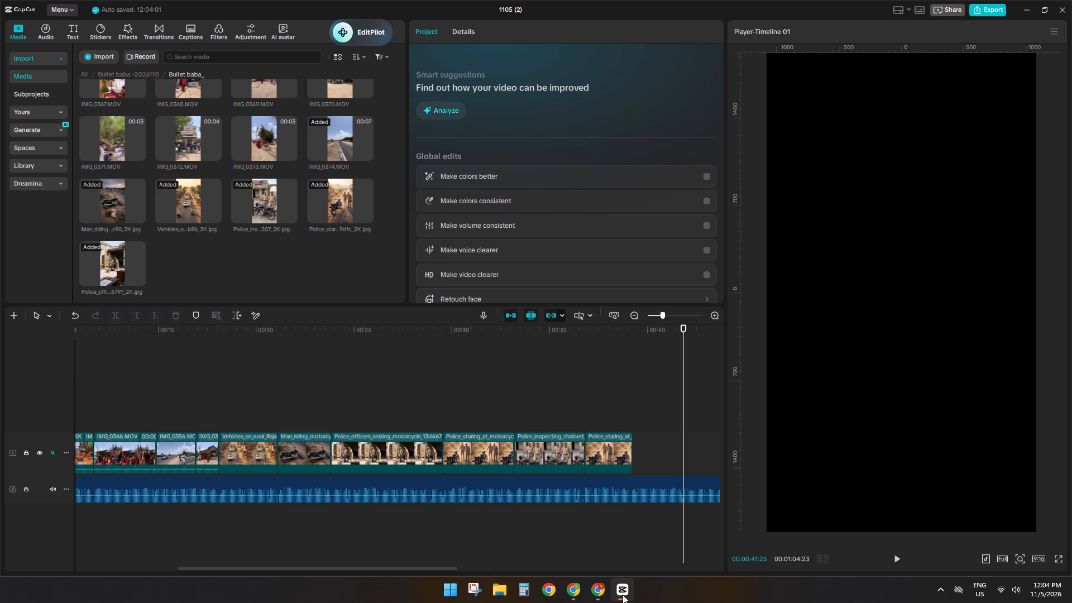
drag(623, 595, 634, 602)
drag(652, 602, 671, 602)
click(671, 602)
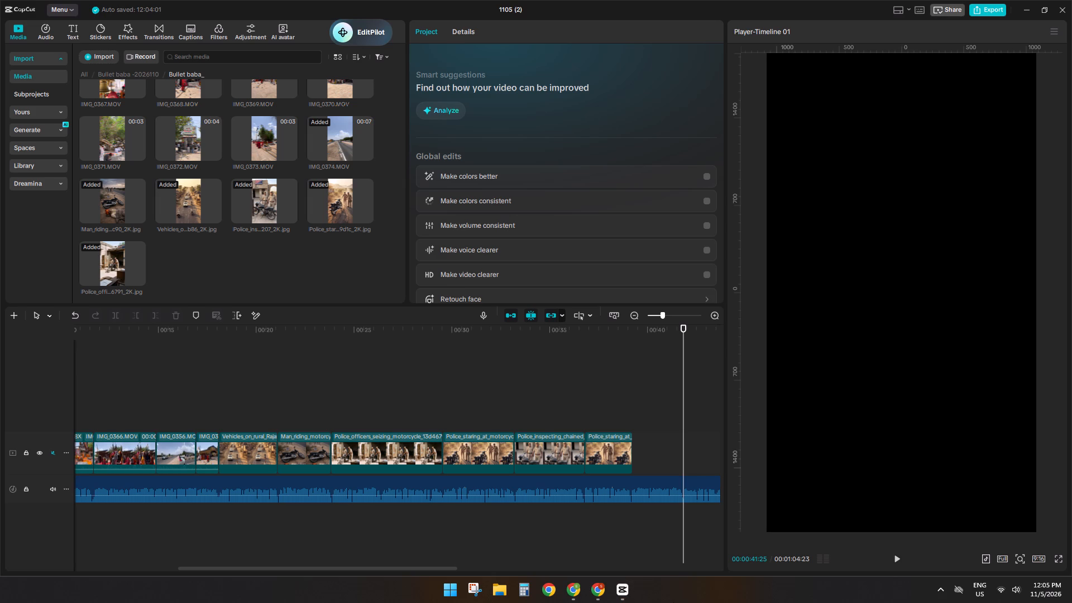
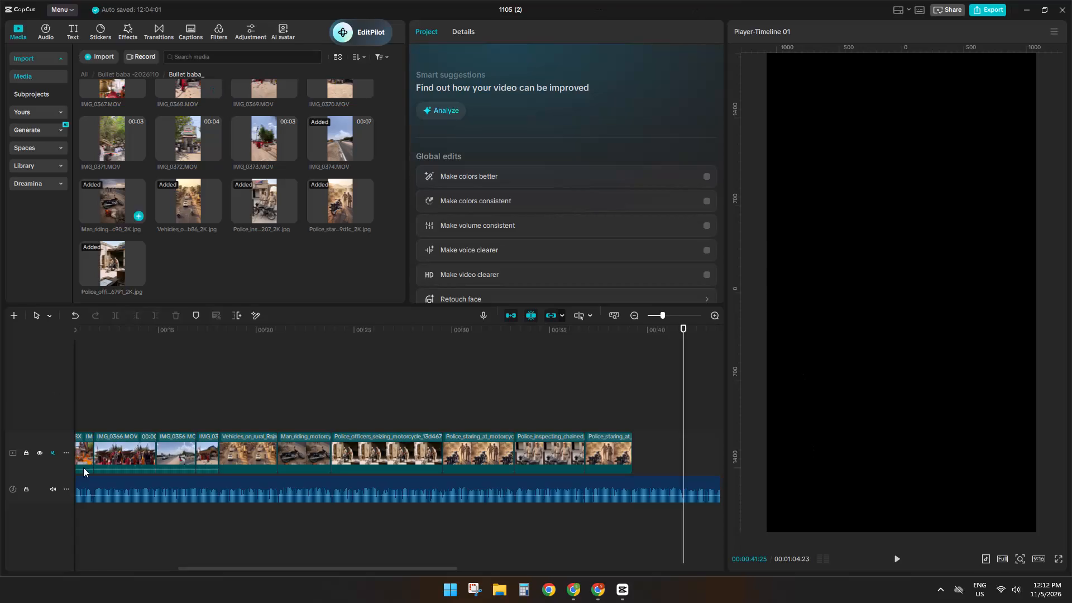
Review the timeline between the road-traffic, accident and police images, and play the stretch leading into the accident image.
scroll(231, 403, down, 7)
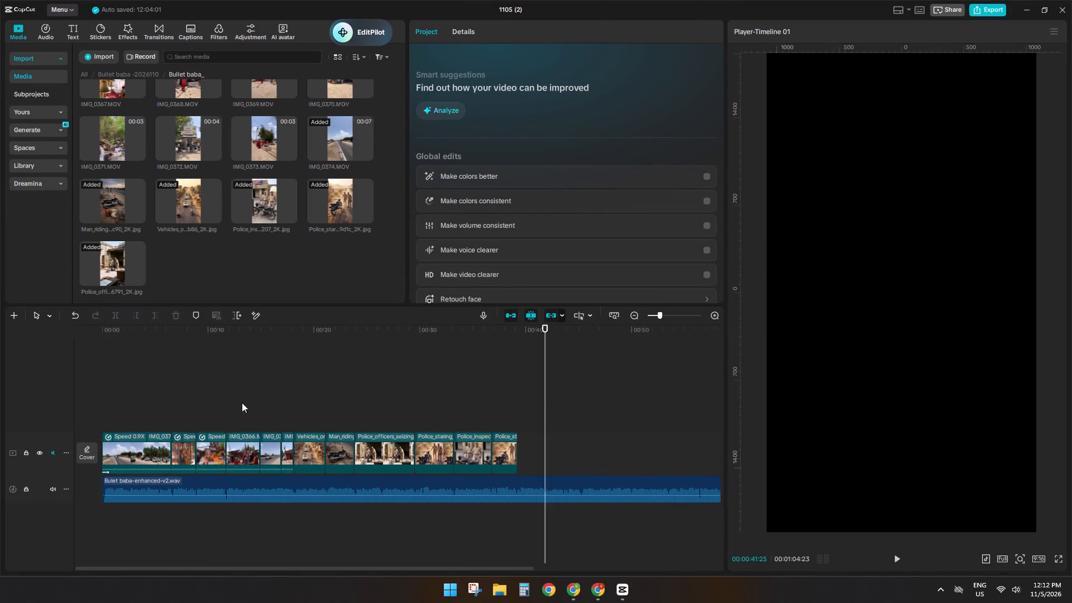
ctrl+scroll(305, 396, down, 3)
click(306, 395)
drag(306, 395, 295, 401)
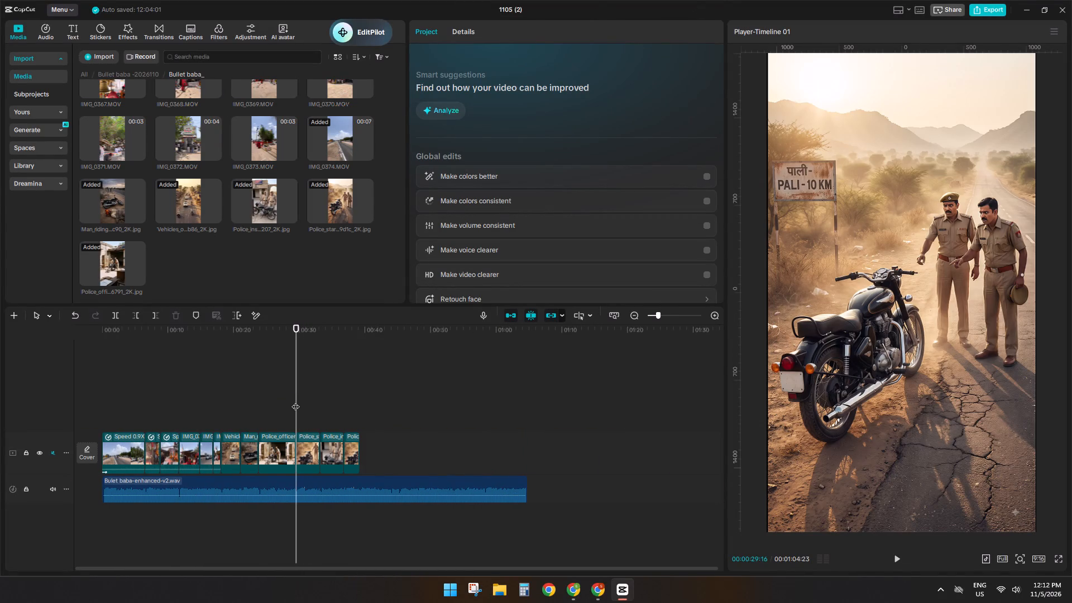
click(259, 401)
drag(259, 401, 239, 406)
click(238, 406)
drag(237, 406, 223, 408)
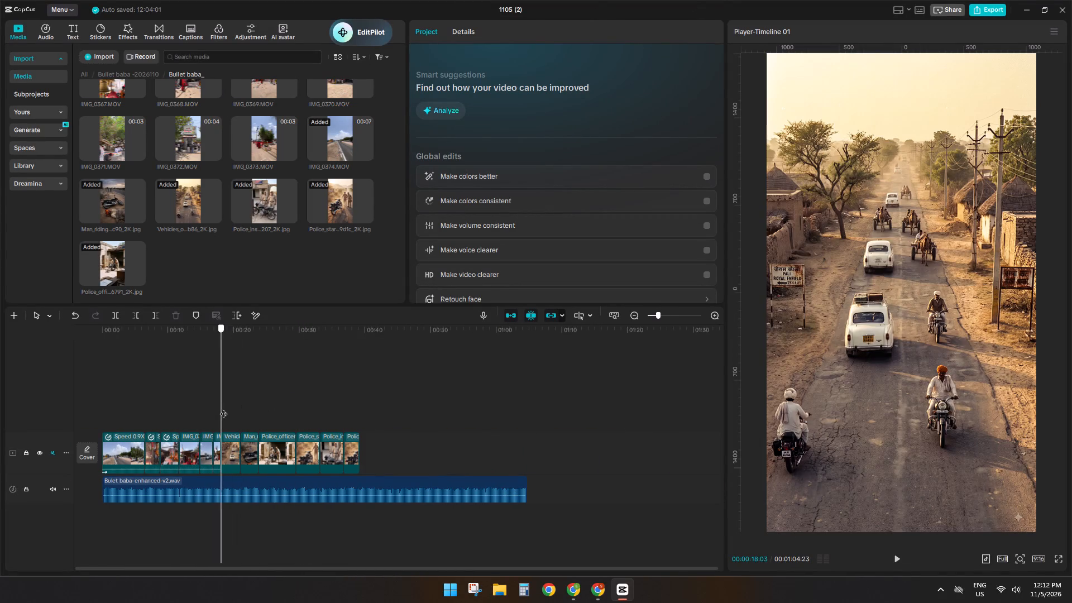
drag(223, 408, 279, 412)
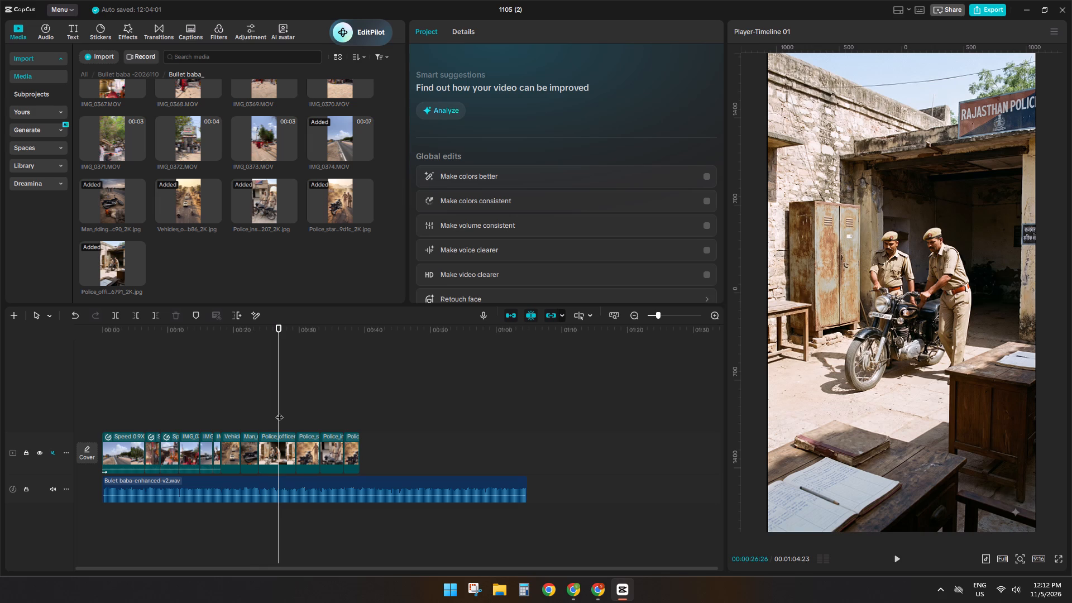
click(219, 380)
key(space)
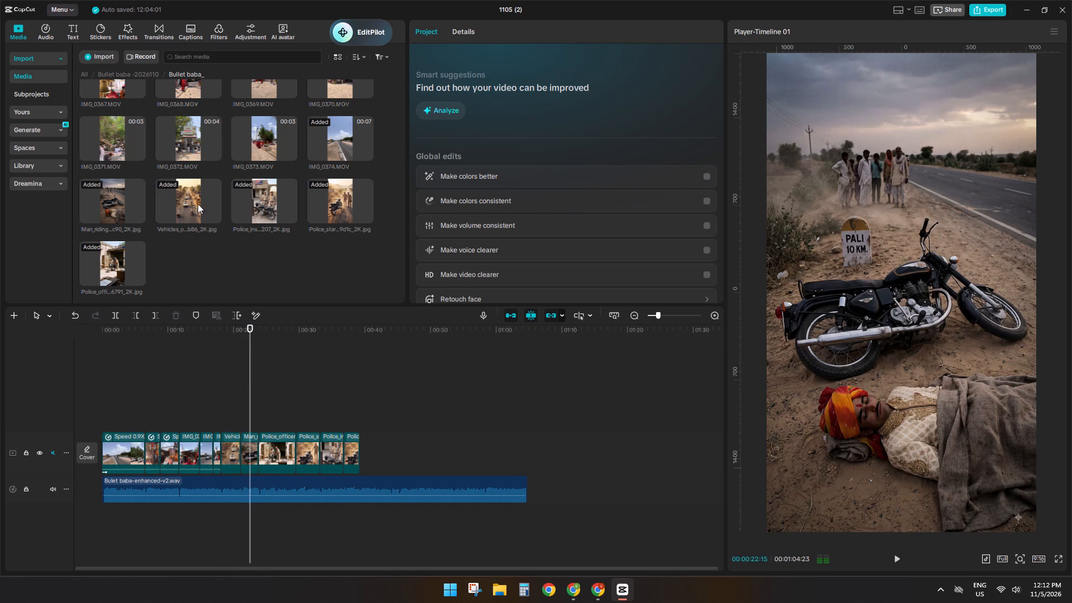
key(space)
Open the video effects library in the CapCut project.
click(138, 41)
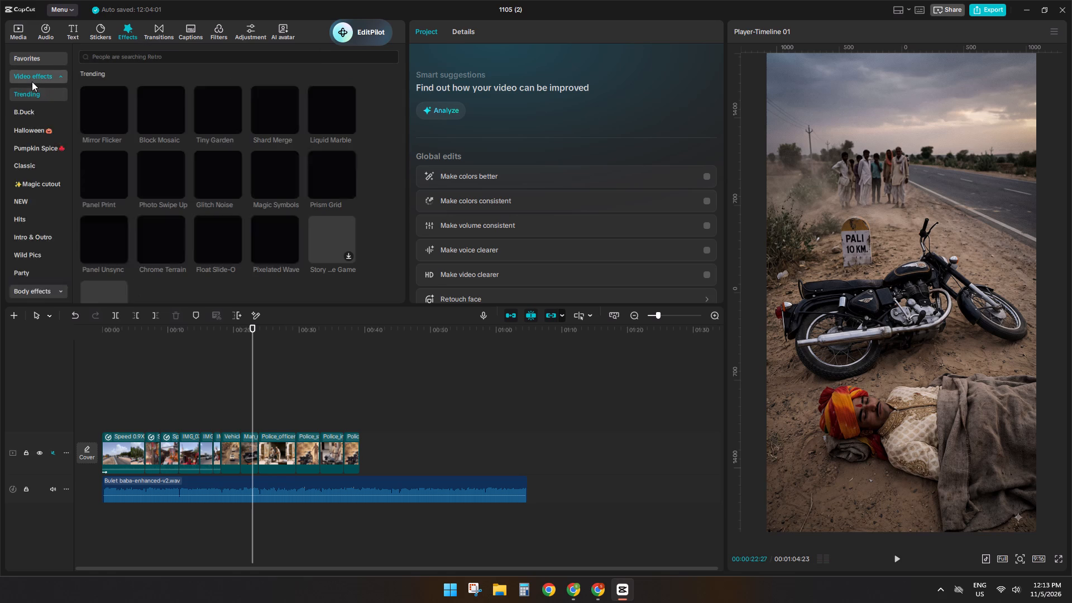
click(32, 82)
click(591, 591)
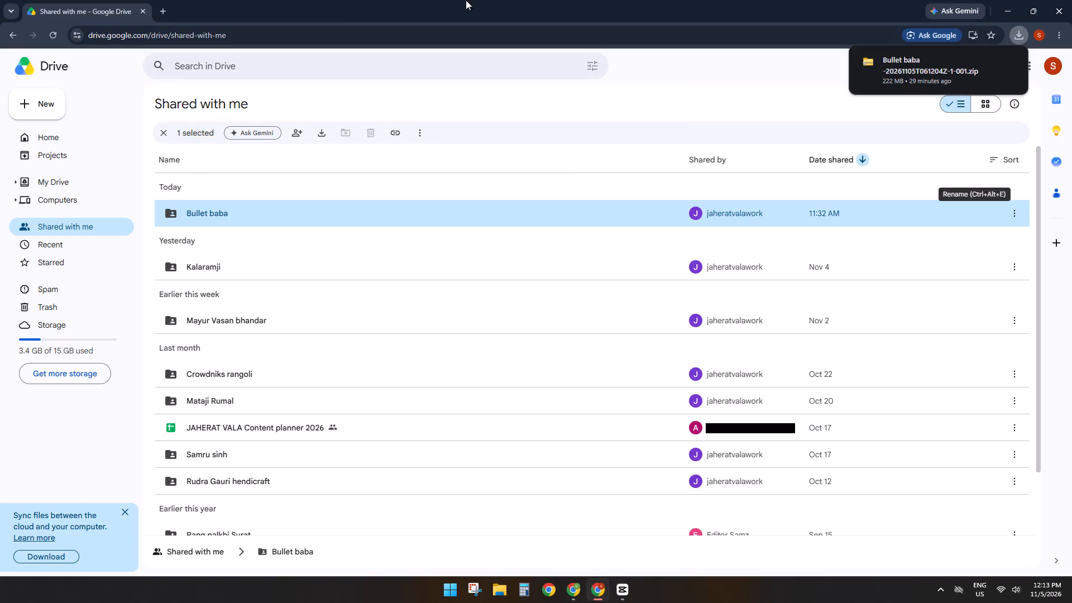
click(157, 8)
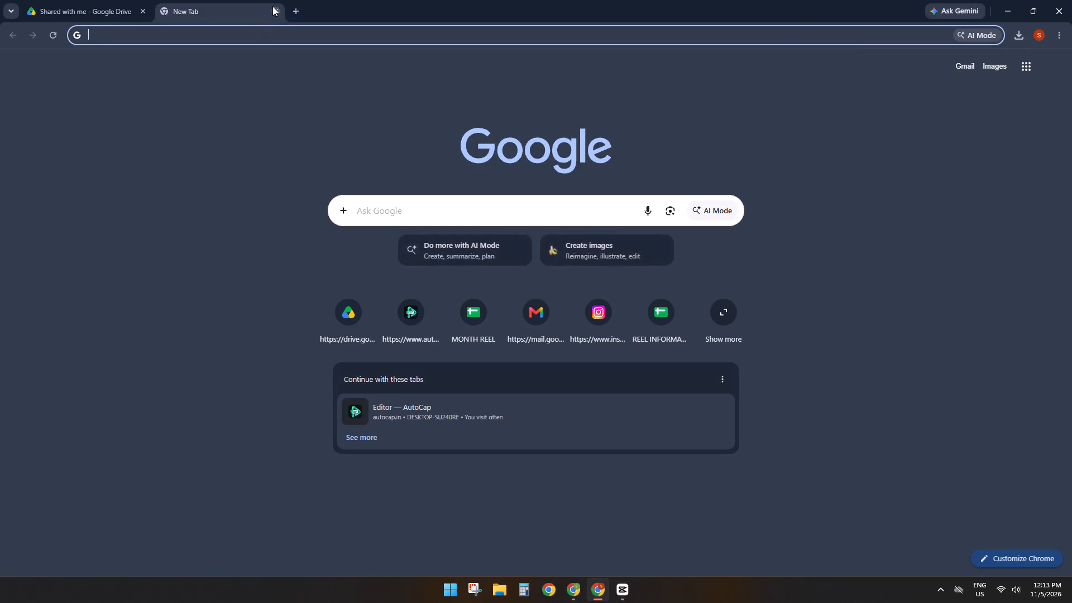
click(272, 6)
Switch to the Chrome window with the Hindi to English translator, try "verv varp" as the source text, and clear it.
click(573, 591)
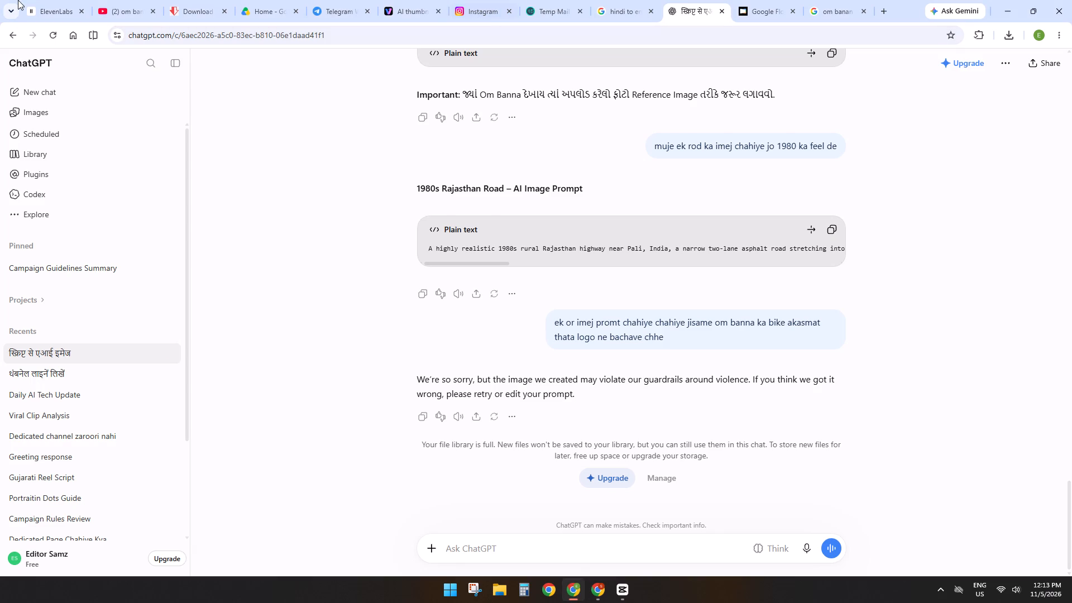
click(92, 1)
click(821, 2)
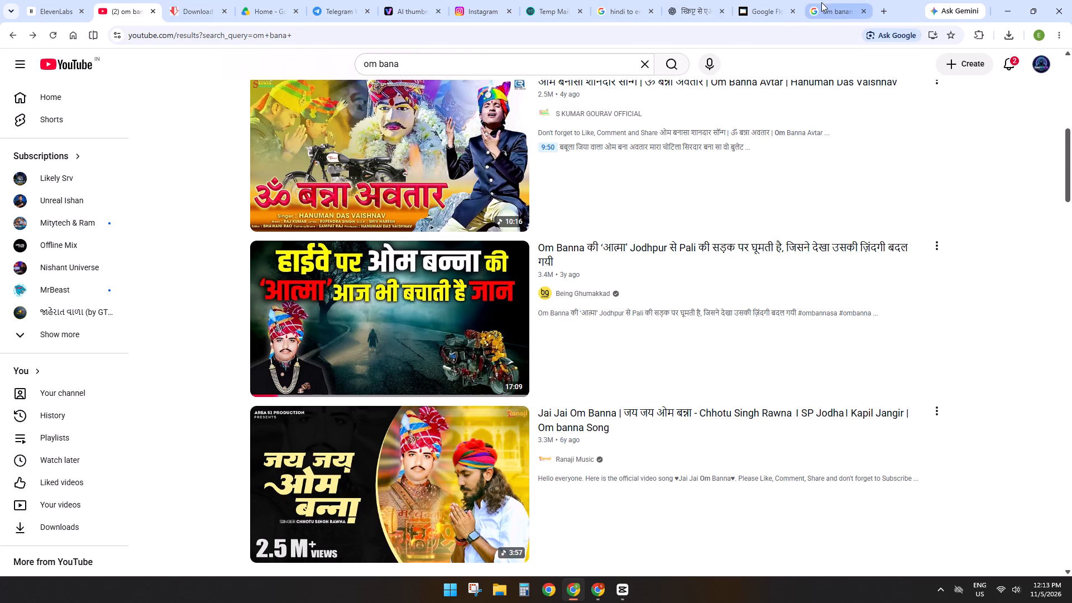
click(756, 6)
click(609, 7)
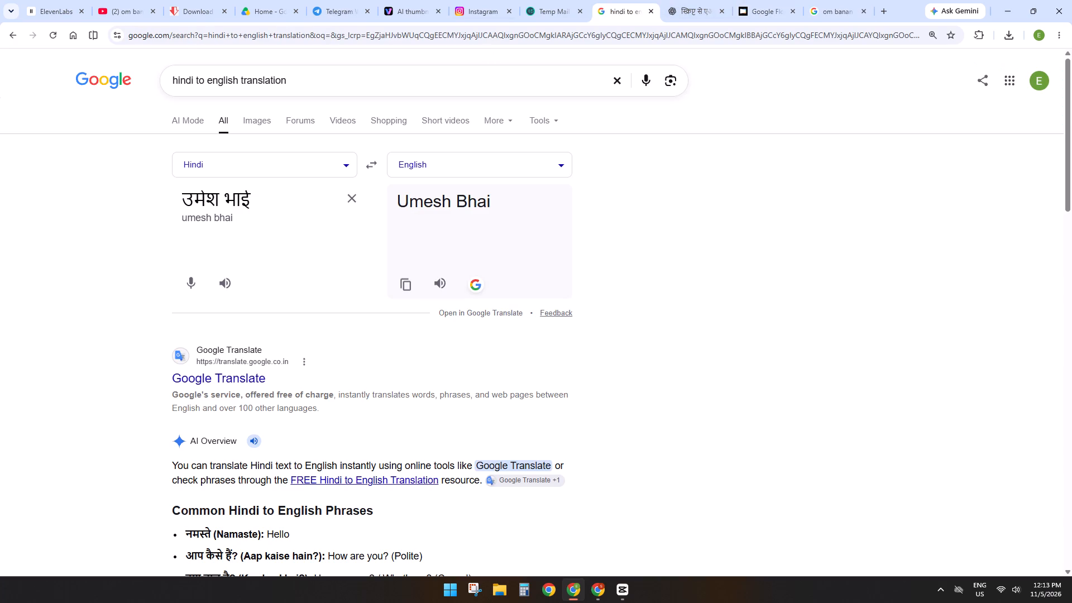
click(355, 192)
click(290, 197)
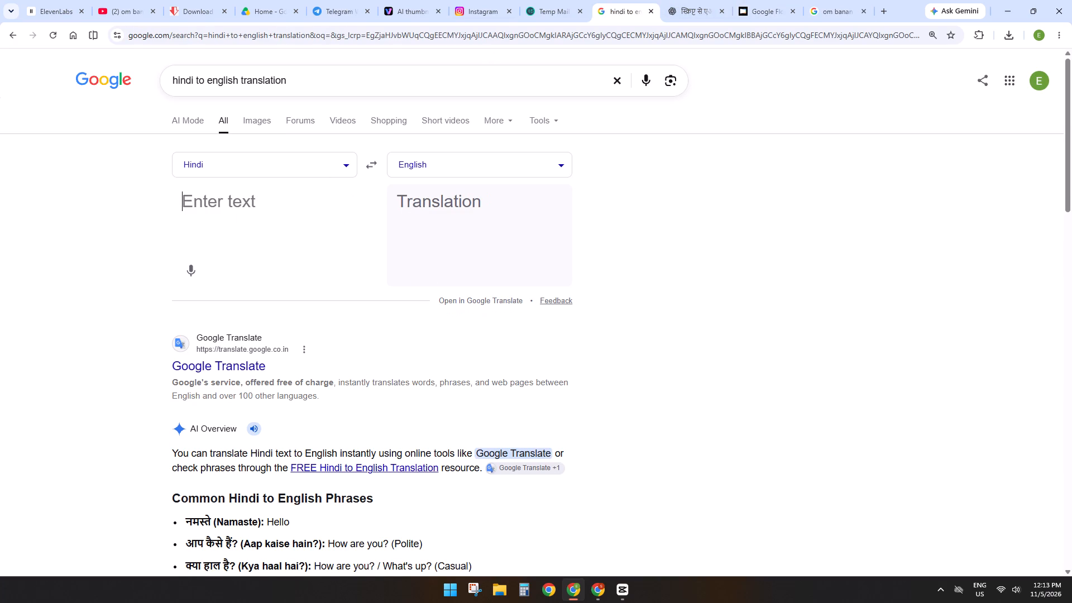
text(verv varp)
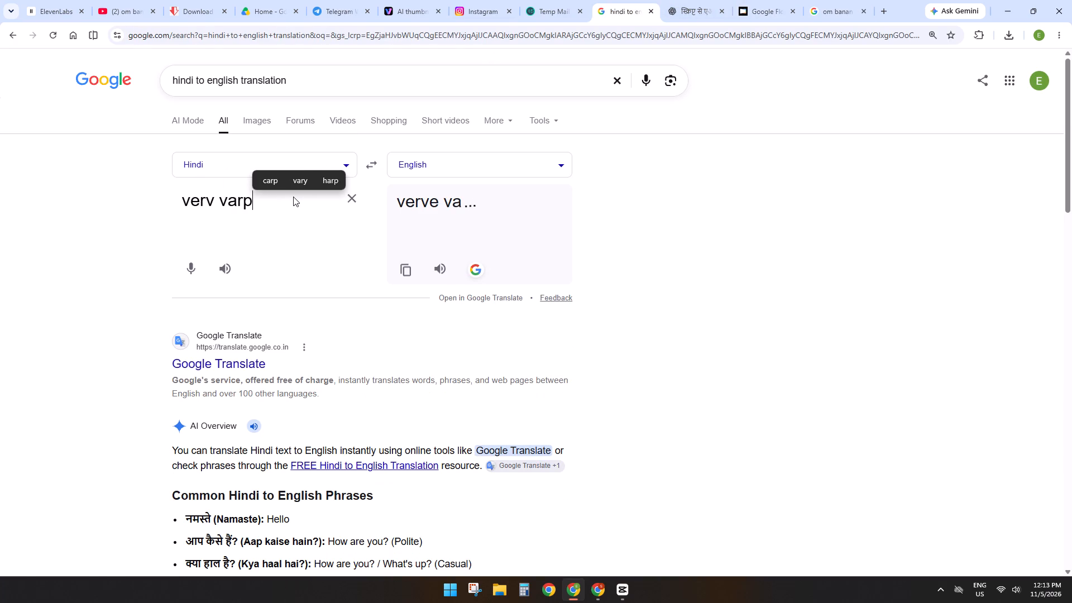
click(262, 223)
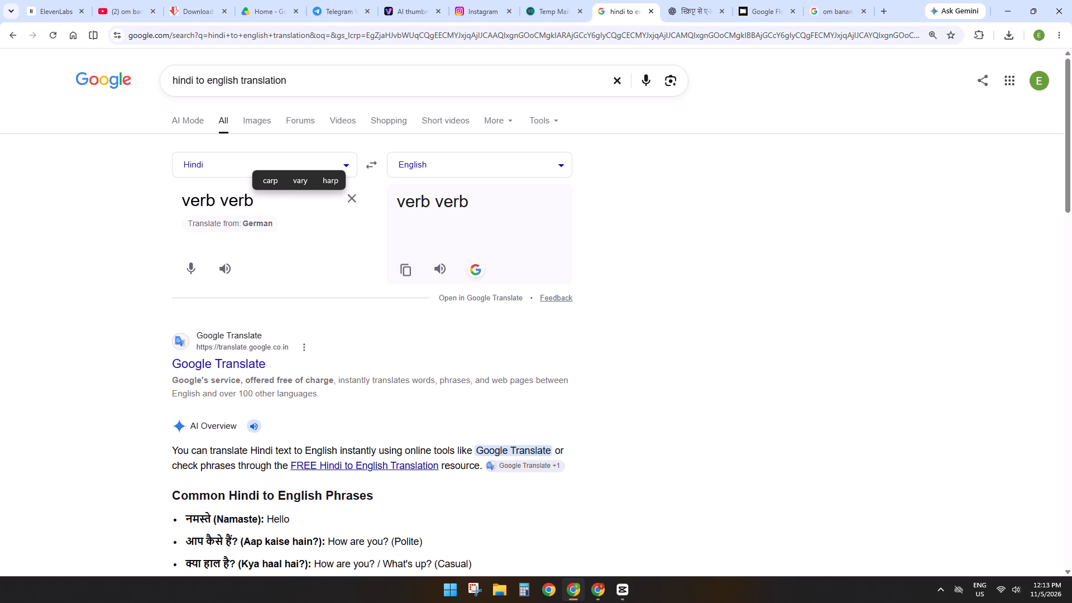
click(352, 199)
Enter "wer worp" as the translator's source text and copy it.
click(232, 218)
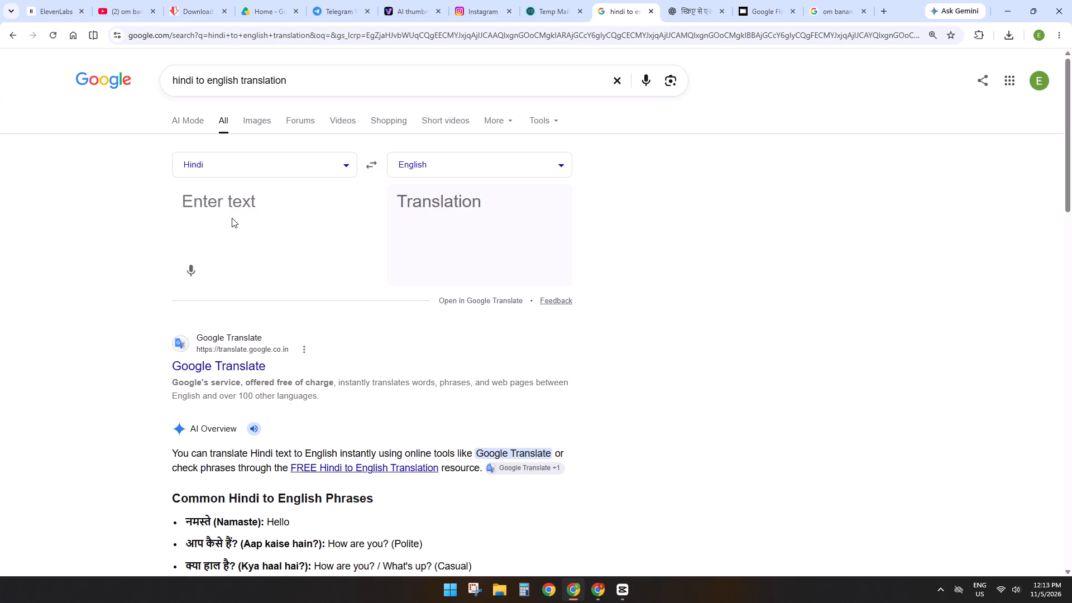
text(wer)
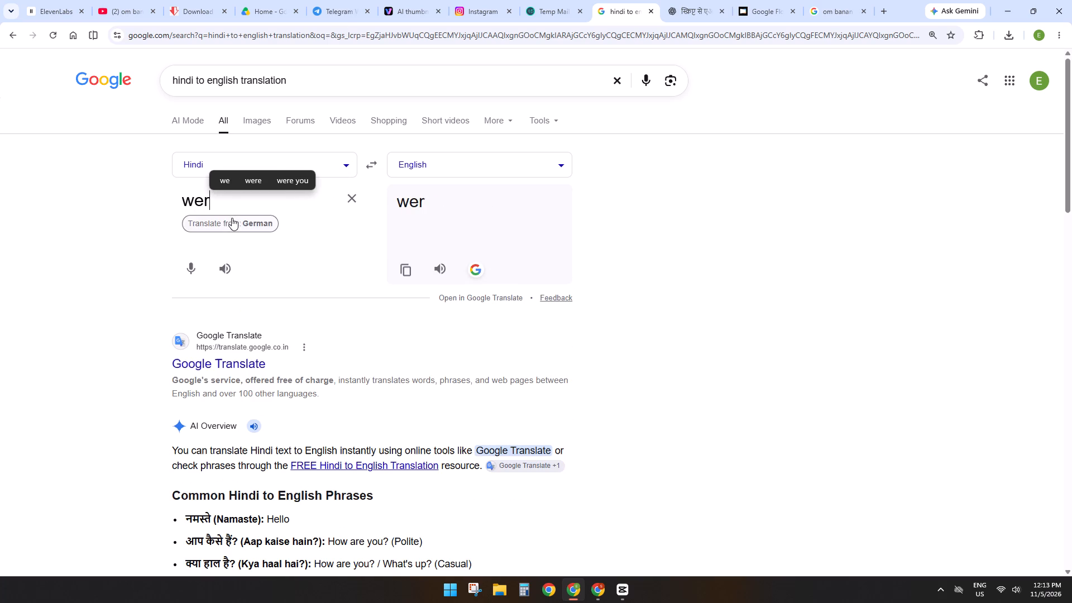
key(space)
text(worp)
drag(260, 206, 209, 206)
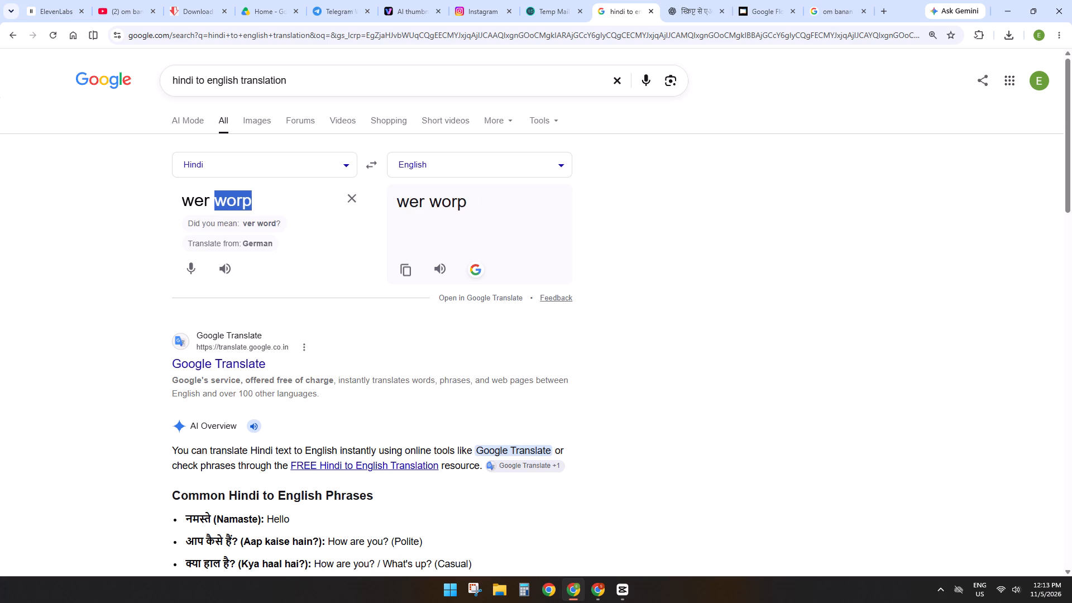
drag(209, 206, 176, 206)
key(ctrl+c)
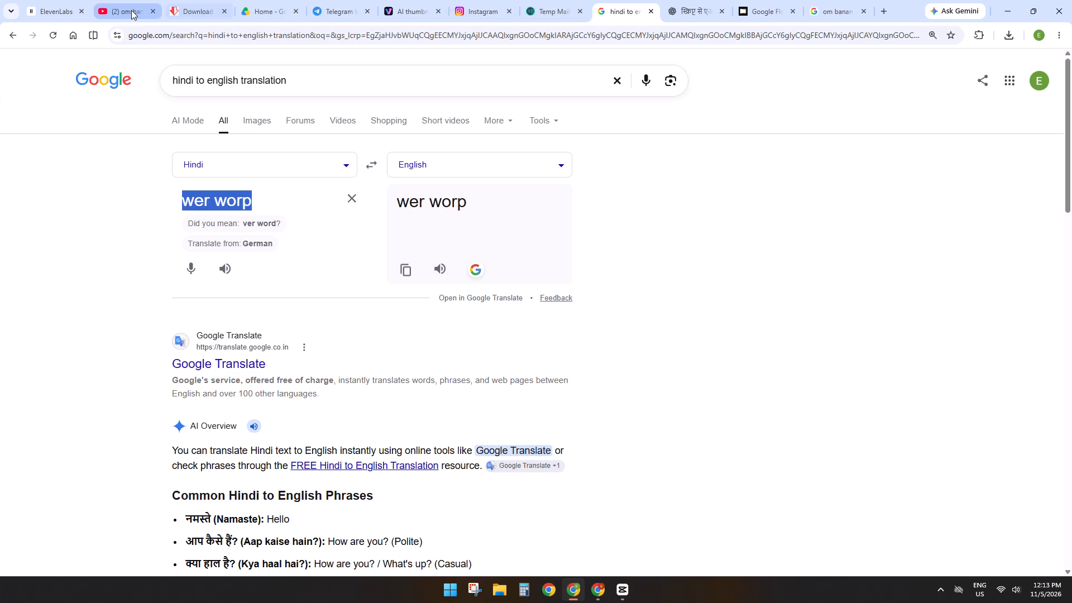
Search YouTube for "wer worp iffekt in cap cut", pasting the copied words in place of the previous query.
click(129, 10)
drag(420, 64, 195, 73)
key(ctrl+v)
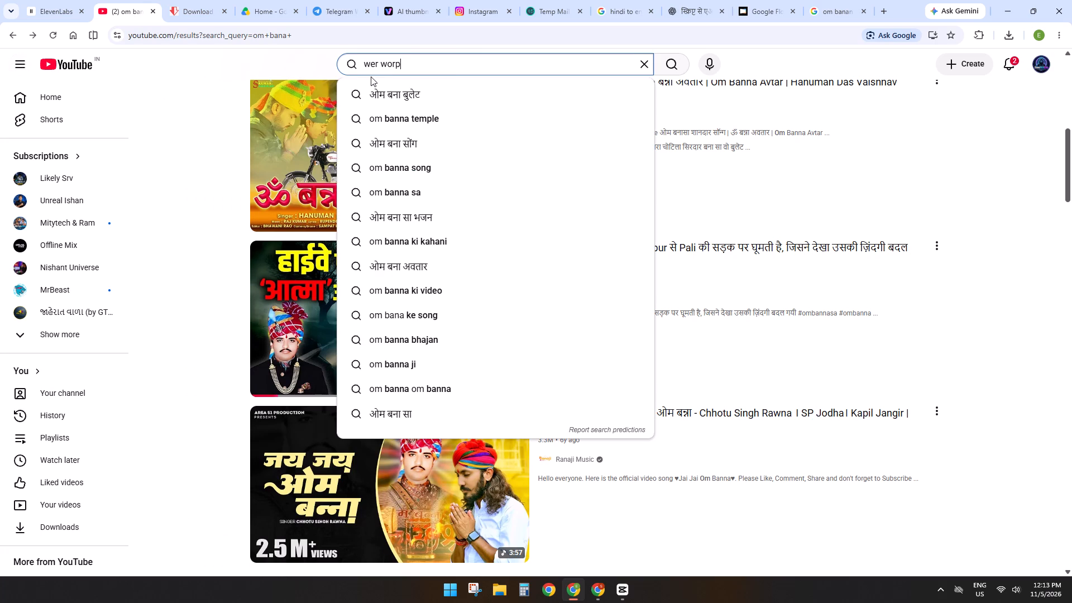
key(space)
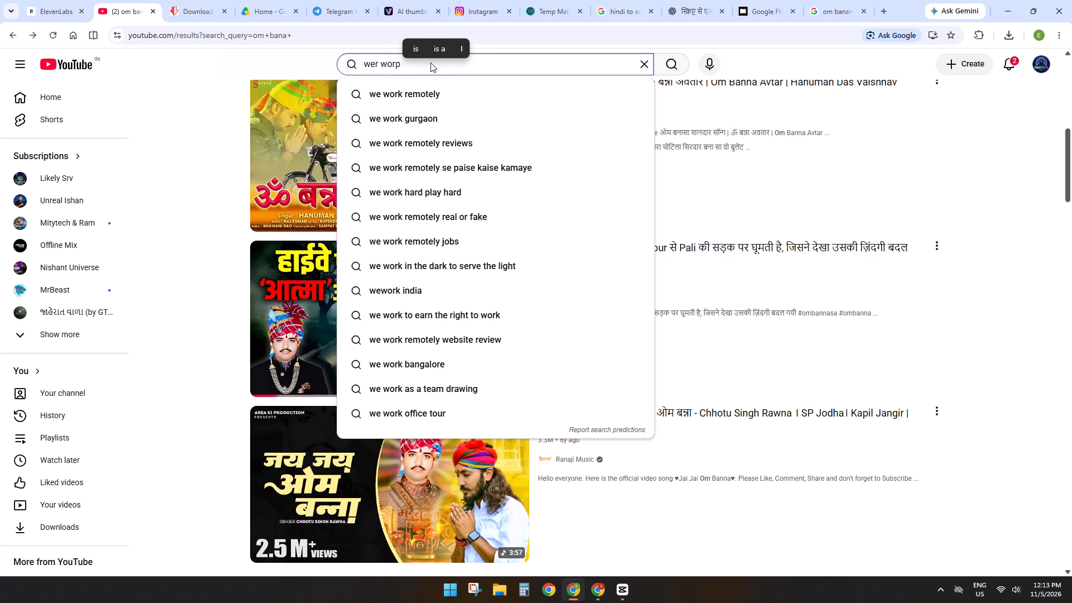
text(iffekt in cap cut)
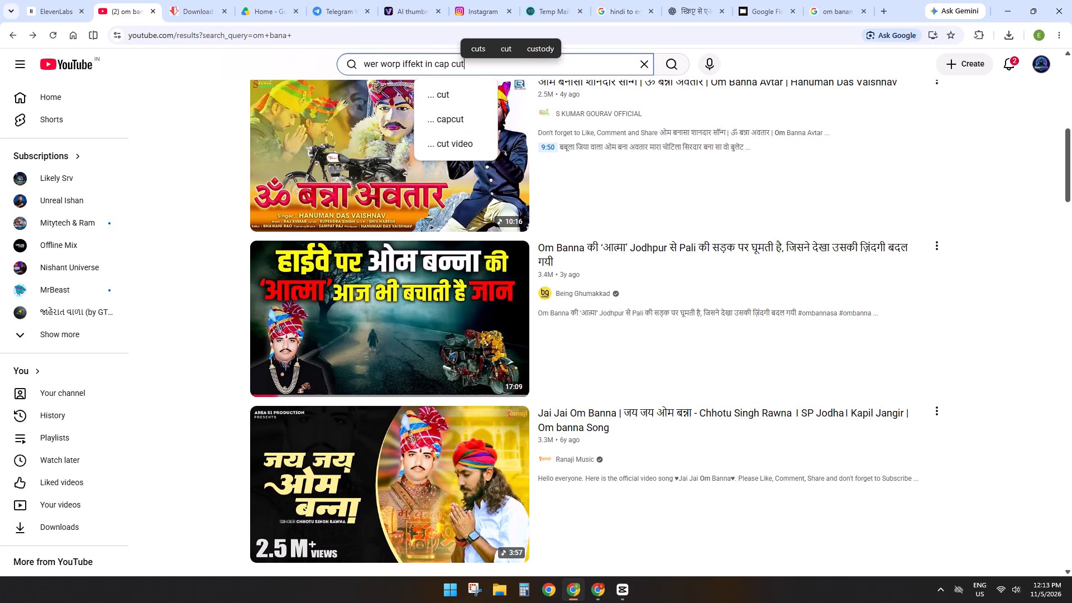
key(Return)
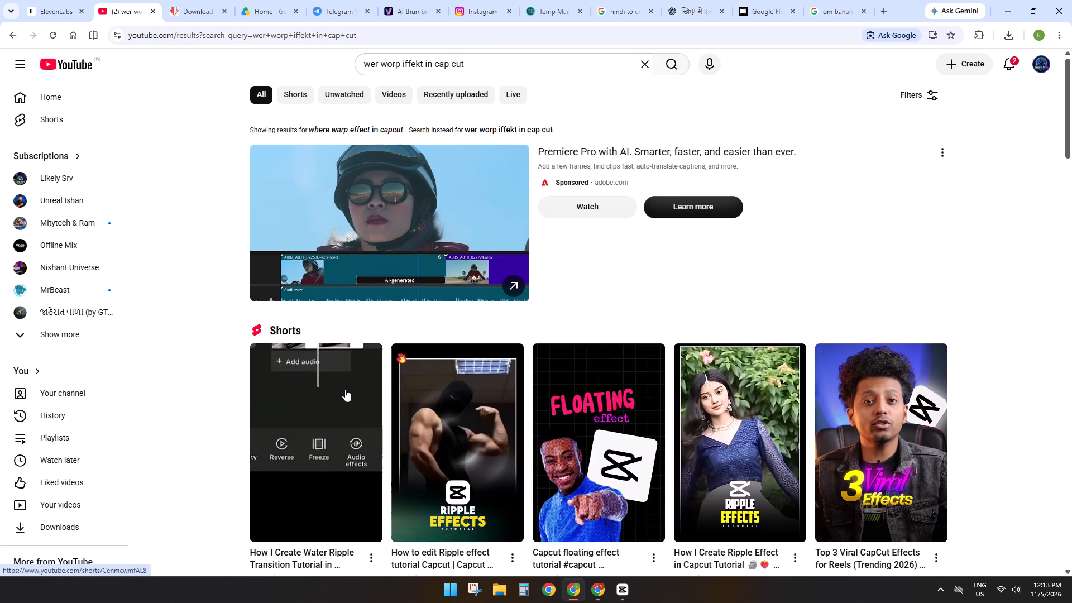
Look through the YouTube results for a tutorial on a CapCut warp effect.
scroll(612, 420, down, 6)
scroll(436, 389, down, 7)
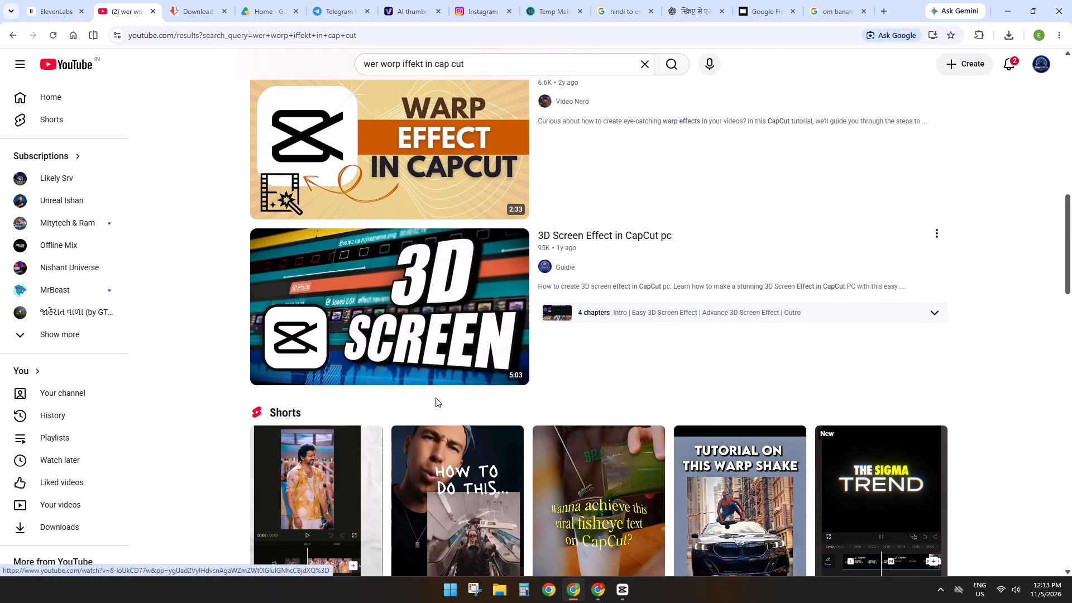
scroll(435, 398, down, 4)
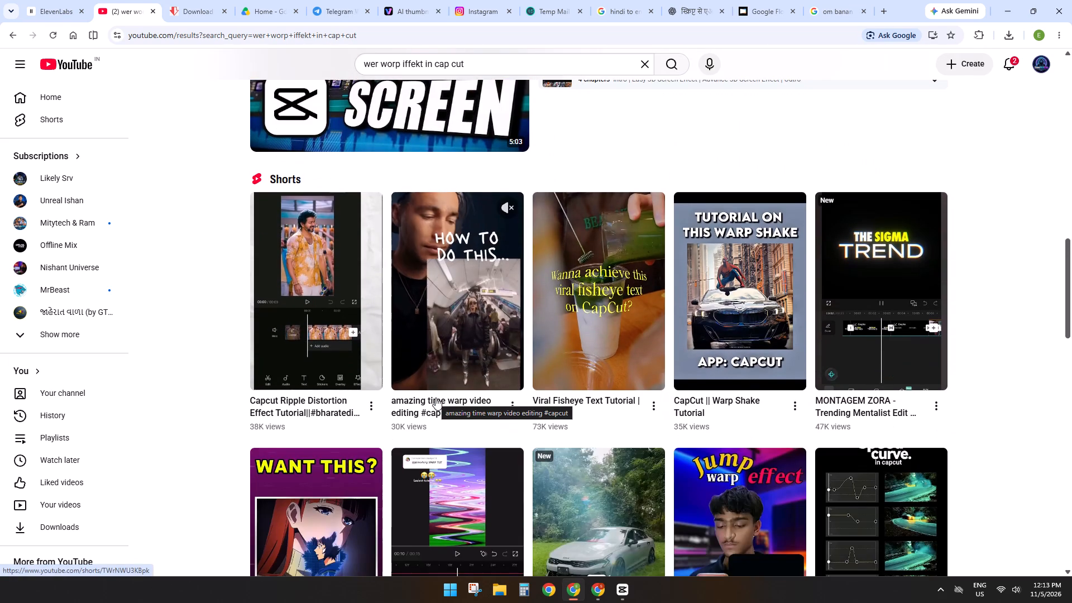
scroll(435, 398, down, 4)
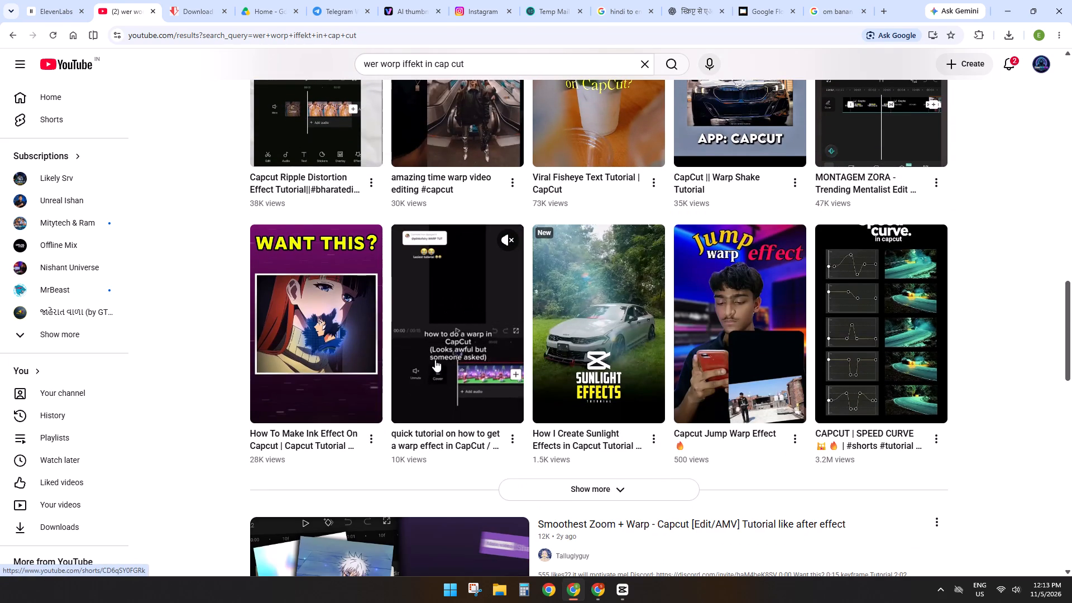
scroll(435, 360, down, 9)
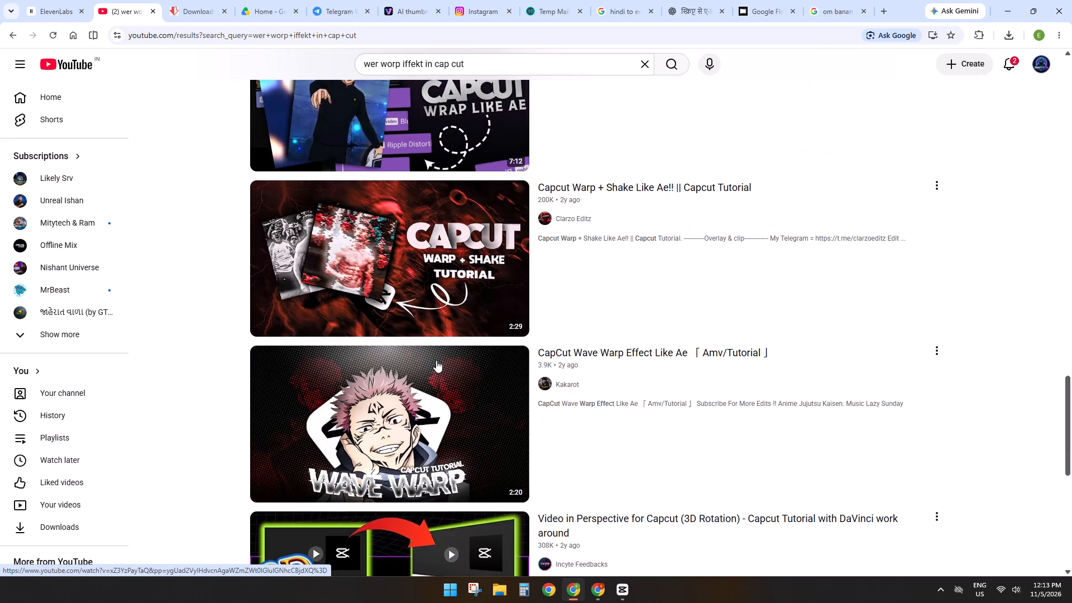
scroll(436, 360, down, 4)
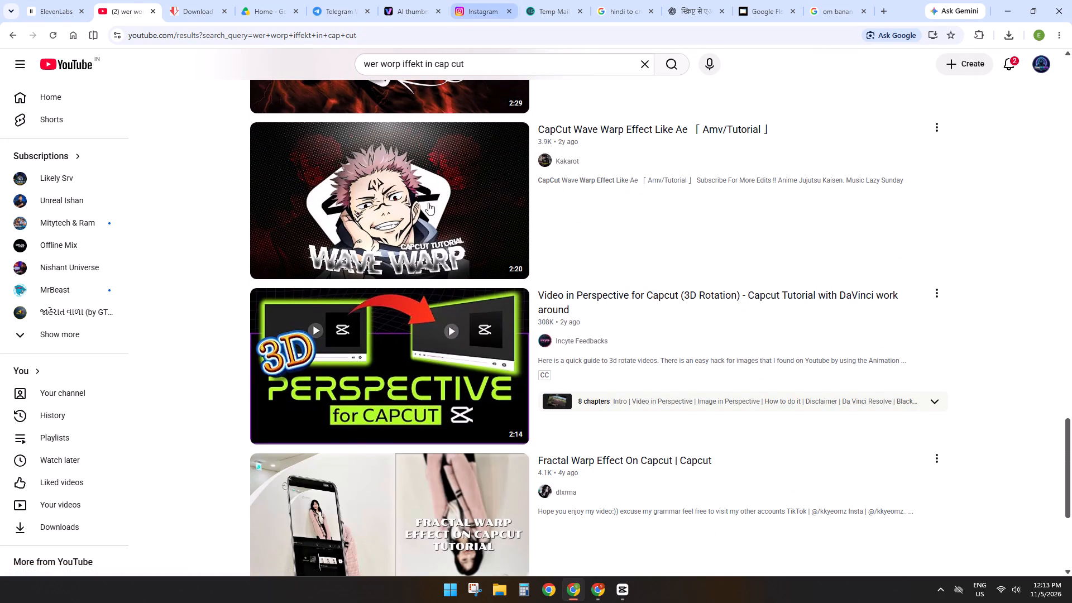
Open the tutorial "Video in Perspective for Capcut (3D Rotation)" and skip the ads to play it.
click(520, 302)
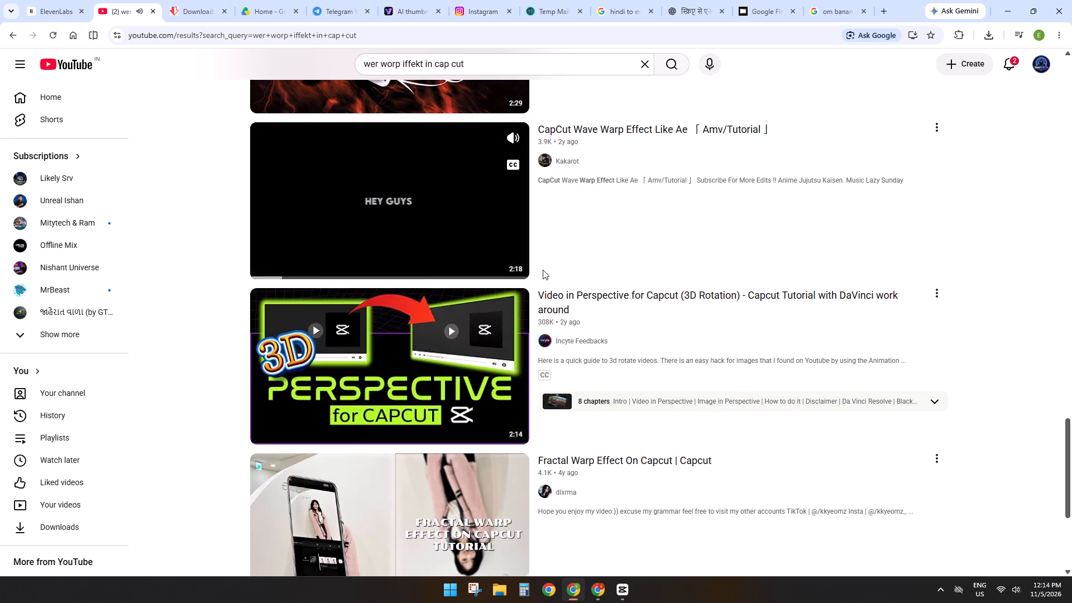
click(480, 377)
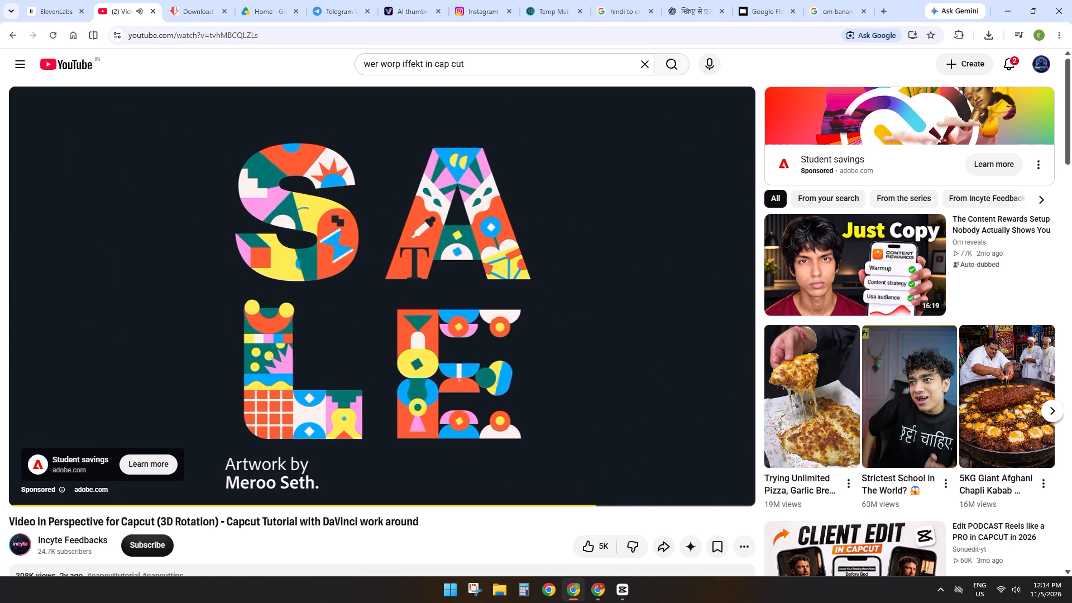
click(724, 463)
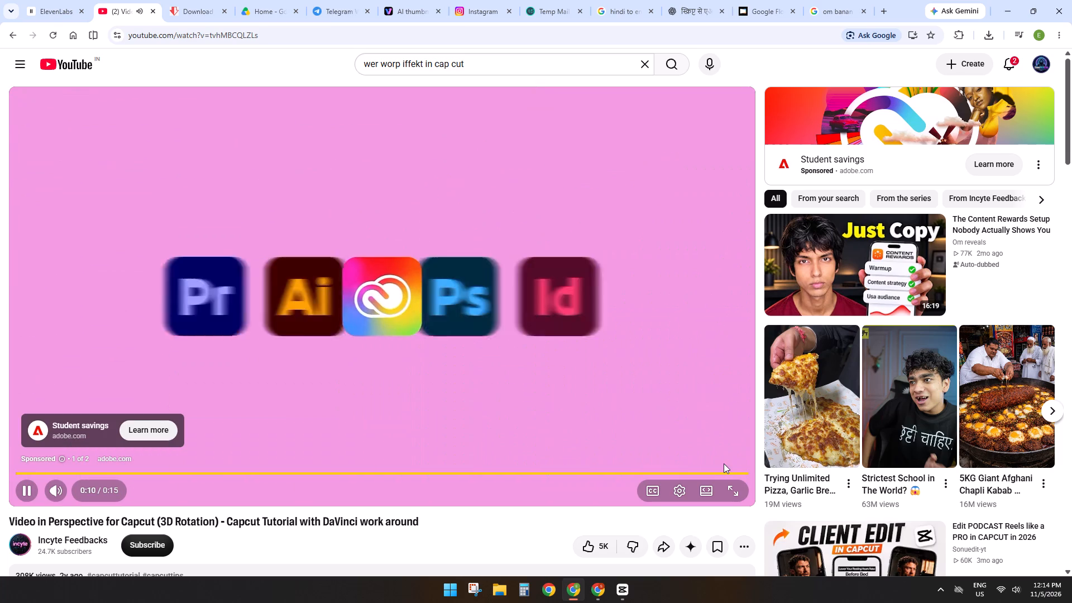
click(722, 463)
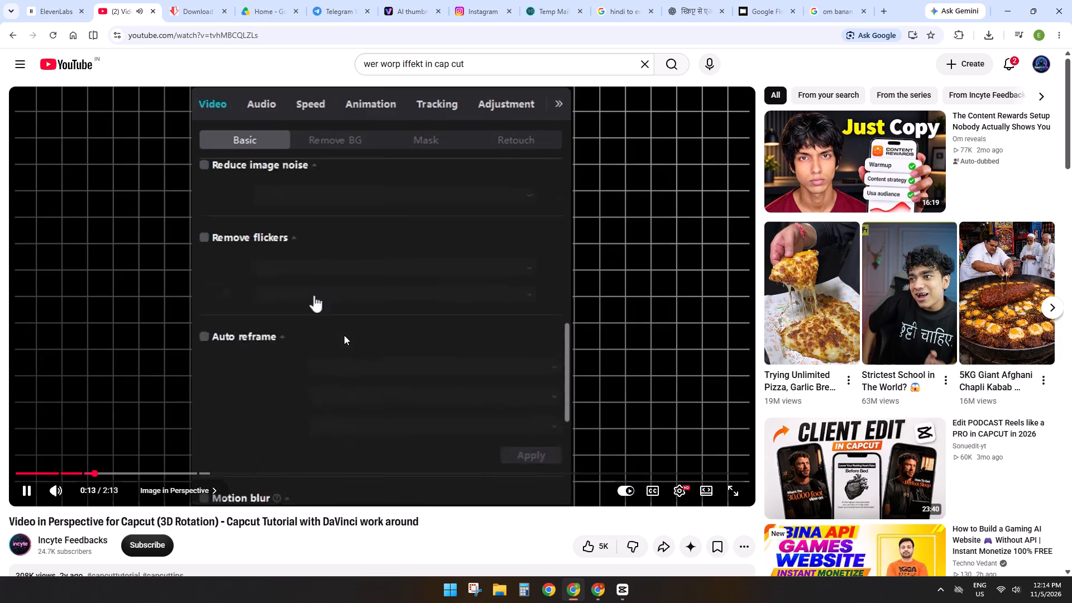
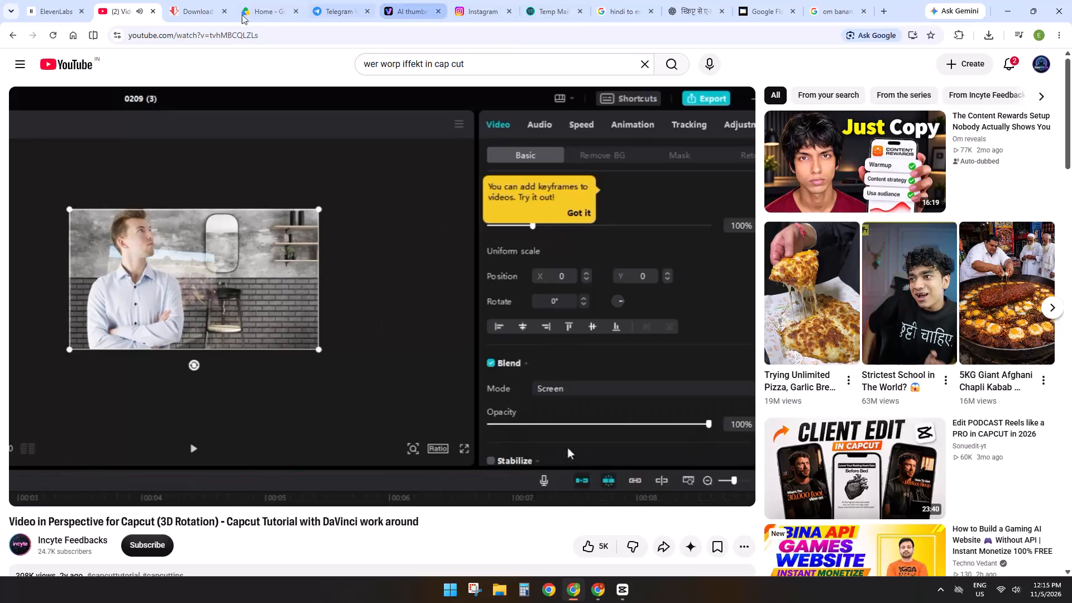
Return to the YouTube results and search for "photo ko keise hilaye cap cut pc me" in place of the previous query.
click(15, 36)
click(489, 63)
drag(489, 63, 214, 50)
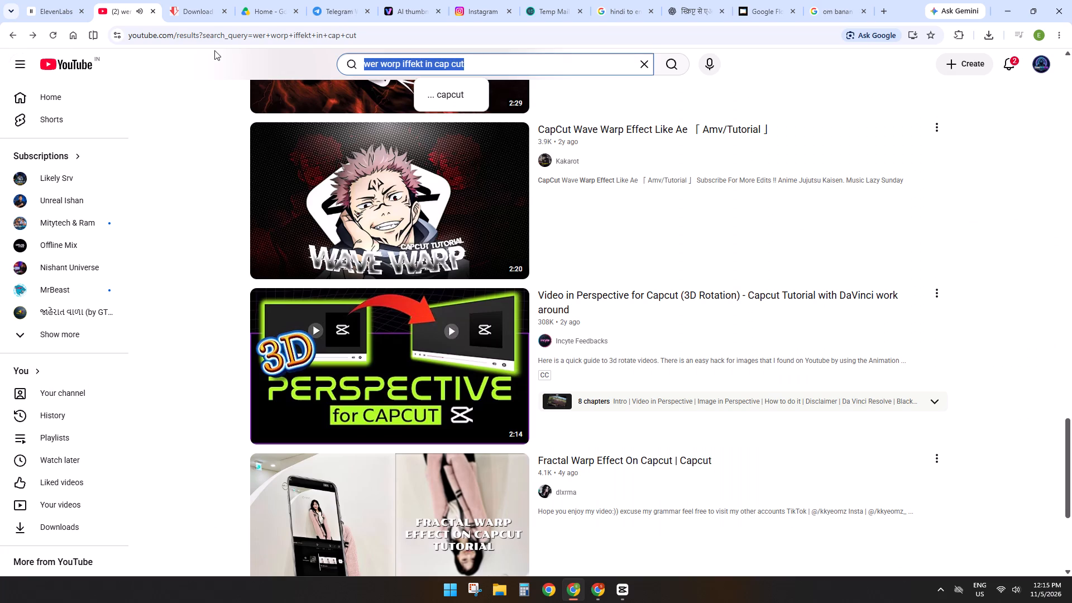
text(pg)
key(BackSpace)
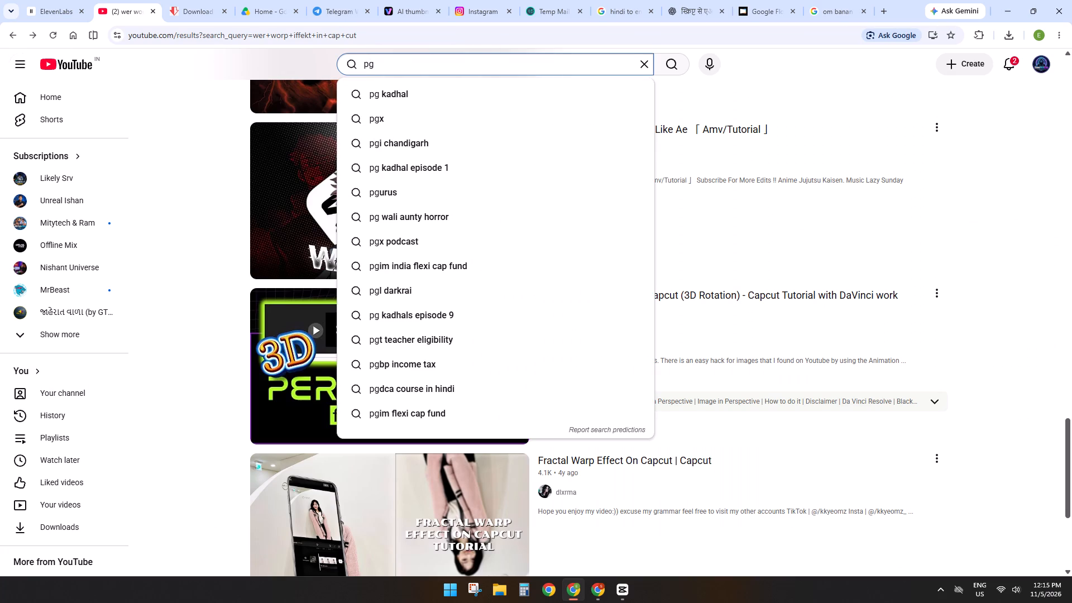
text(hoto ko keise hilaye)
key(space)
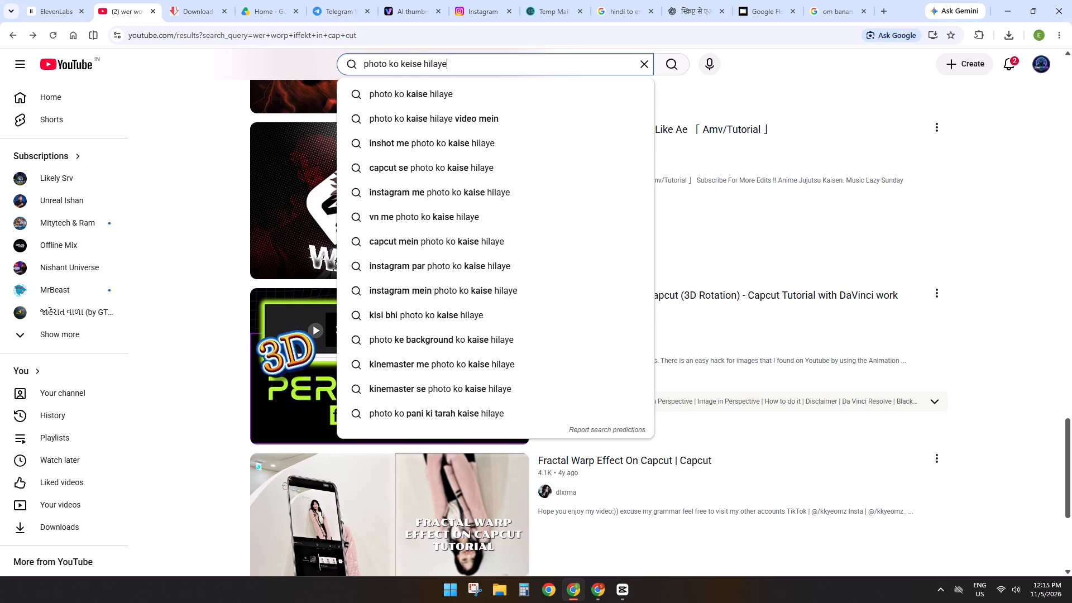
text(cap cut pc me)
key(Return)
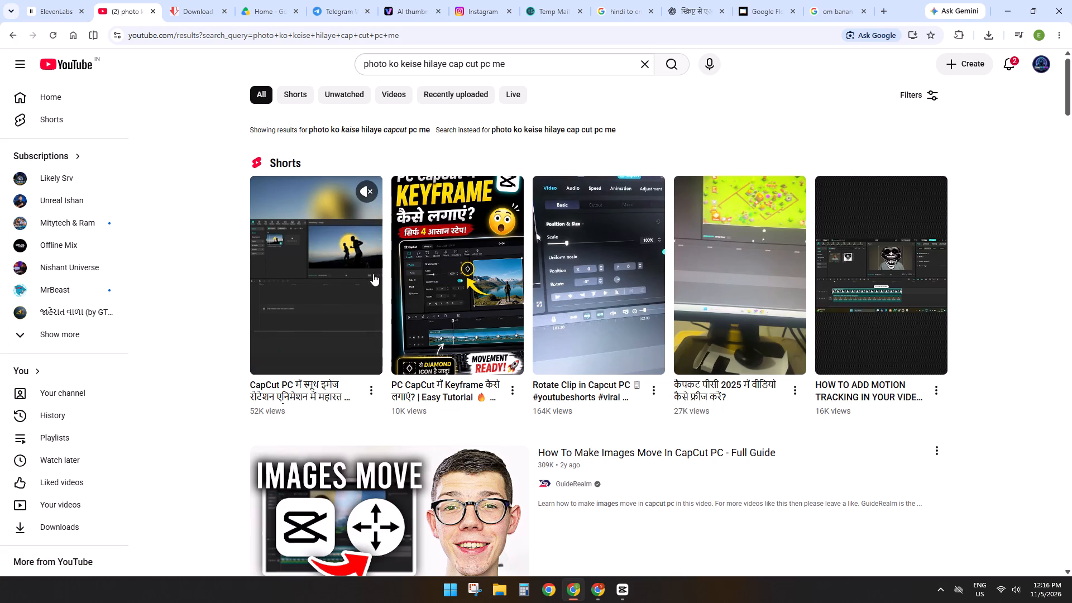
Check the Short on smooth image rotation animations in CapCut PC, and return to the search results.
scroll(360, 343, down, 7)
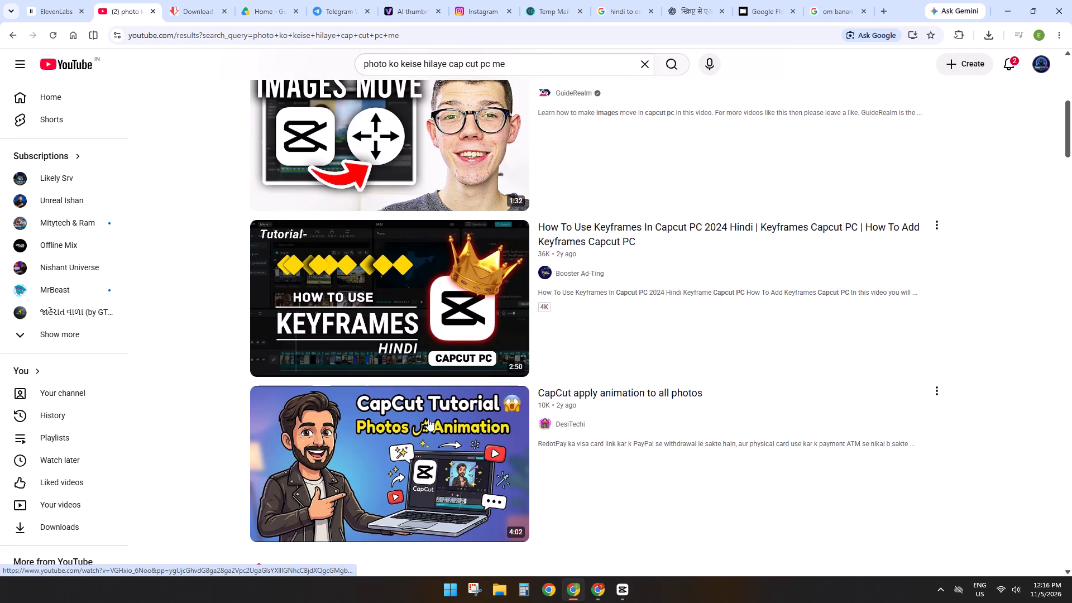
scroll(428, 417, down, 3)
scroll(422, 424, up, 9)
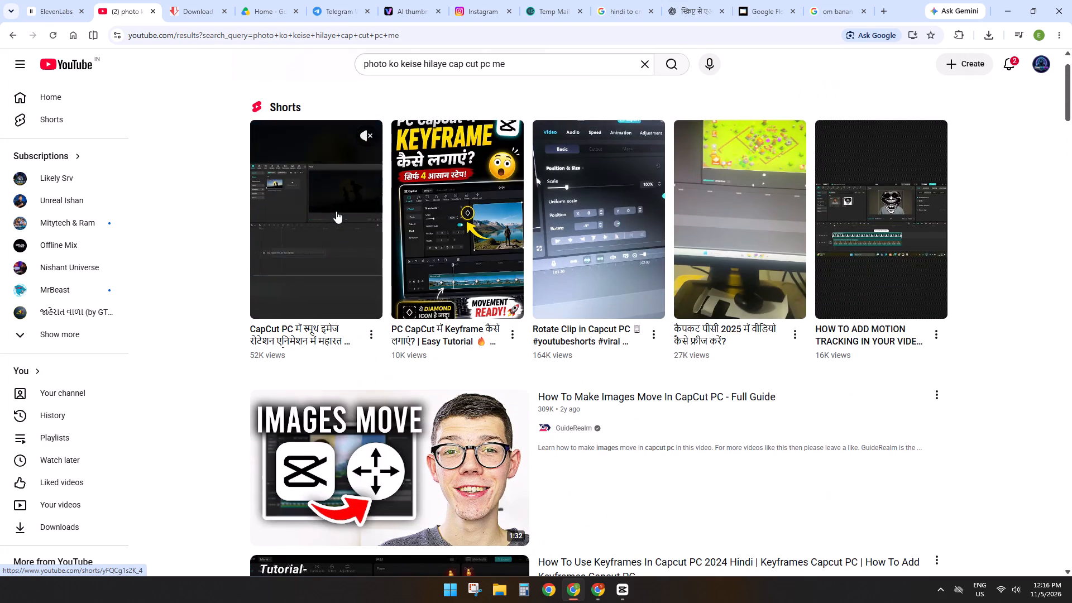
click(336, 211)
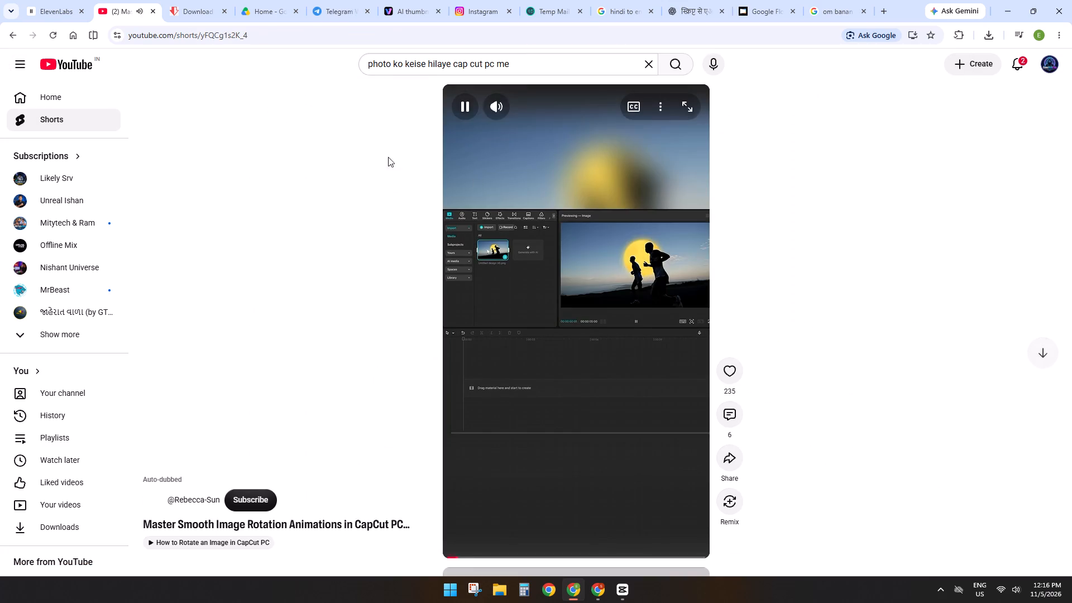
click(9, 38)
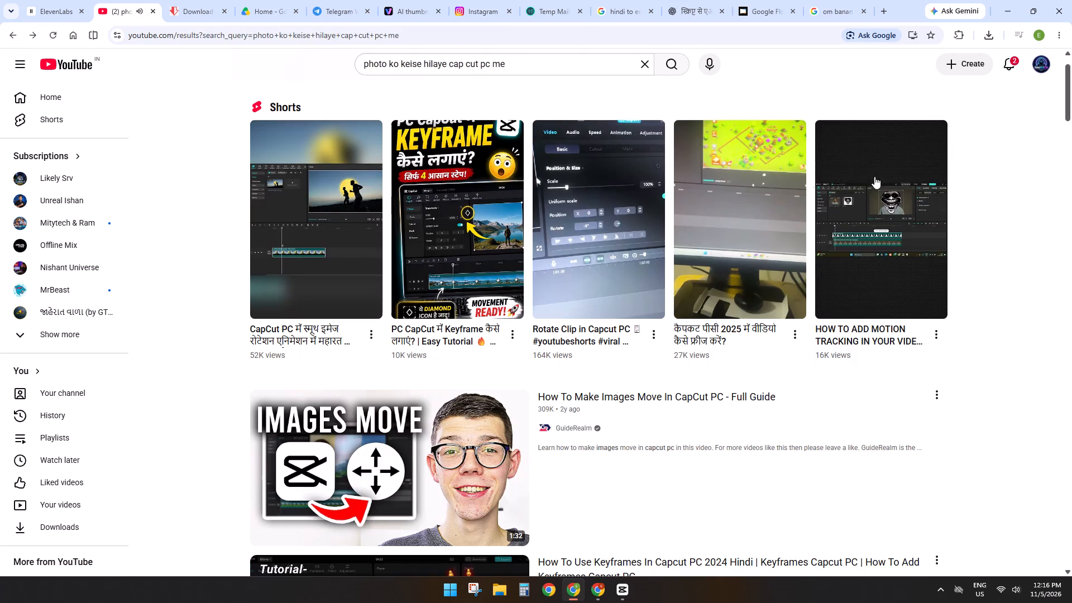
Look through the remaining YouTube results and video previews for a tutorial on making photos move in CapCut PC.
scroll(514, 476, down, 16)
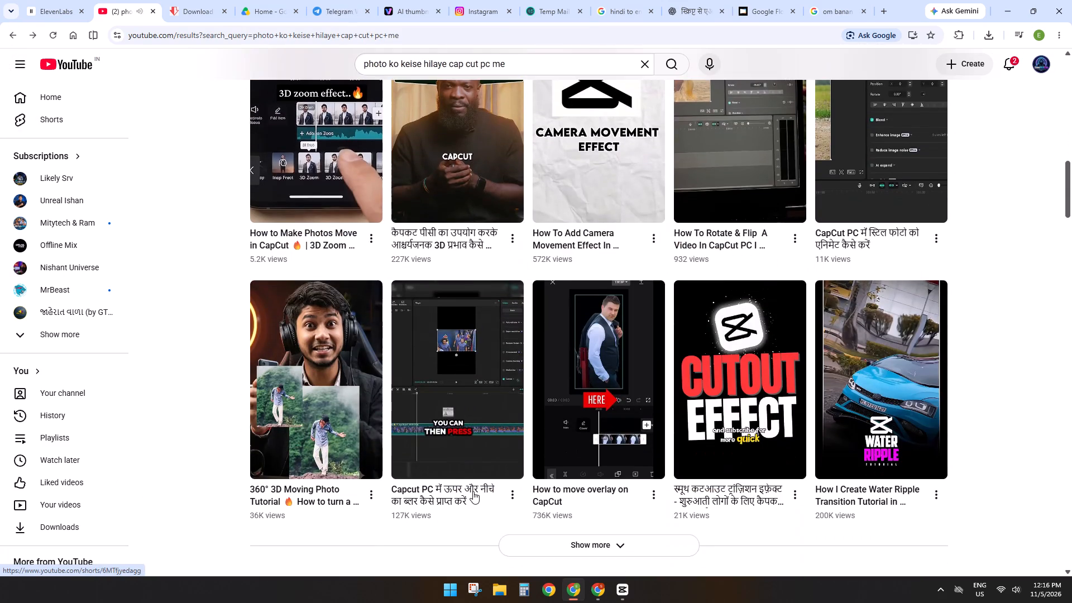
scroll(473, 492, down, 7)
scroll(500, 419, down, 2)
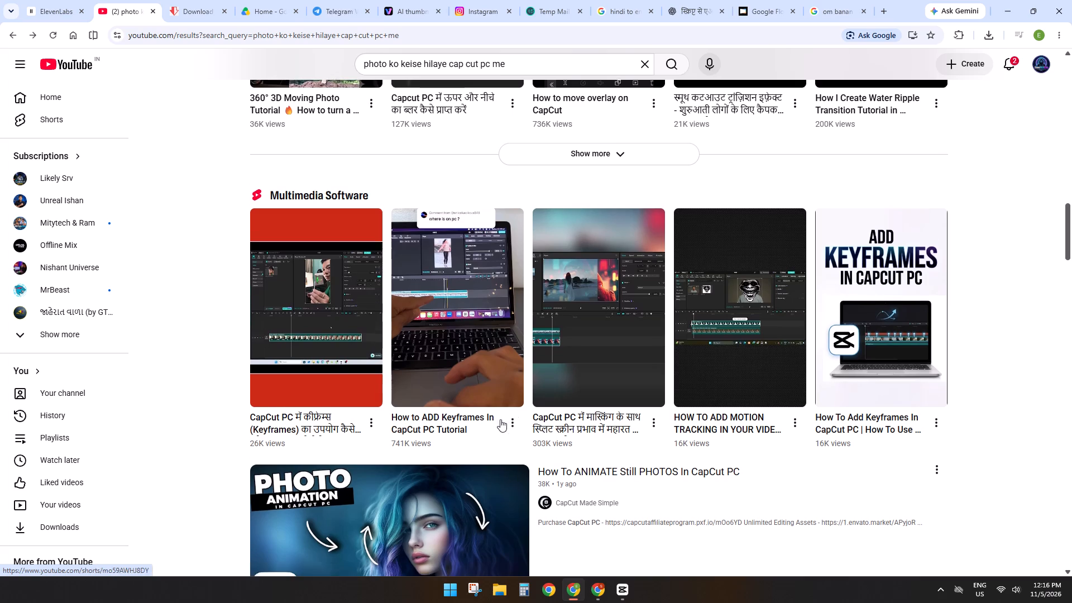
scroll(500, 419, down, 5)
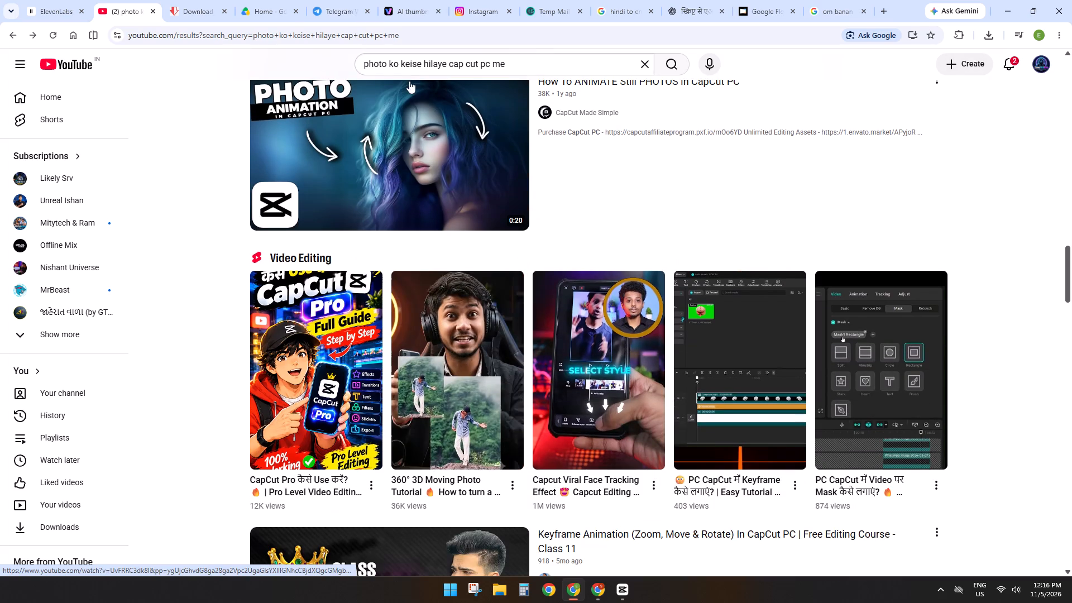
click(510, 95)
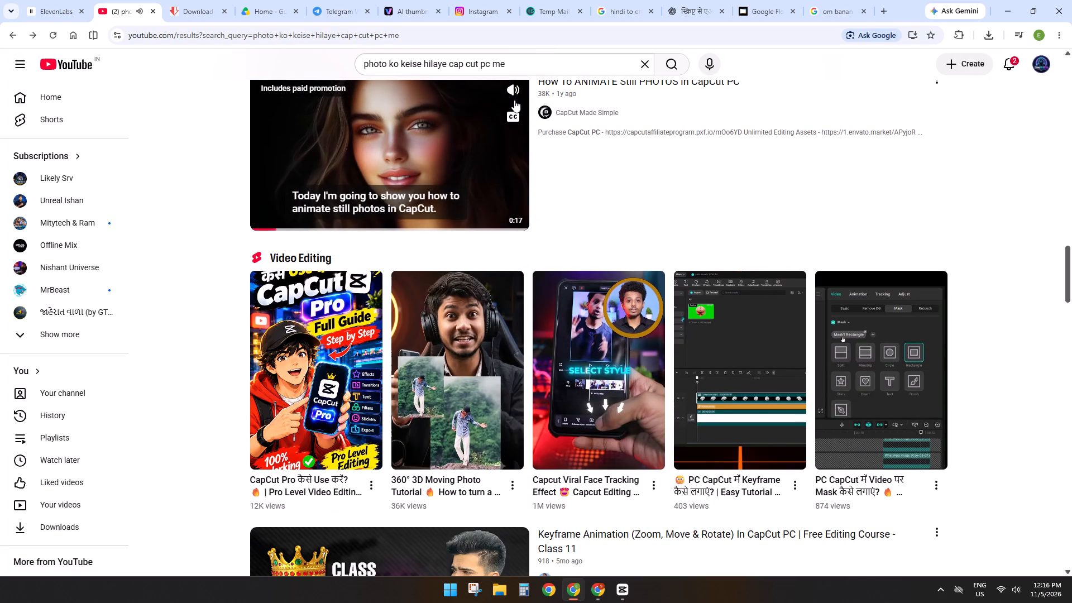
click(517, 112)
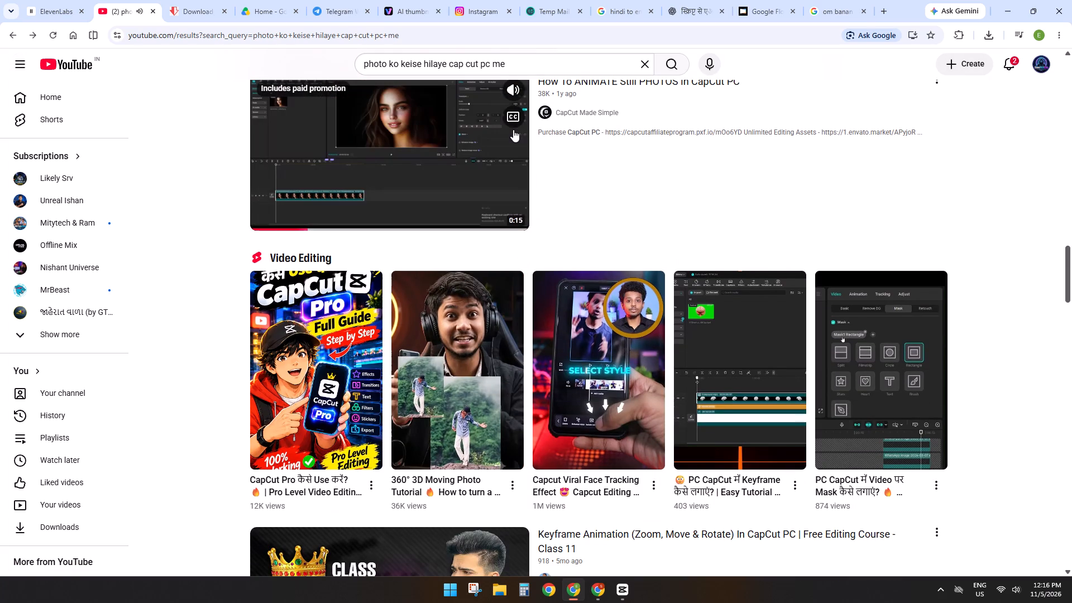
scroll(469, 301, down, 8)
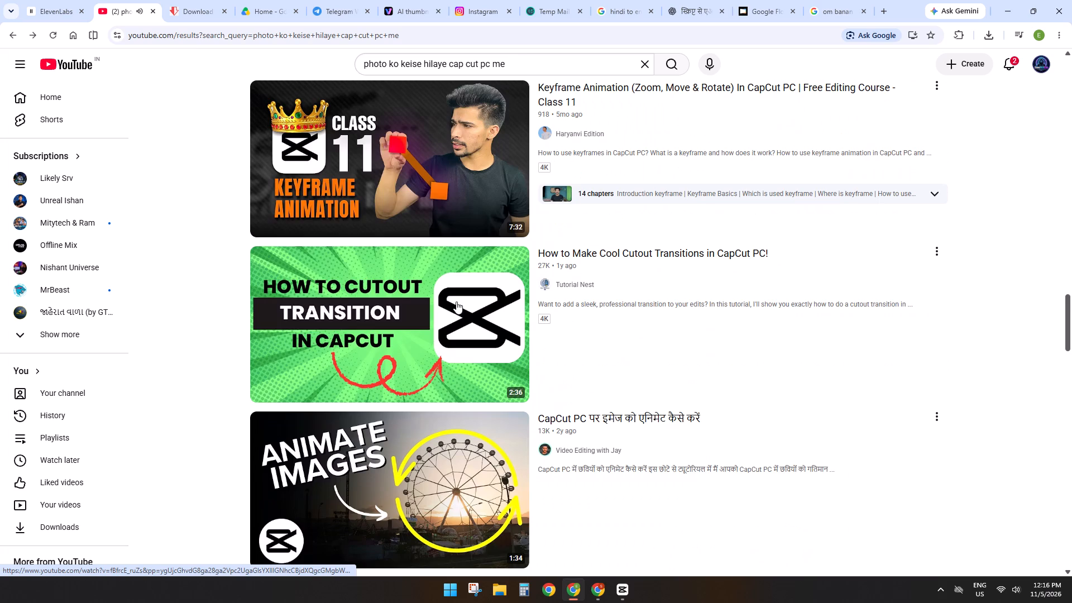
scroll(456, 301, down, 10)
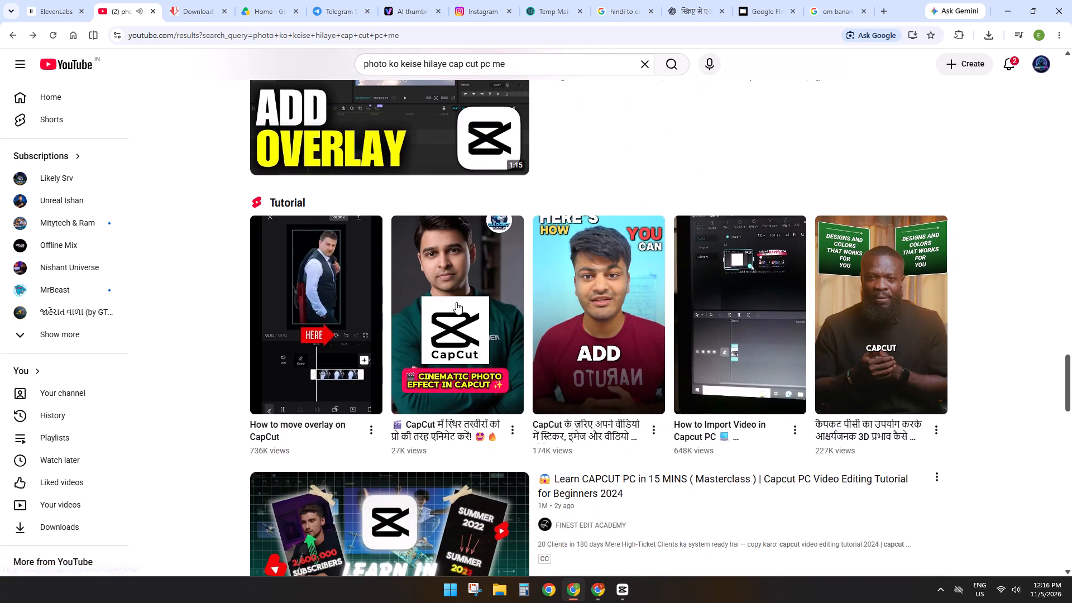
scroll(456, 302, up, 4)
scroll(465, 279, down, 8)
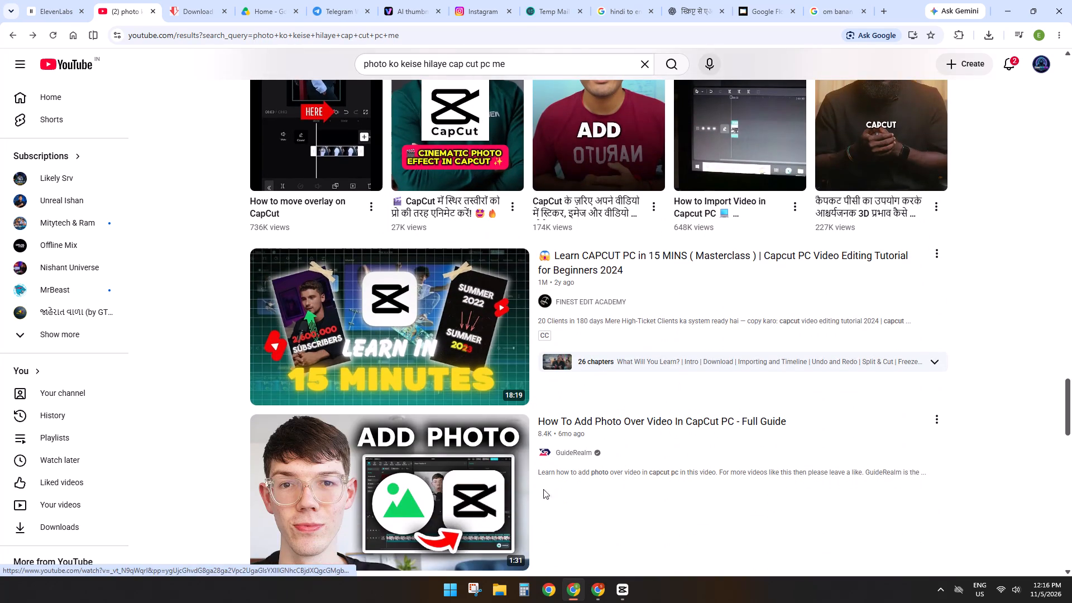
Switch to CapCut and browse the video effect categories as far as Distortion.
click(621, 596)
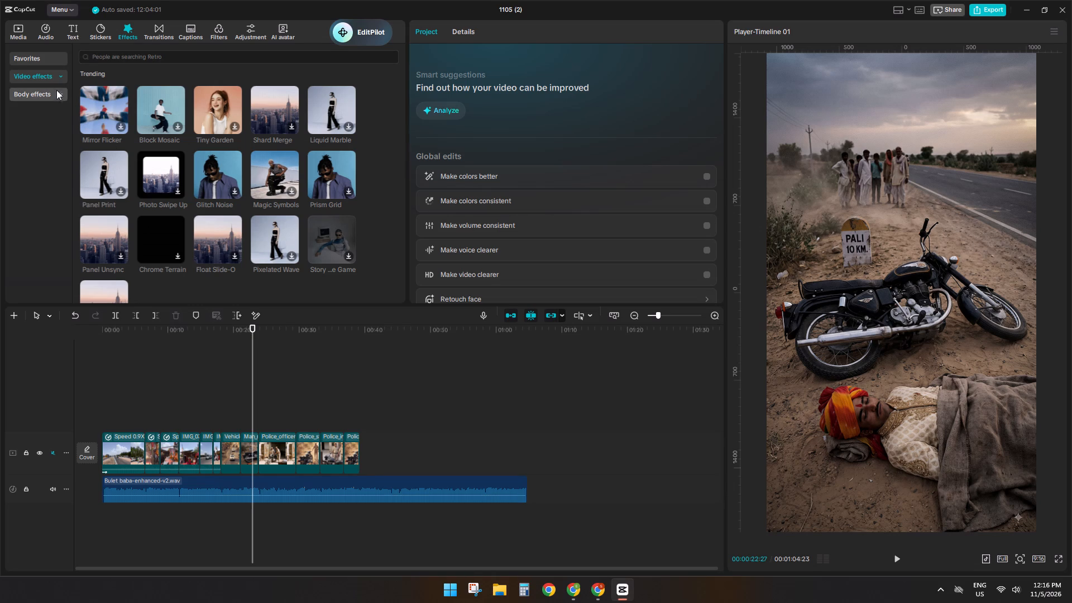
click(52, 85)
click(51, 74)
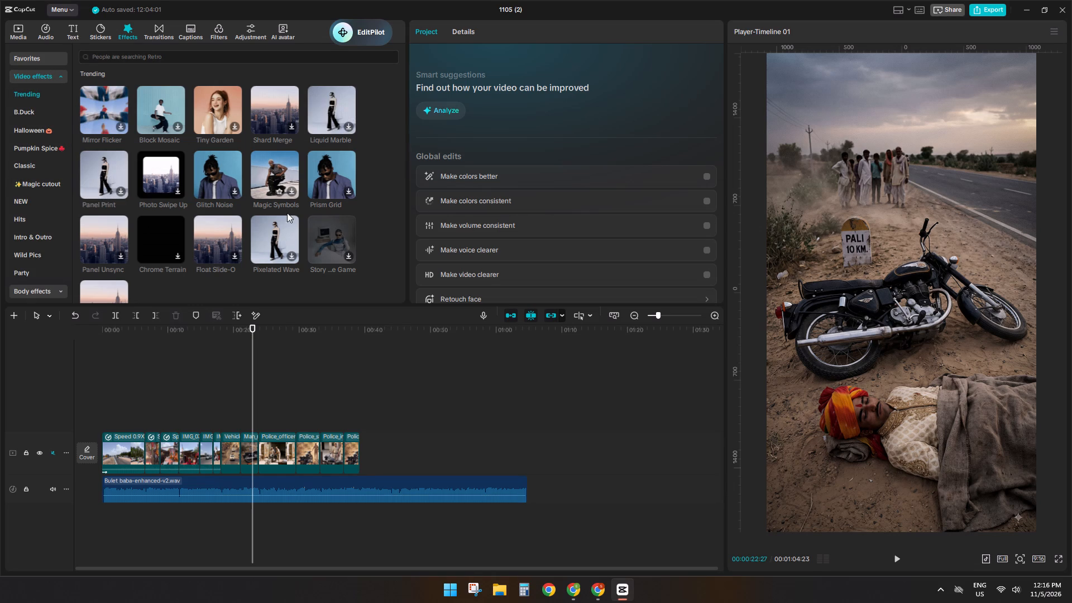
scroll(142, 156, up, 1)
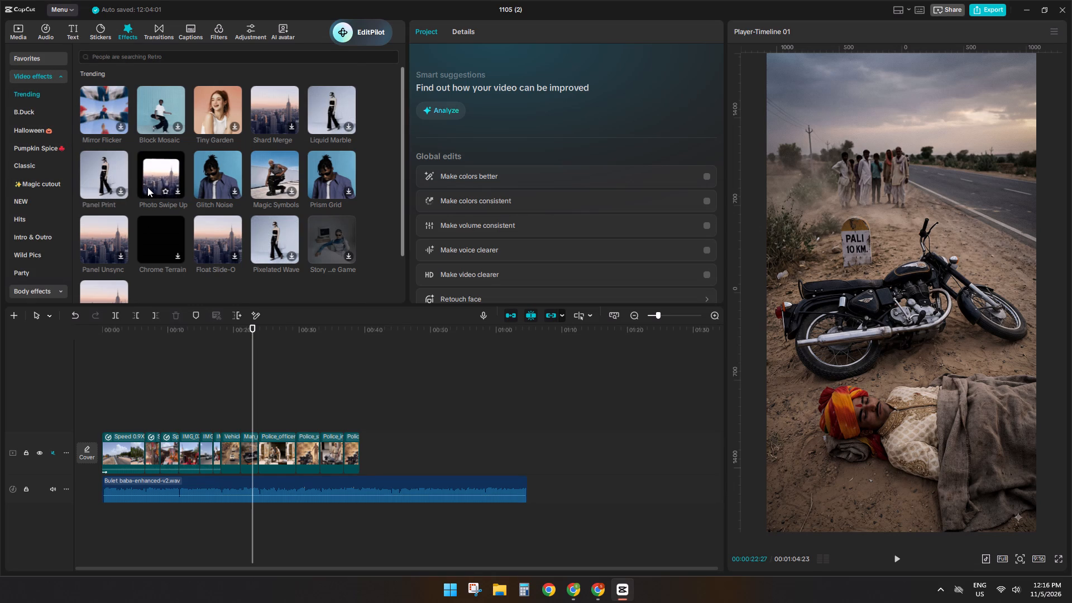
scroll(147, 187, down, 2)
scroll(28, 241, down, 5)
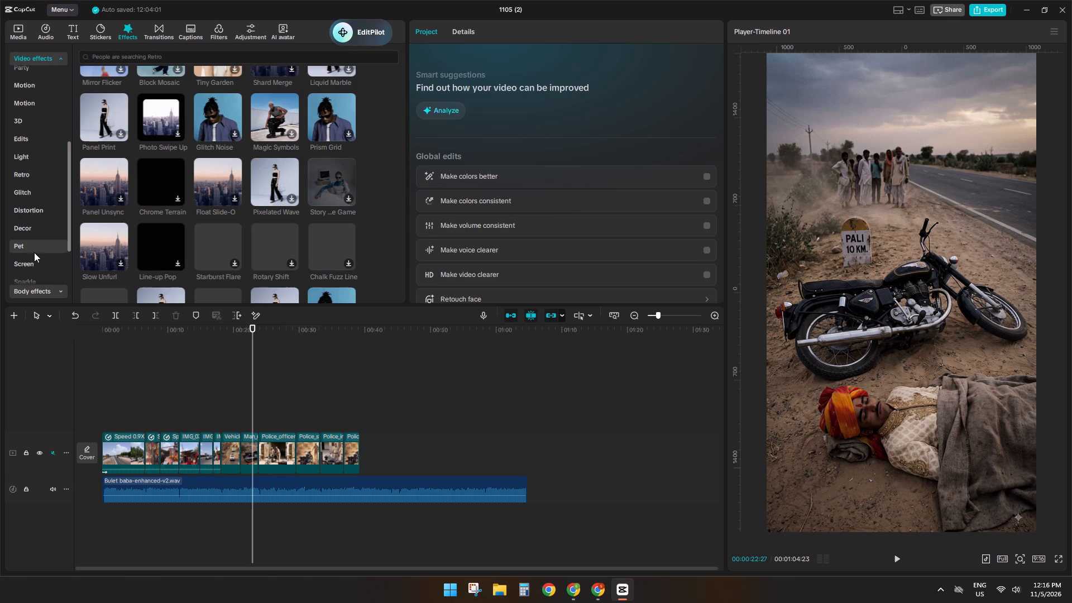
click(31, 162)
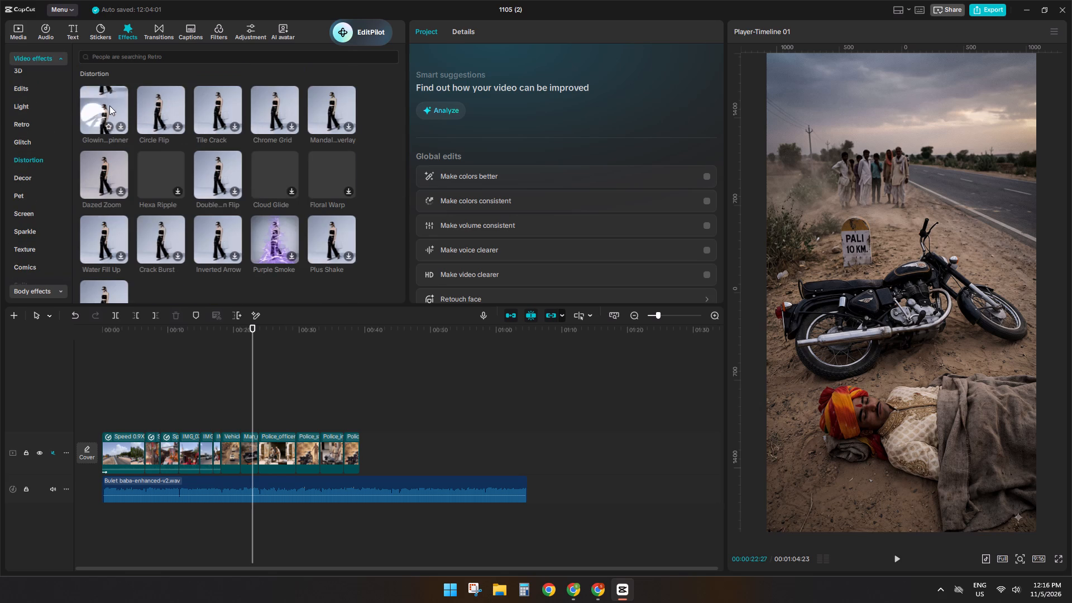
Search the effects library for "worm".
click(133, 59)
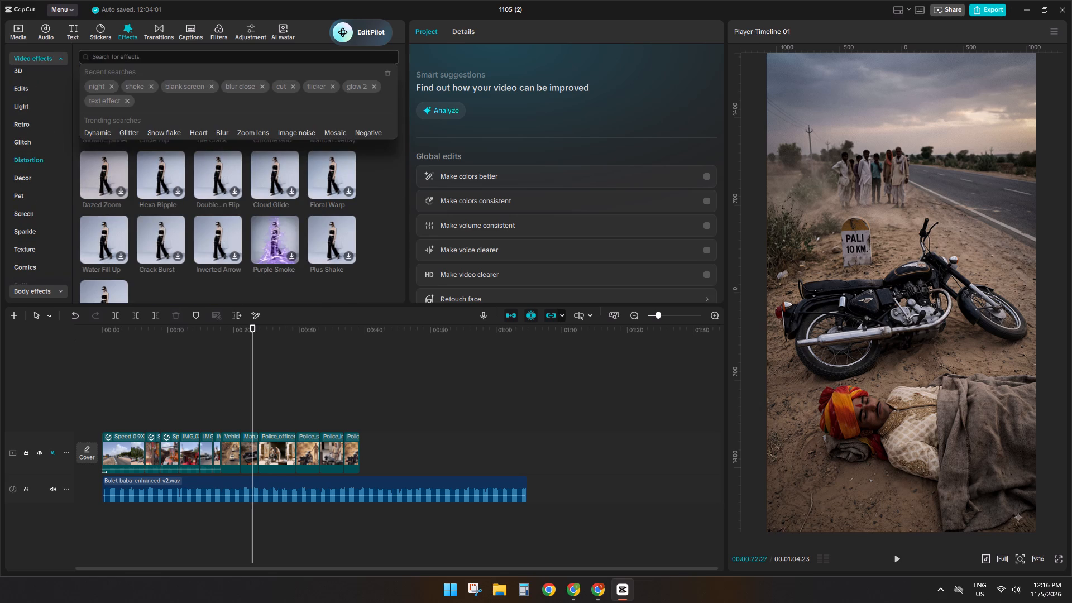
key(w)
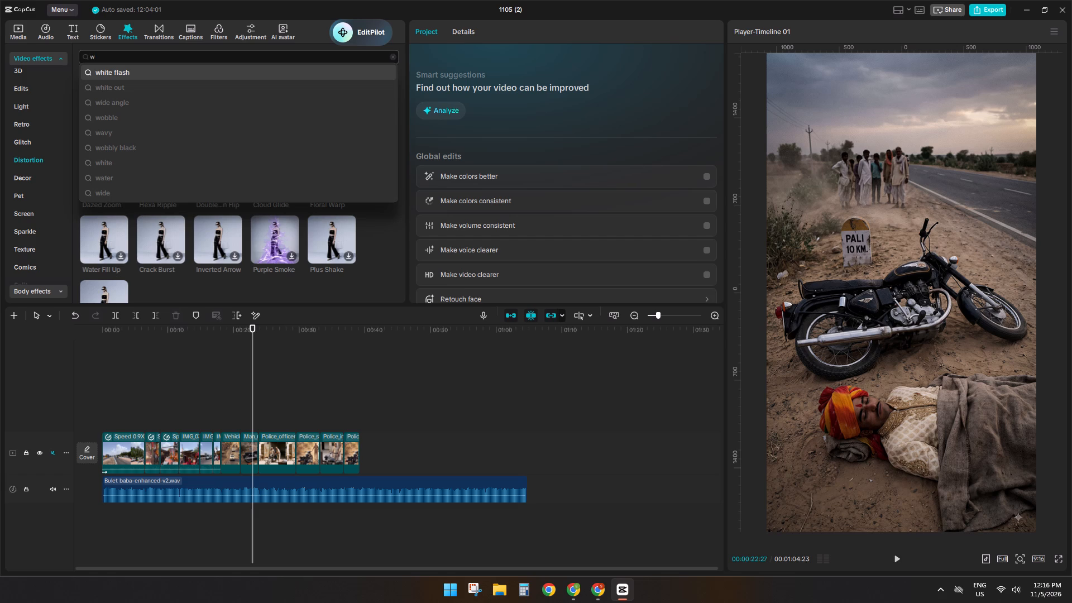
key(o)
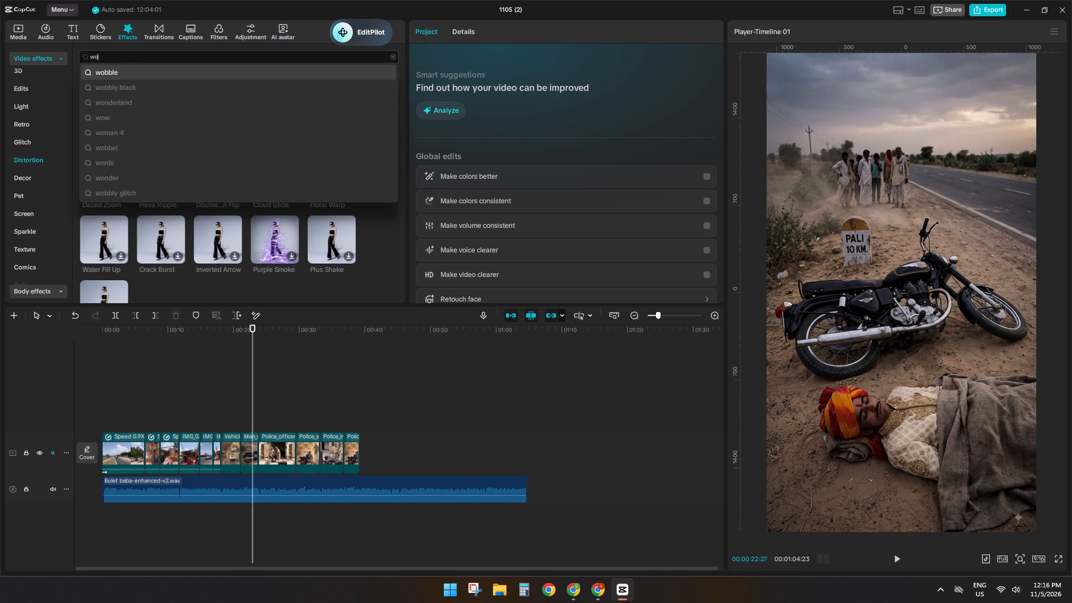
text(rm)
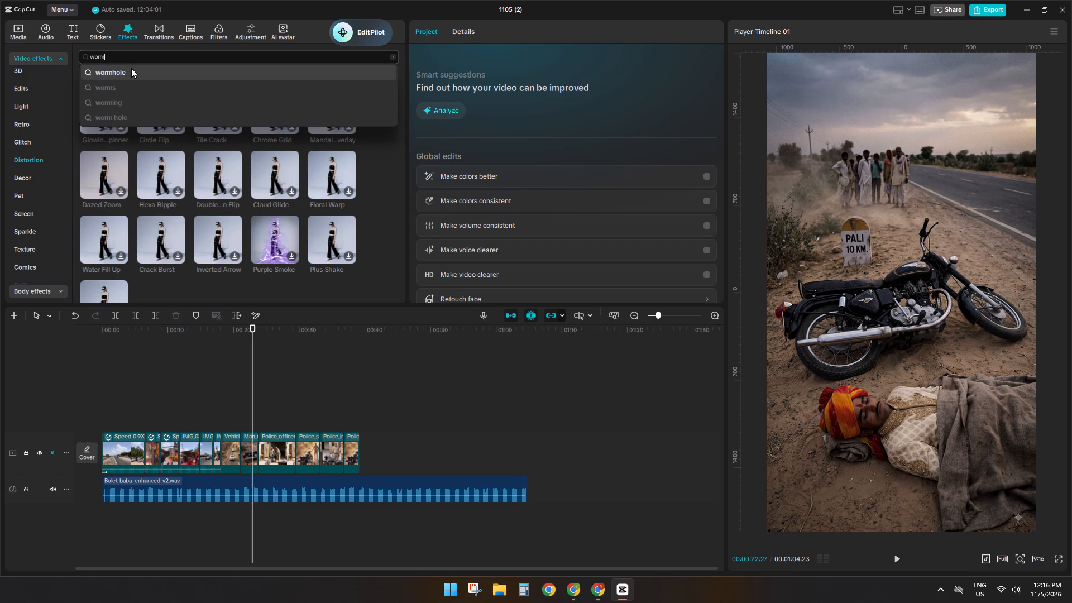
key(space)
key(Return)
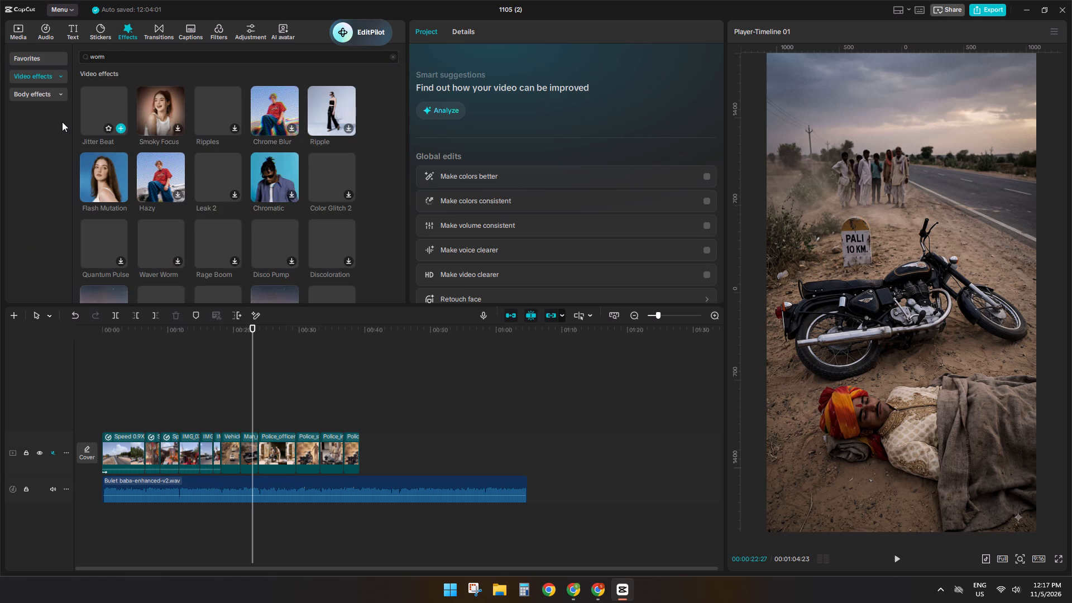
Add the Ripple effect above the main track, spanning from the start of the Vehicles_on_rural clip to the end of the last image clip.
click(344, 102)
click(336, 127)
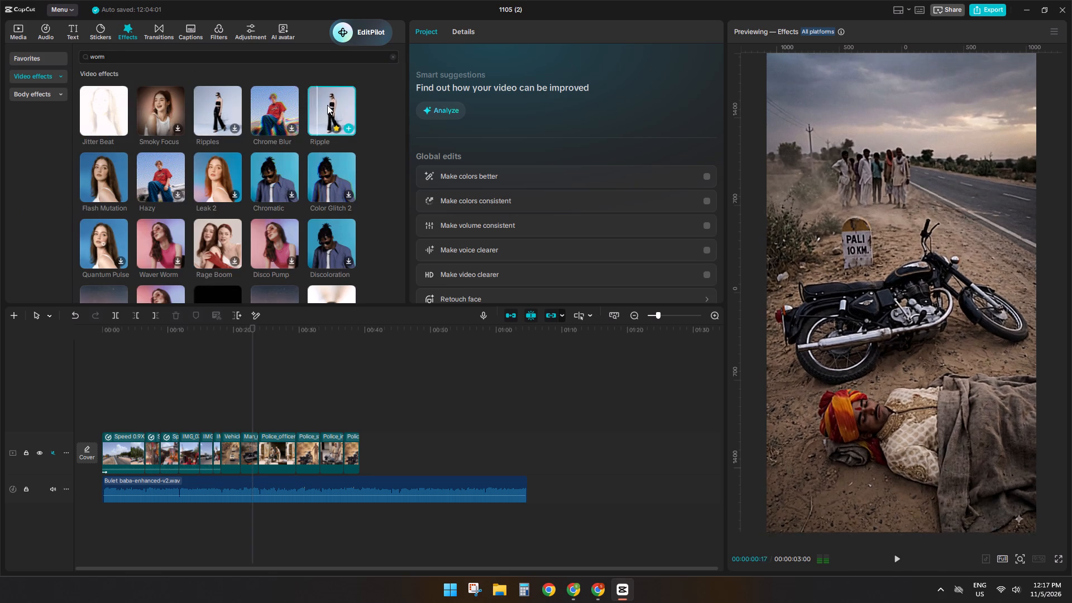
drag(327, 105, 273, 194)
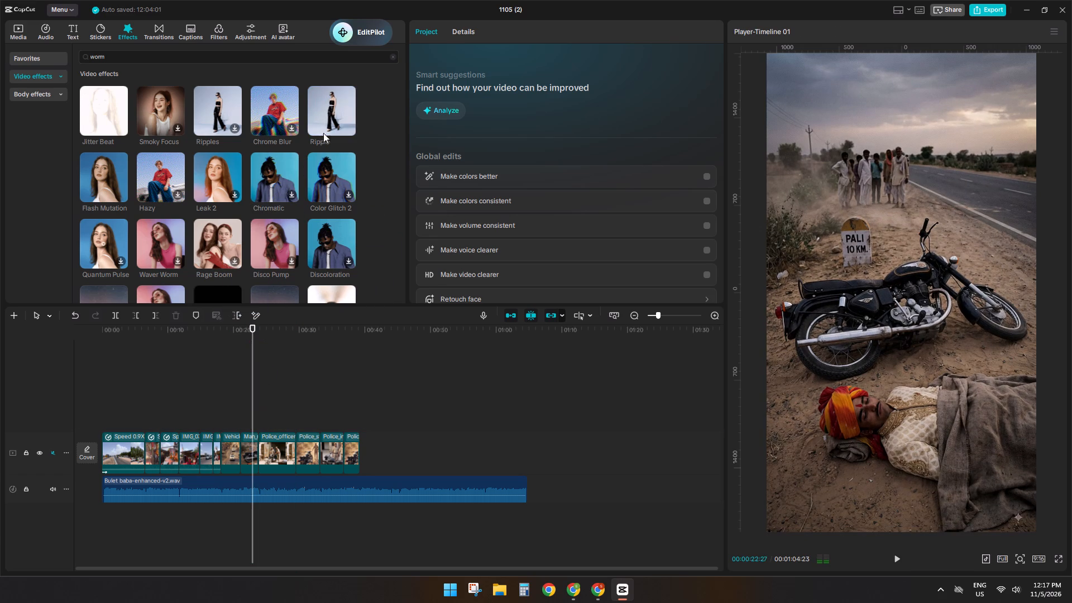
ctrl+scroll(284, 390, up, 11)
drag(331, 86, 326, 125)
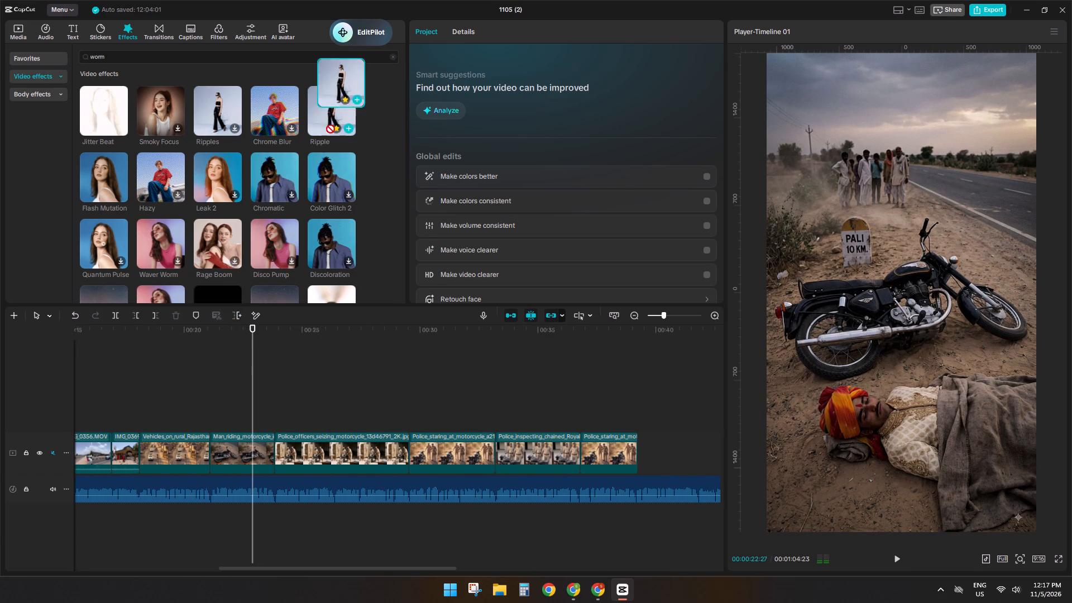
drag(326, 125, 137, 425)
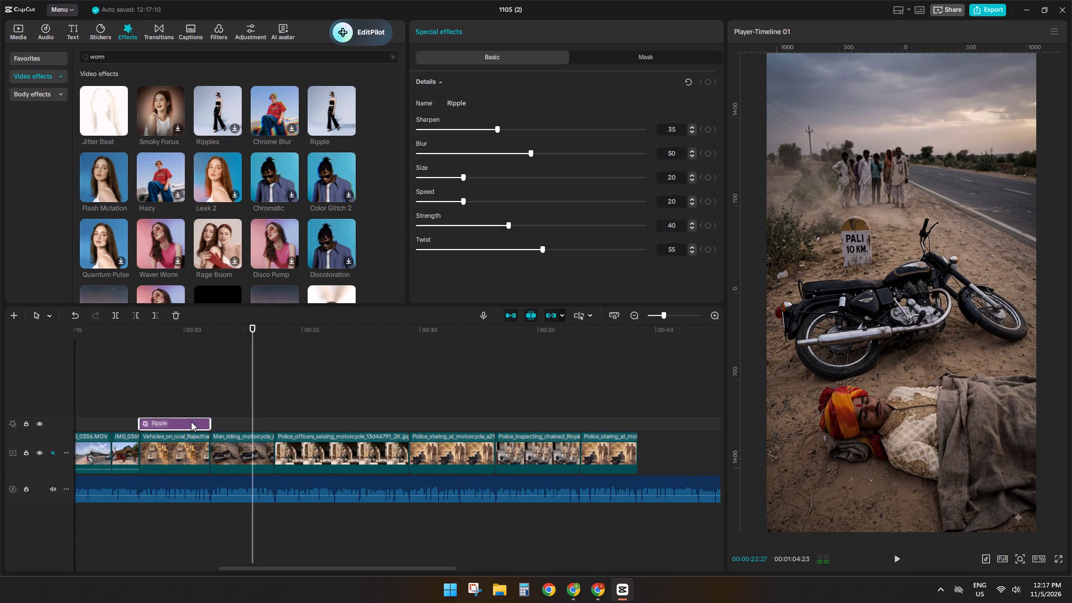
drag(209, 422, 636, 426)
Set the Ripple effect's Sharpen to 13, Blur to 22, Size to 29 and Speed to 2, checking it in playback.
key(space)
key(space)
drag(489, 126, 447, 129)
drag(461, 179, 441, 179)
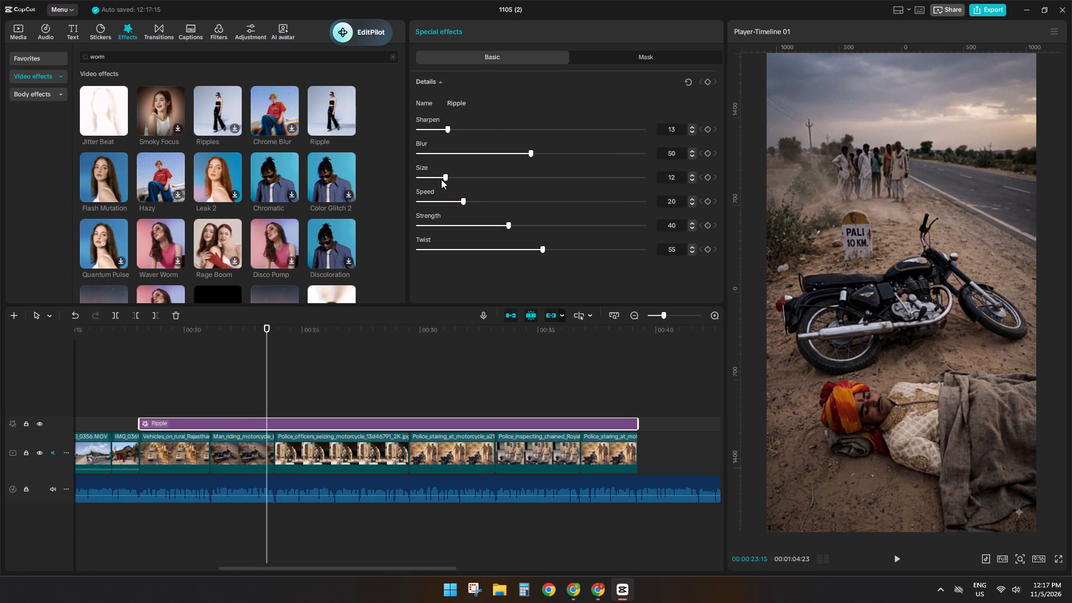
drag(441, 179, 439, 179)
key(space)
drag(439, 179, 454, 179)
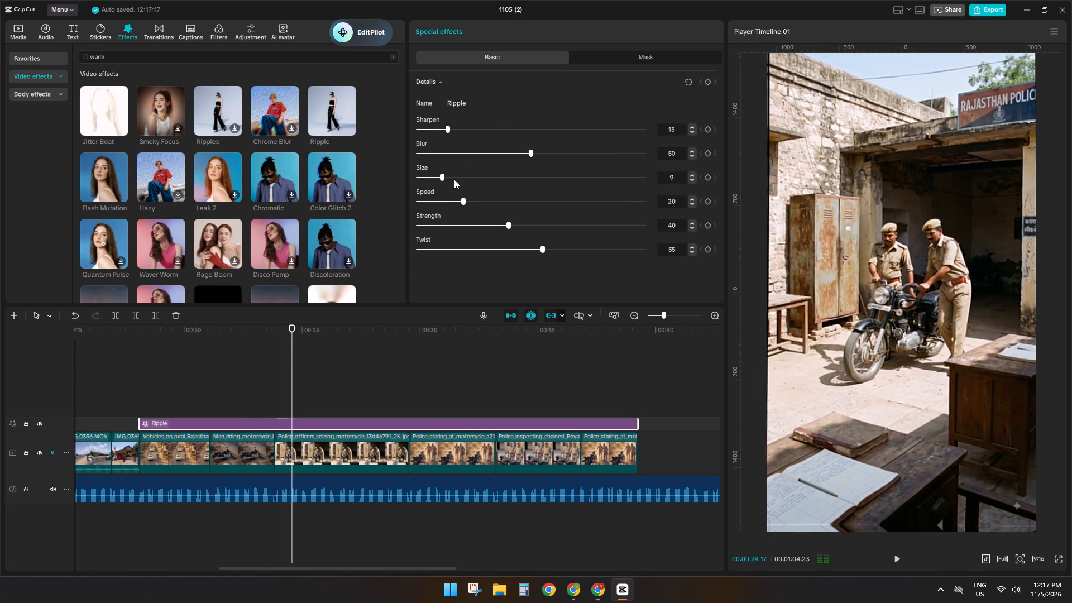
drag(454, 179, 484, 178)
drag(523, 151, 469, 154)
drag(458, 197, 424, 203)
key(space)
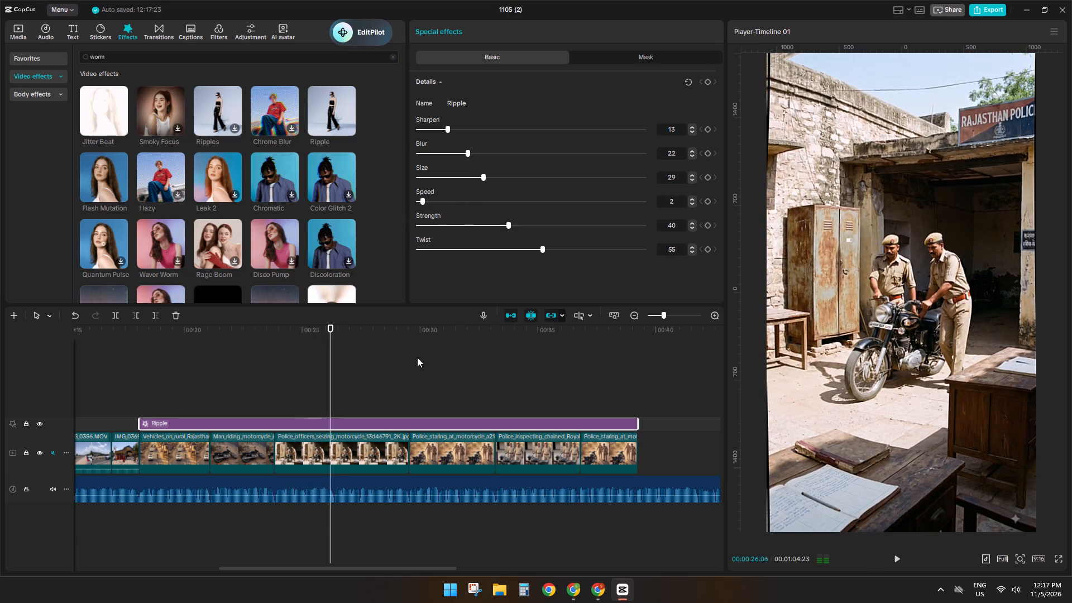
Play back the timeline from the start of the Ripple effect to review the motion on the images.
click(144, 400)
key(space)
click(141, 401)
key(space)
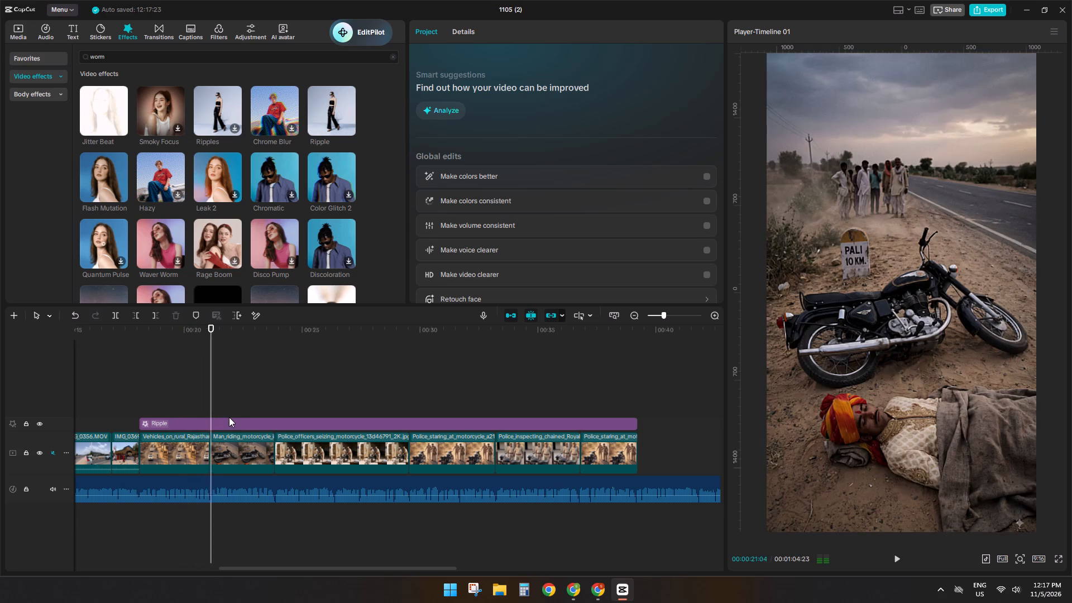
Search the video effects library for "old".
key(space)
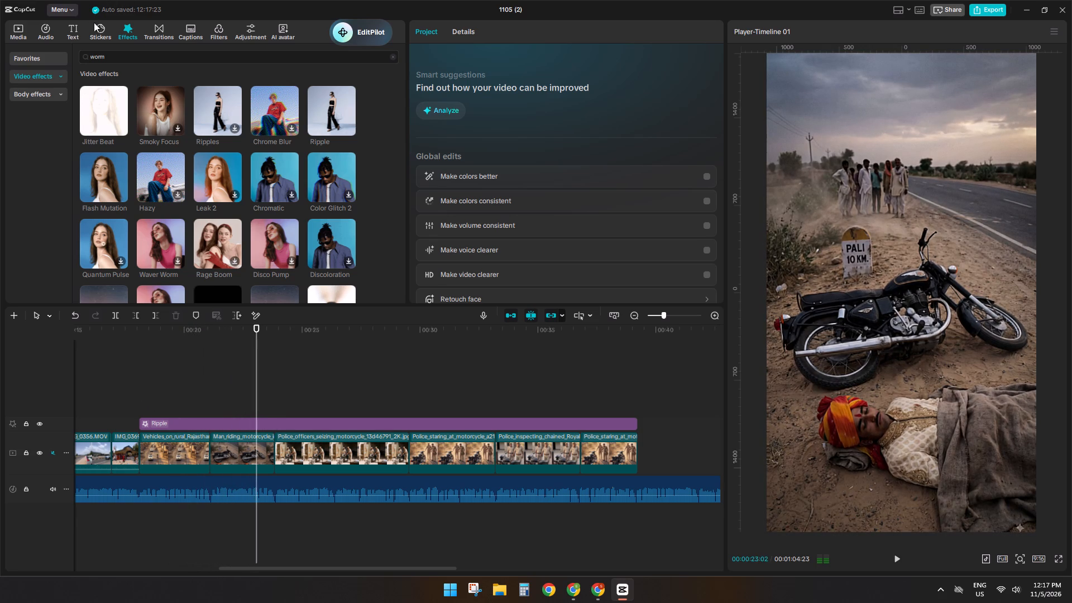
drag(129, 52, 60, 52)
text(op)
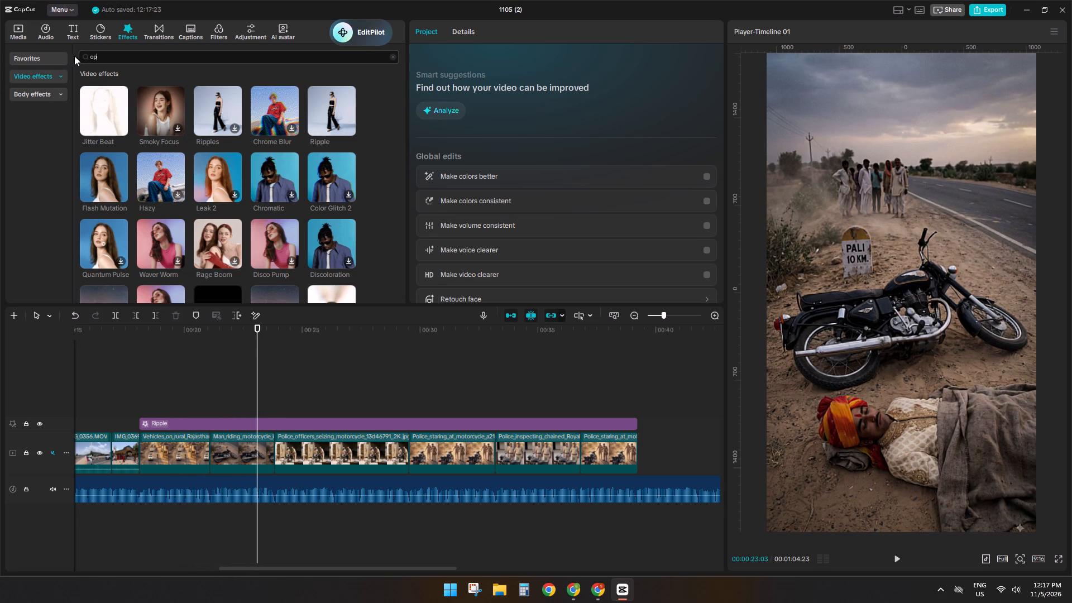
key(BackSpace)
text(ld)
key(space)
key(Return)
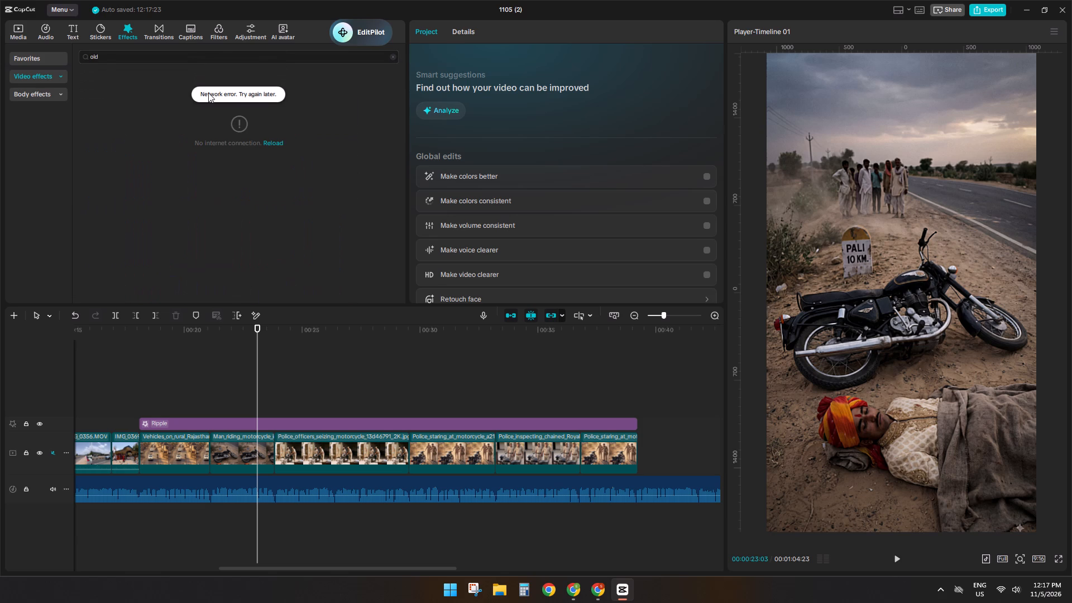
Reload the filters library, clear the effects search and browse the video effects categories for another effect.
click(210, 42)
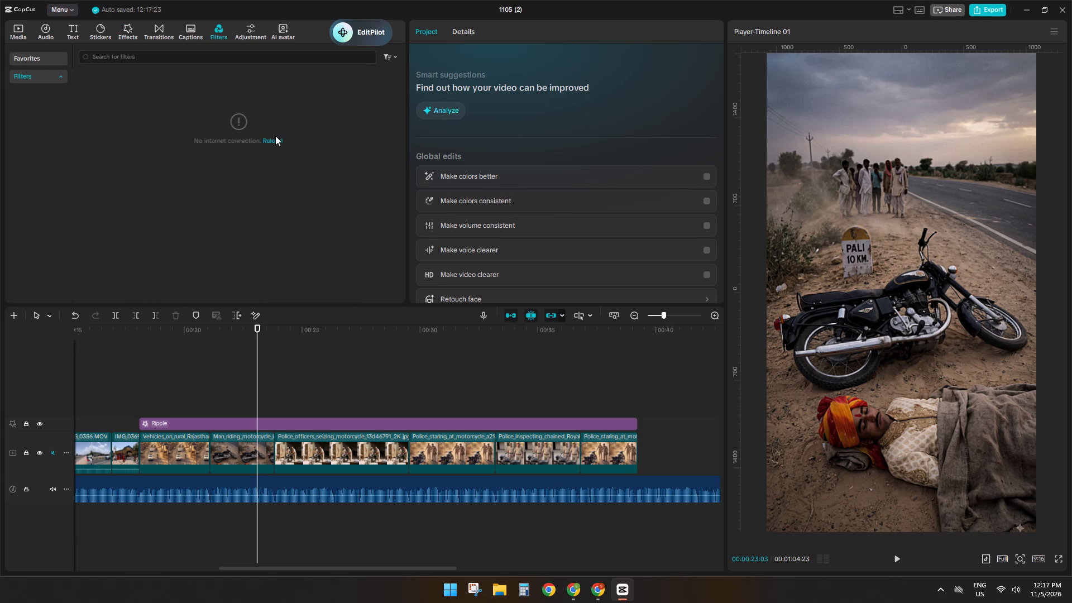
click(275, 138)
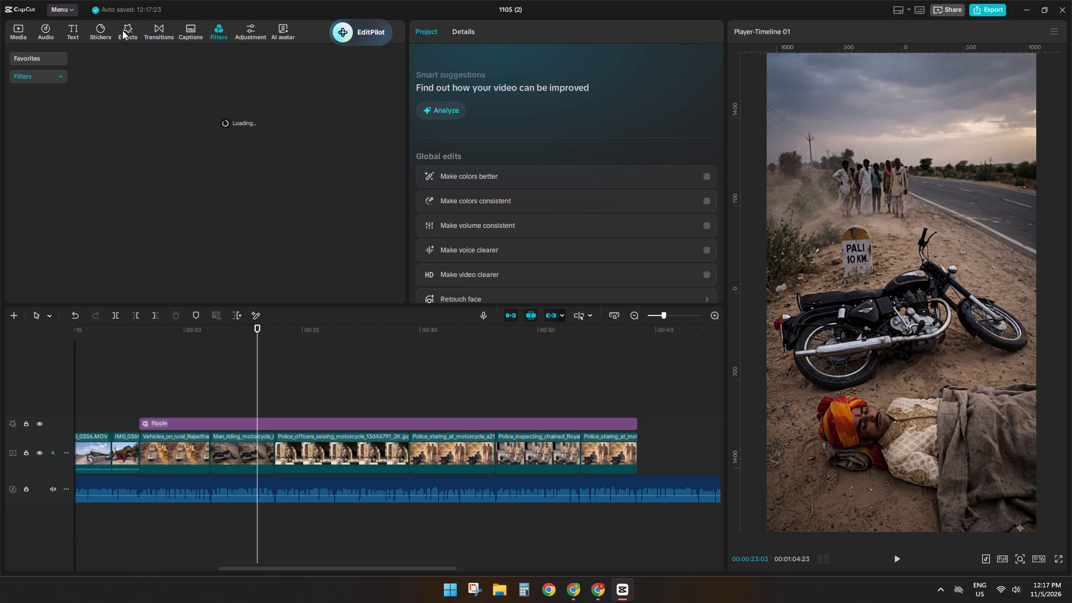
click(119, 33)
click(47, 83)
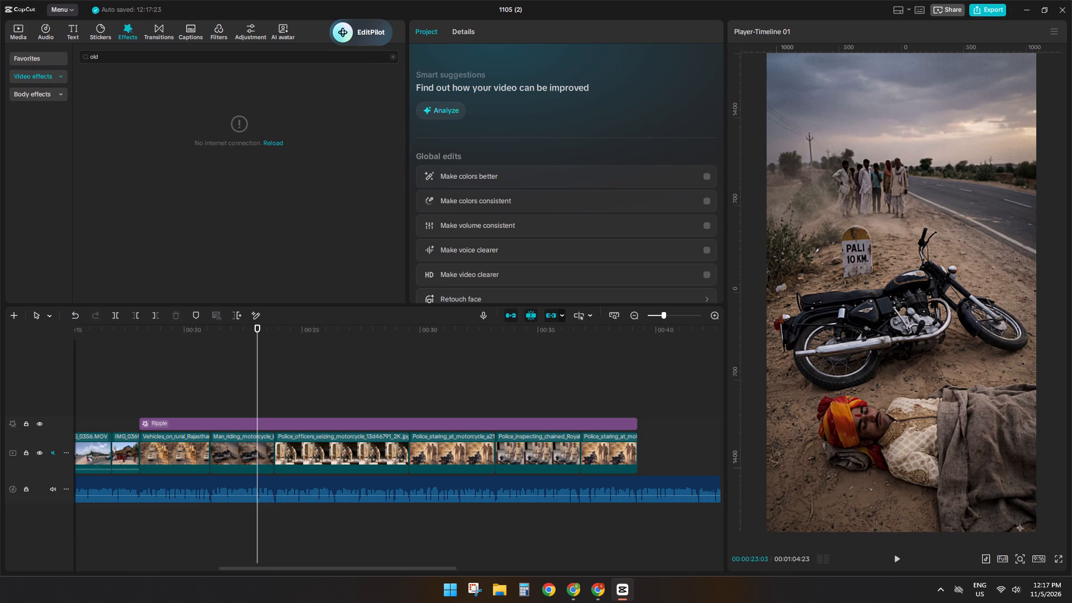
click(391, 57)
click(391, 57)
click(55, 78)
click(47, 114)
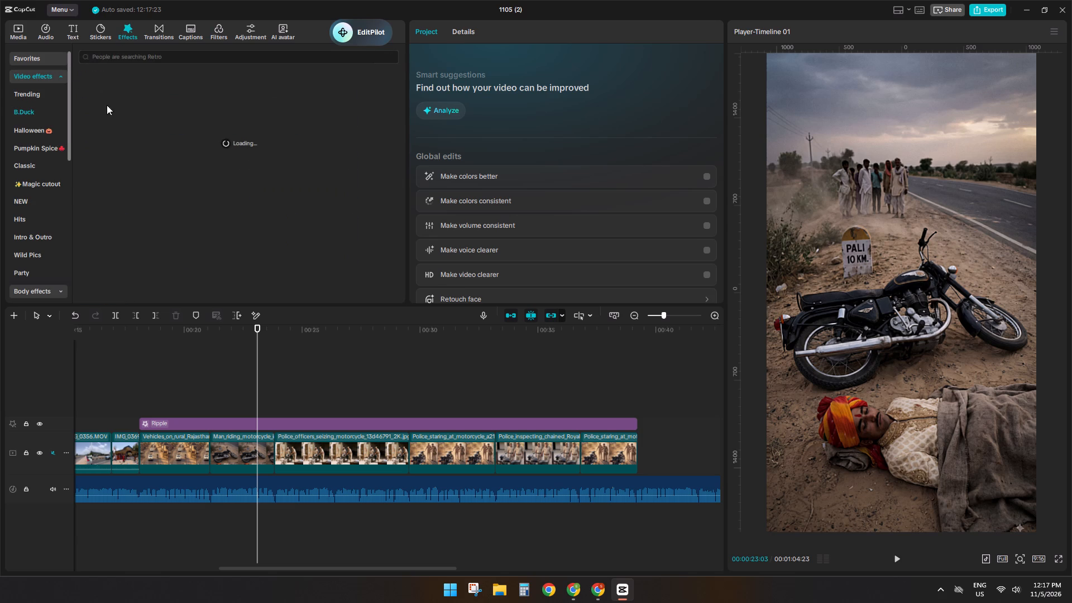
scroll(28, 234, down, 2)
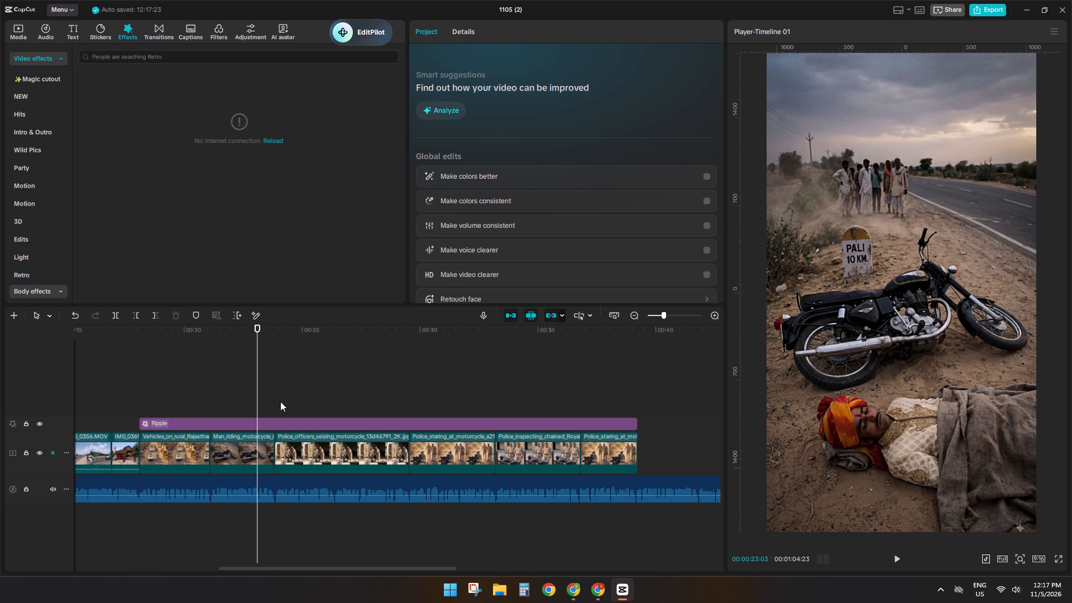
Play back the timeline from just before the Ripple effect to review the image clips and their frame edges.
double_click(131, 384)
key(space)
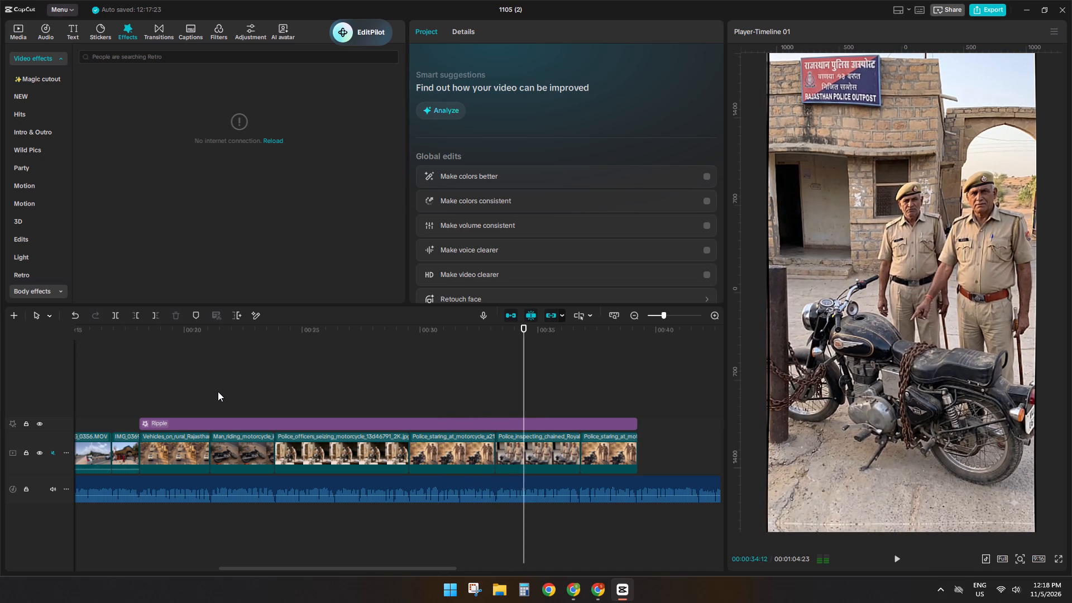
key(space)
click(441, 380)
click(454, 446)
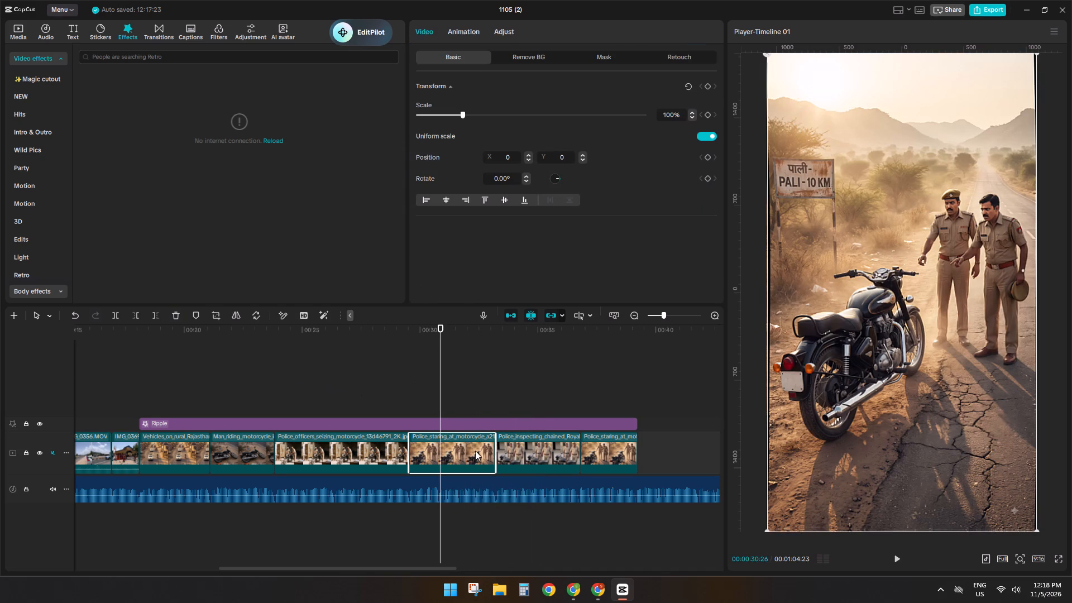
drag(767, 530, 757, 535)
click(538, 395)
click(537, 447)
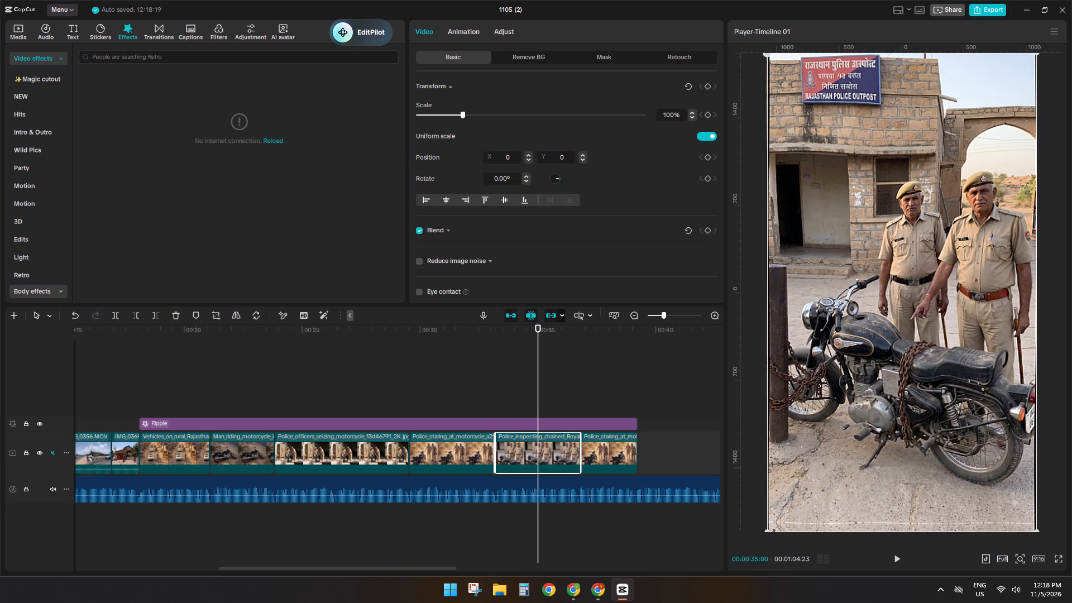
drag(767, 528, 755, 534)
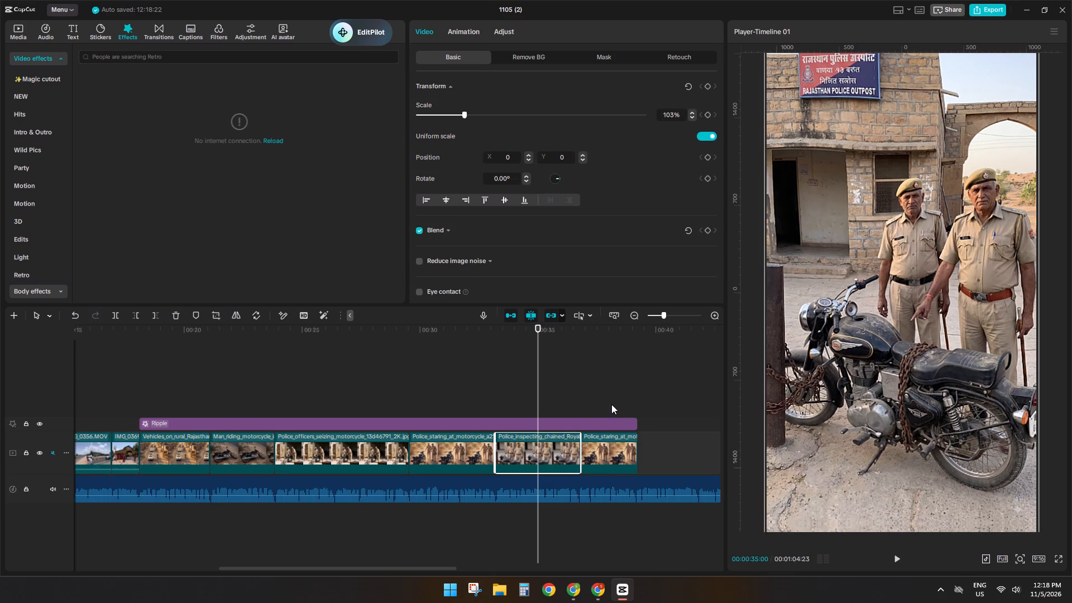
click(611, 404)
click(616, 446)
drag(765, 528, 759, 530)
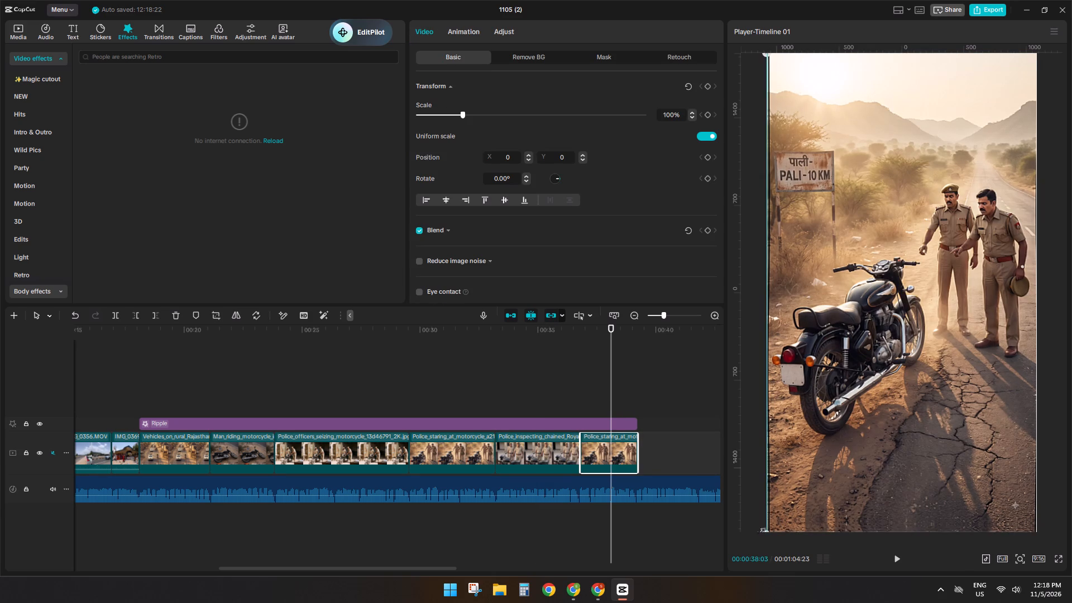
drag(759, 530, 756, 538)
key(space)
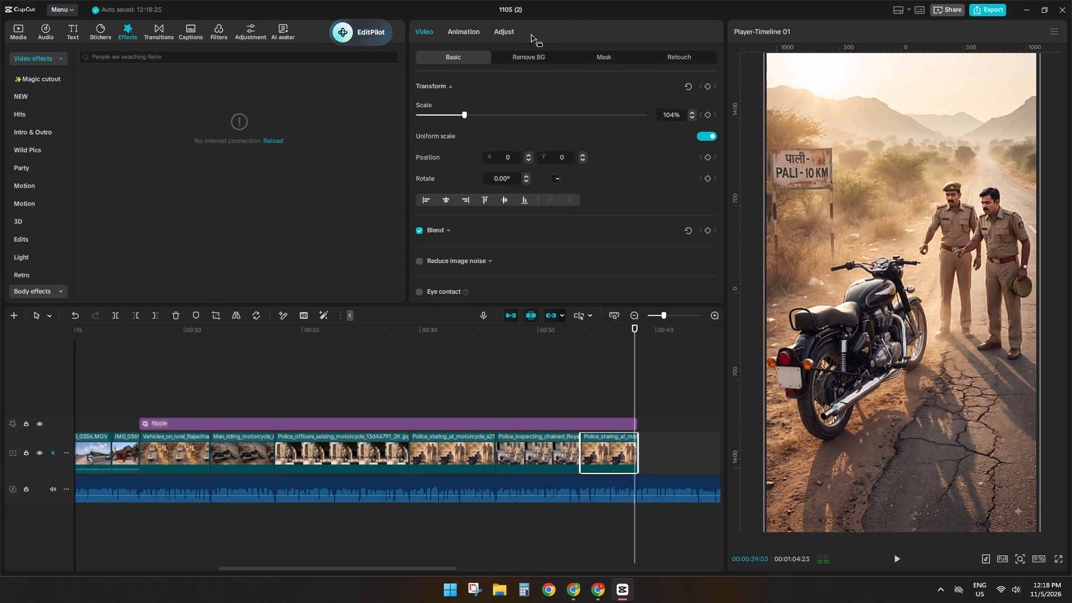
scroll(543, 365, down, 12)
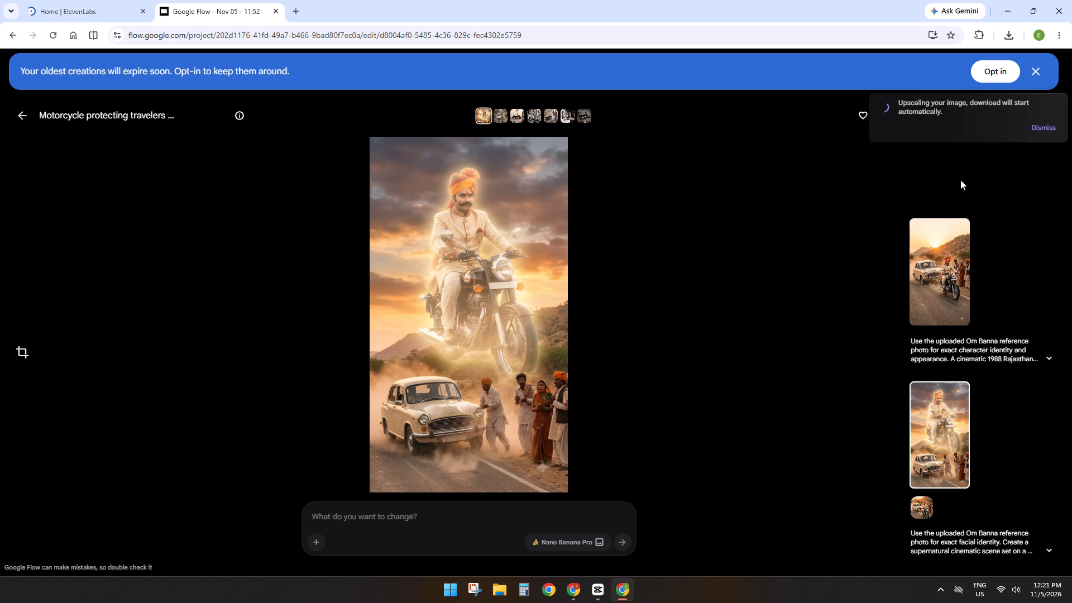
Open the Speech to Text page in ElevenLabs.
click(47, 12)
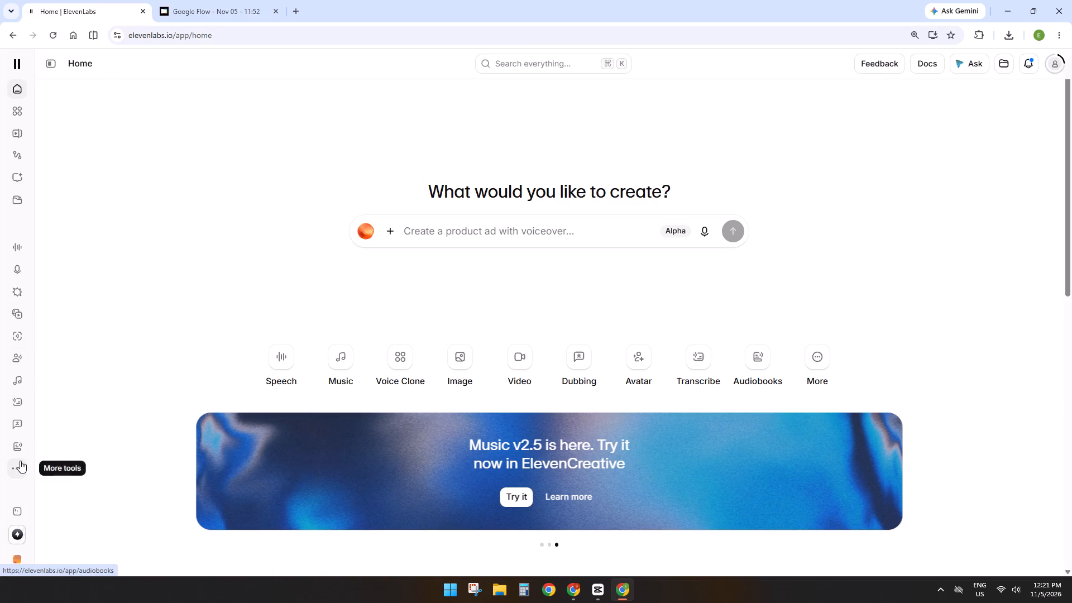
click(49, 64)
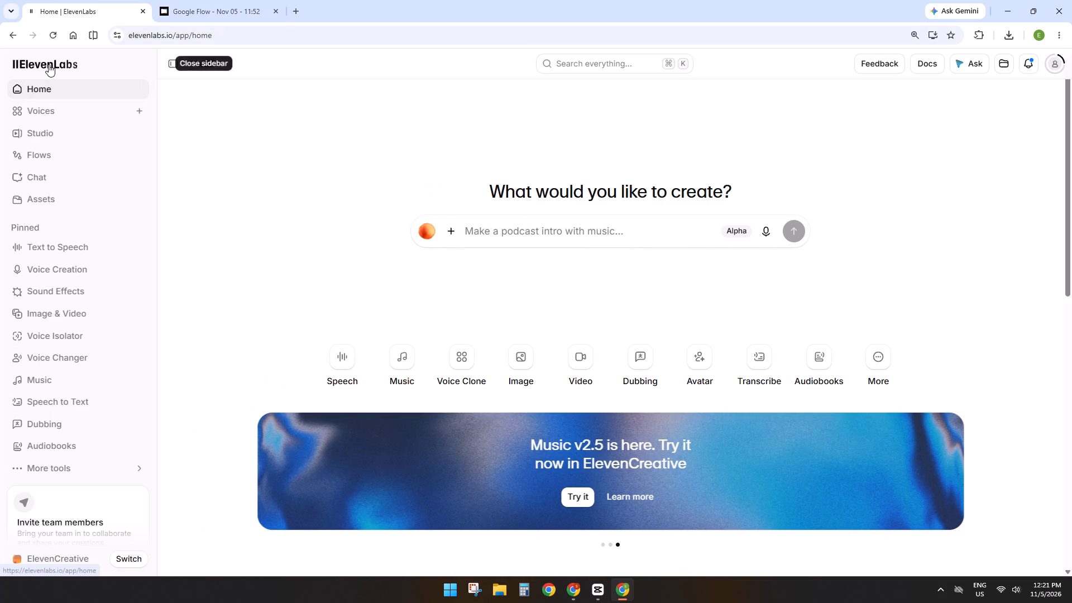
click(58, 407)
click(58, 407)
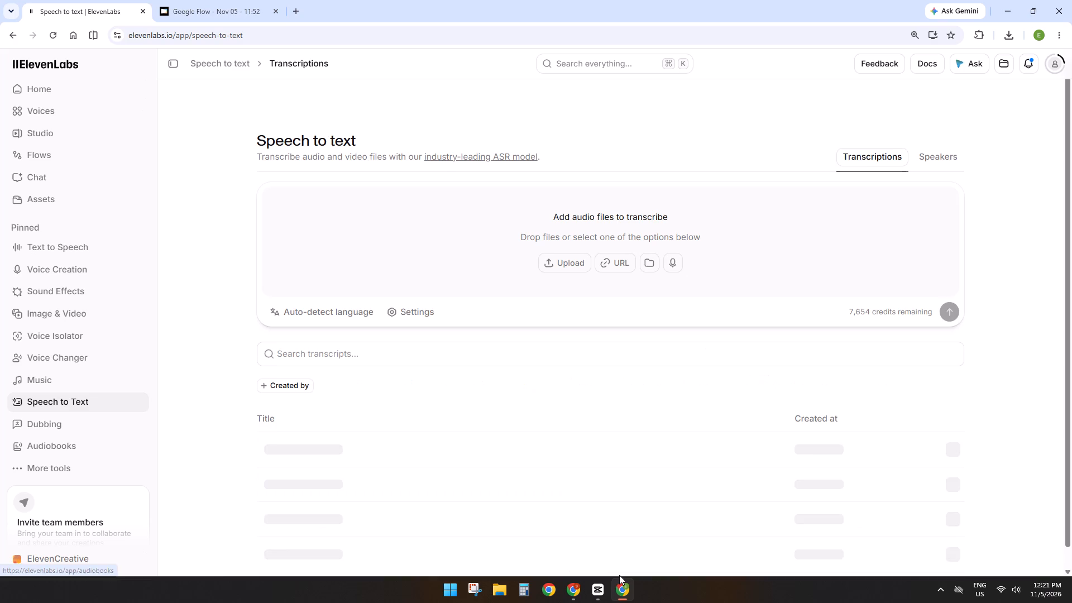
Switch to CapCut, import the downloaded spirit motorcycle image and place it on the main track at 00:00:39:07, after the last police clip.
click(214, 5)
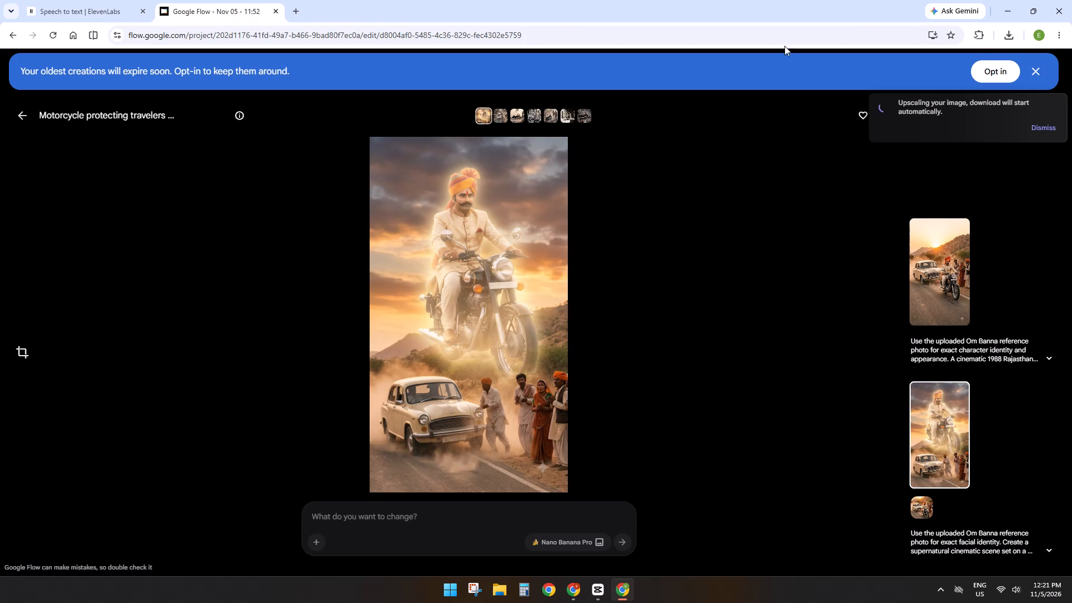
click(603, 586)
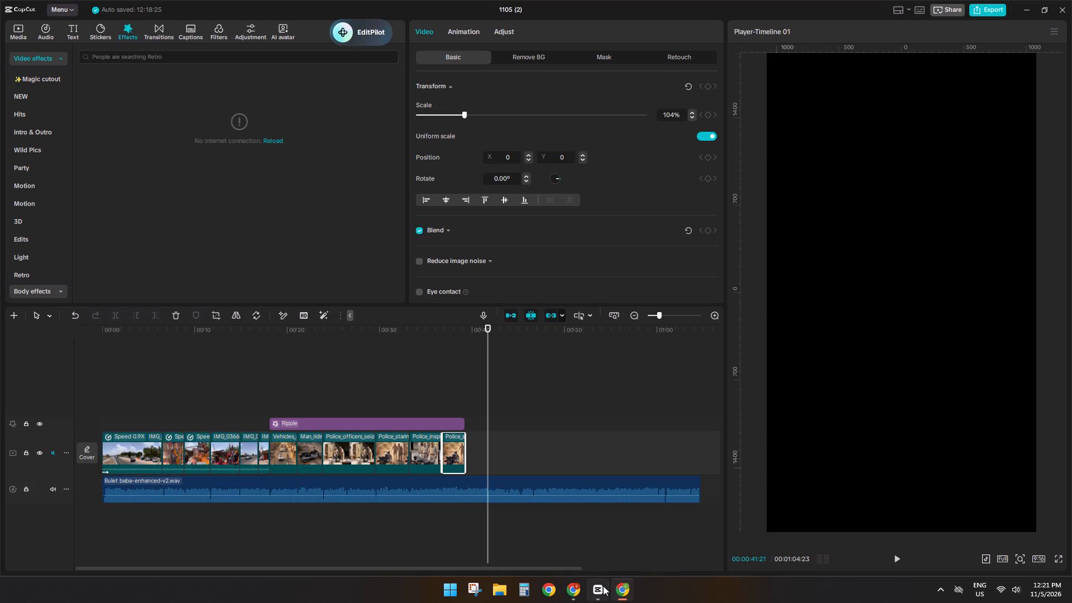
click(463, 407)
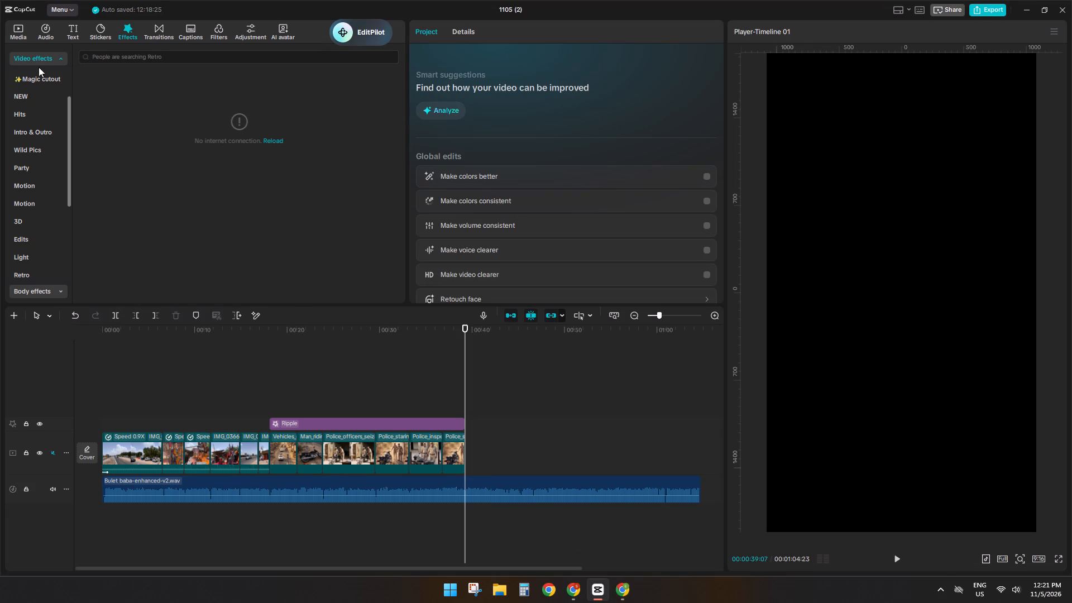
click(20, 39)
click(99, 60)
click(116, 73)
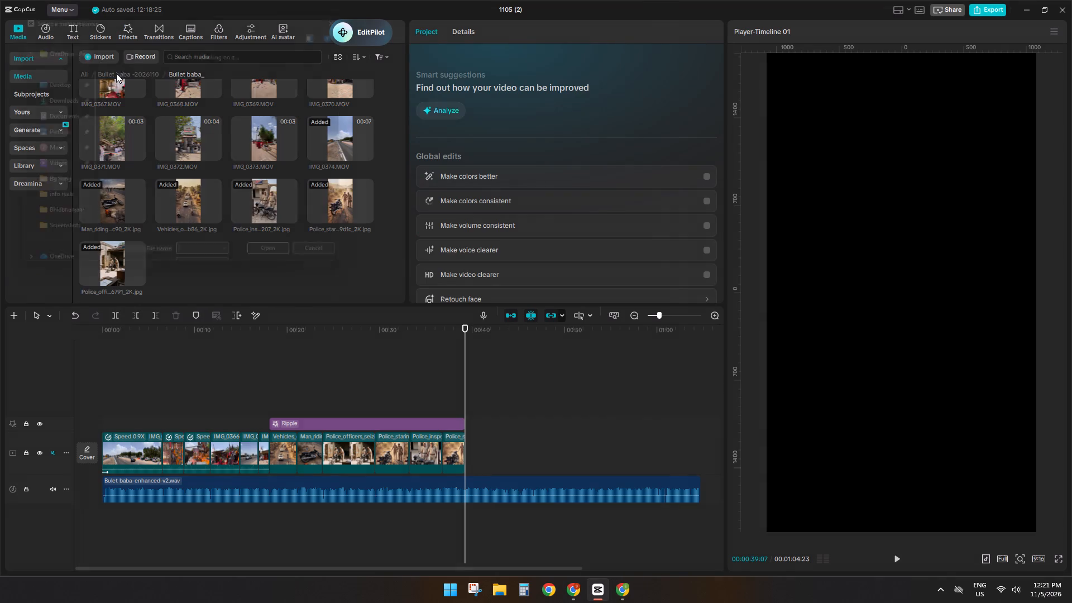
double_click(117, 108)
drag(200, 260, 506, 465)
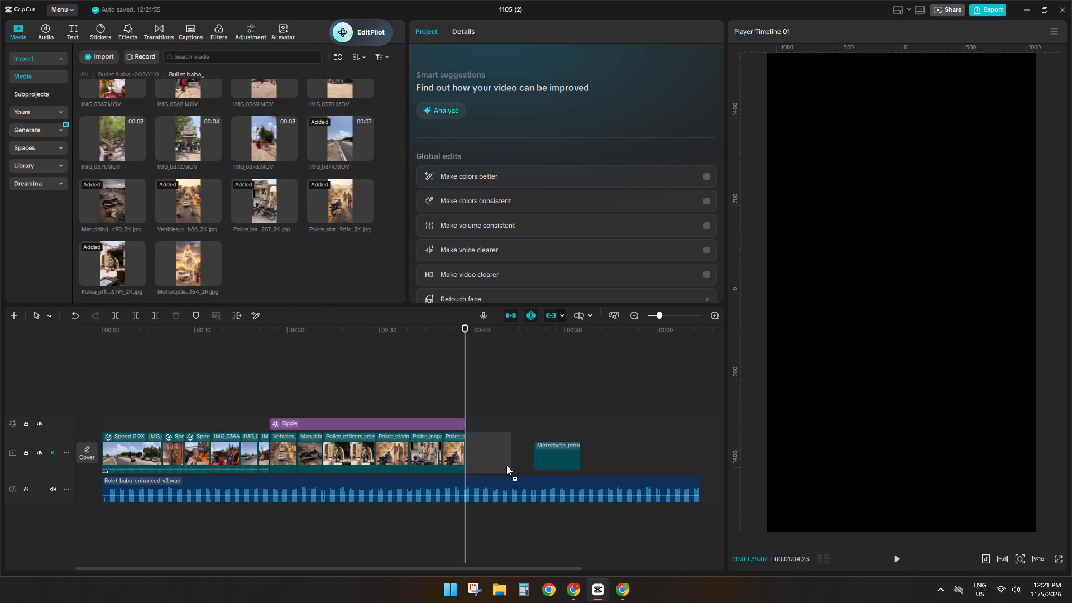
drag(506, 465, 481, 462)
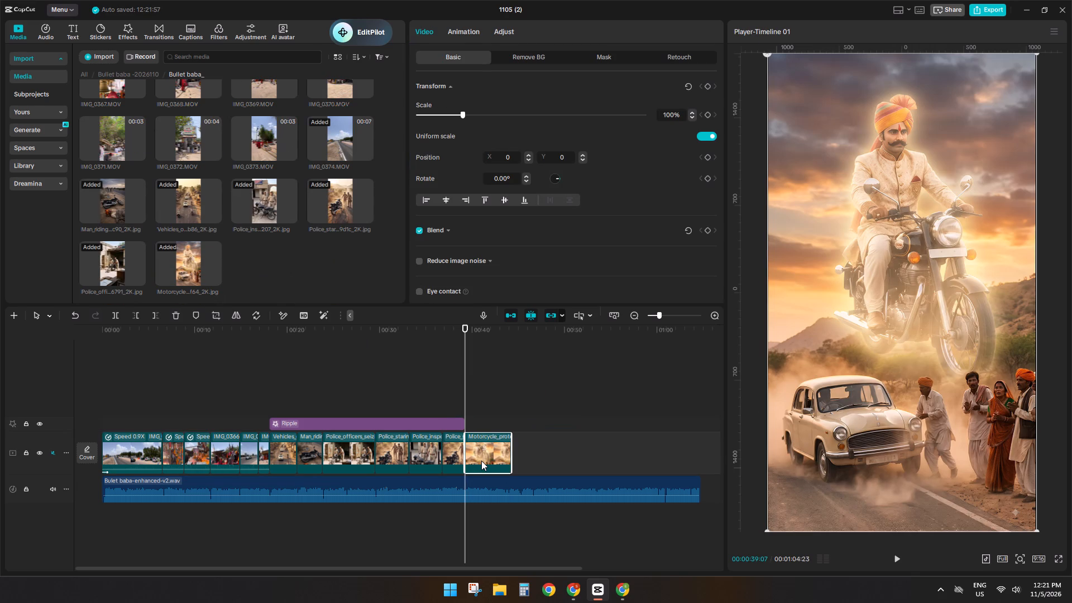
Split the spirit motorcycle image clip at 00:00:41:23 against the voice-over and delete the part after it.
key(space)
ctrl+scroll(487, 457, up, 10)
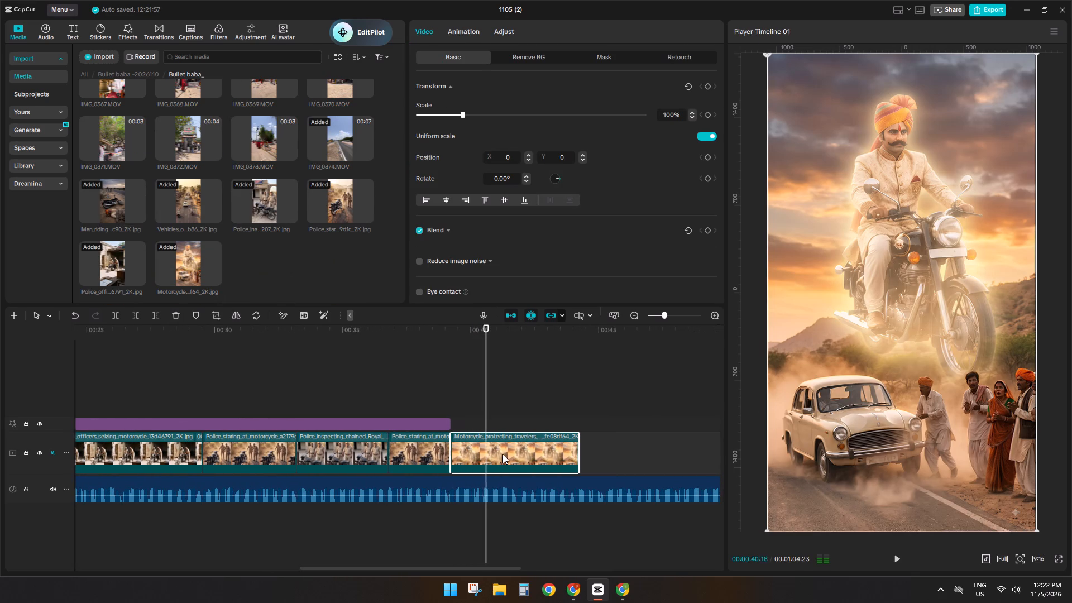
key(space)
click(527, 451)
key(s)
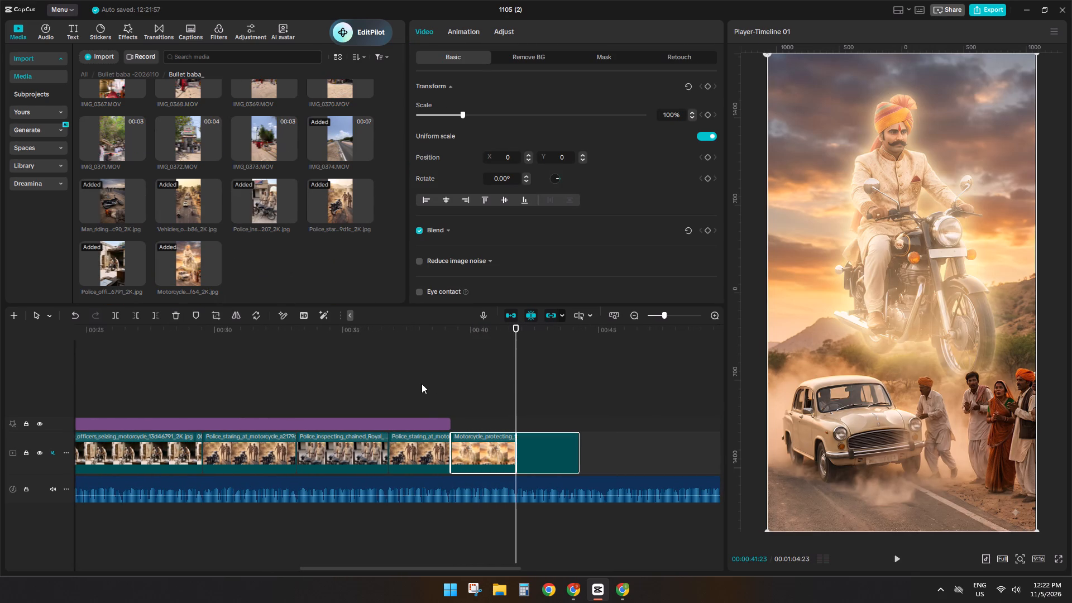
key(d)
Extend the Ripple effect to the end of the spirit motorcycle clip at 00:00:41:23.
click(431, 424)
drag(452, 422, 514, 420)
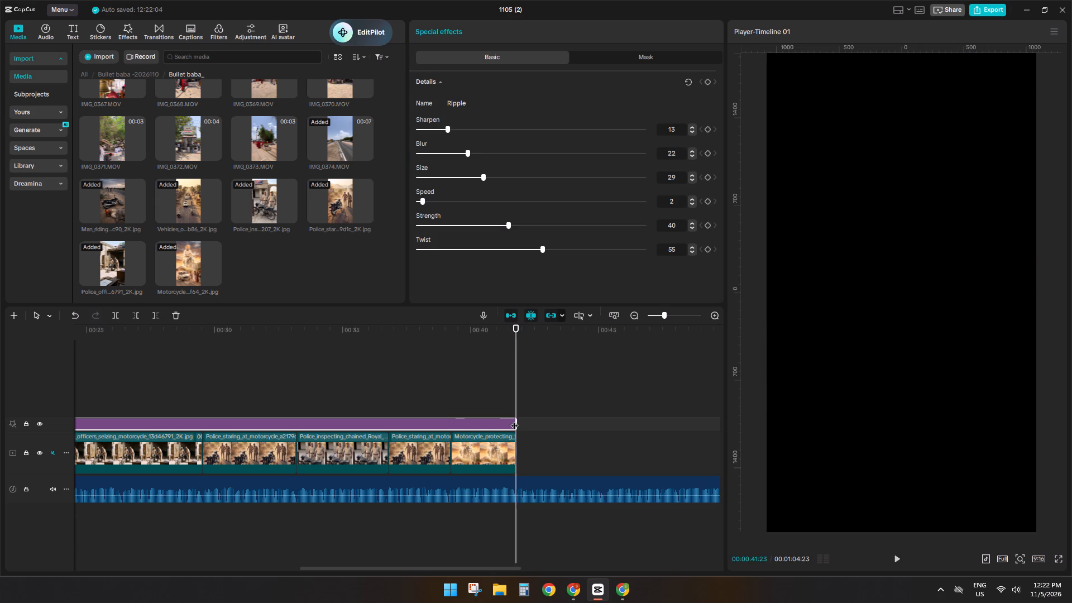
Preview the shrine footage and place IMG_0368.MOV on the main track directly after the spirit motorcycle clip.
key(space)
scroll(123, 143, up, 2)
click(125, 104)
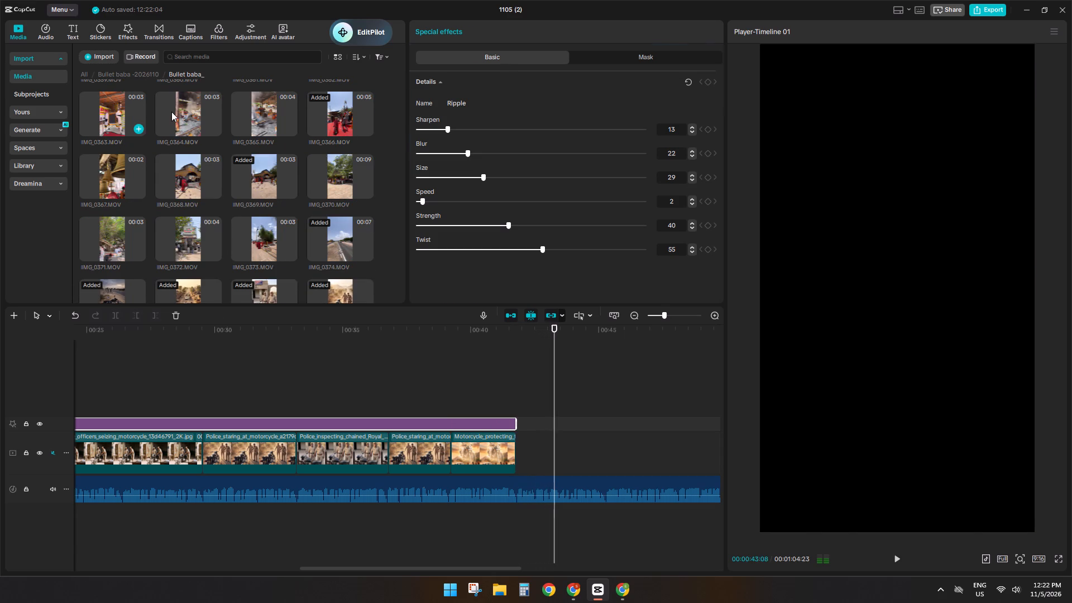
click(171, 112)
click(260, 118)
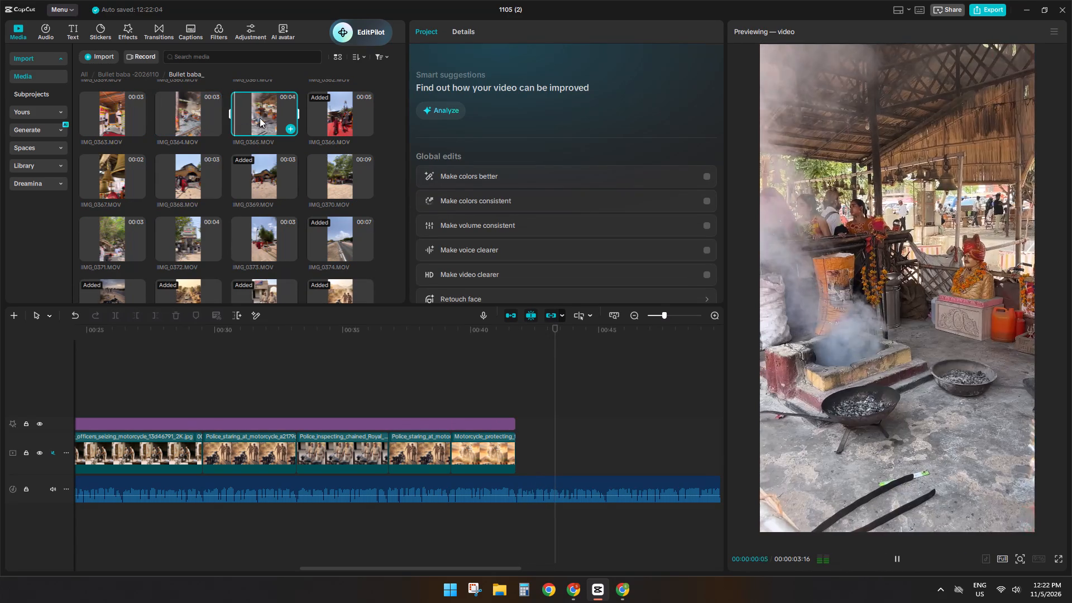
click(338, 116)
key(space)
click(187, 182)
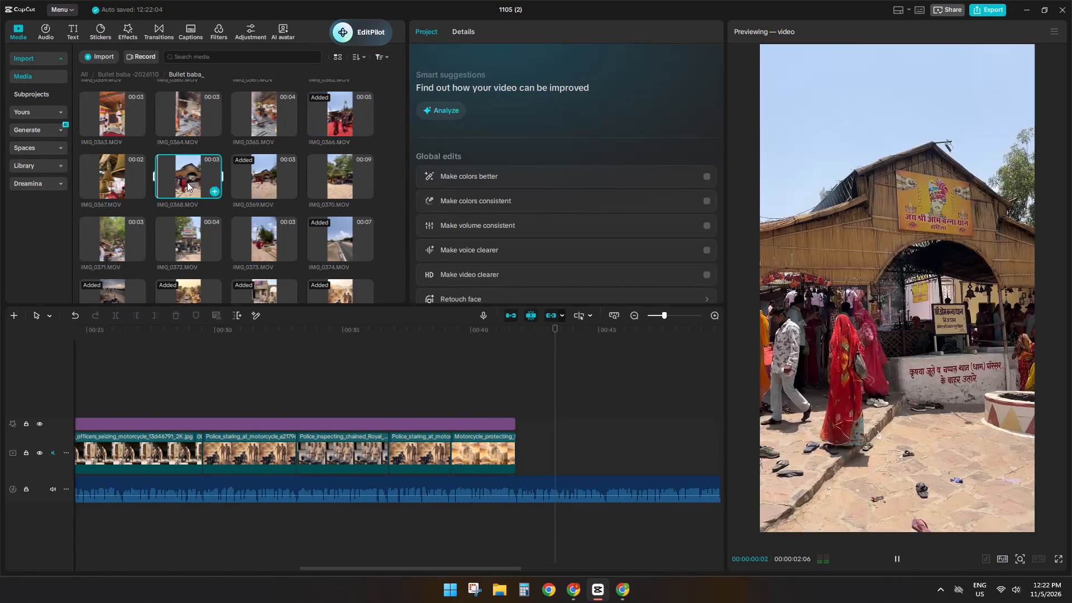
key(space)
drag(187, 182, 518, 442)
click(512, 413)
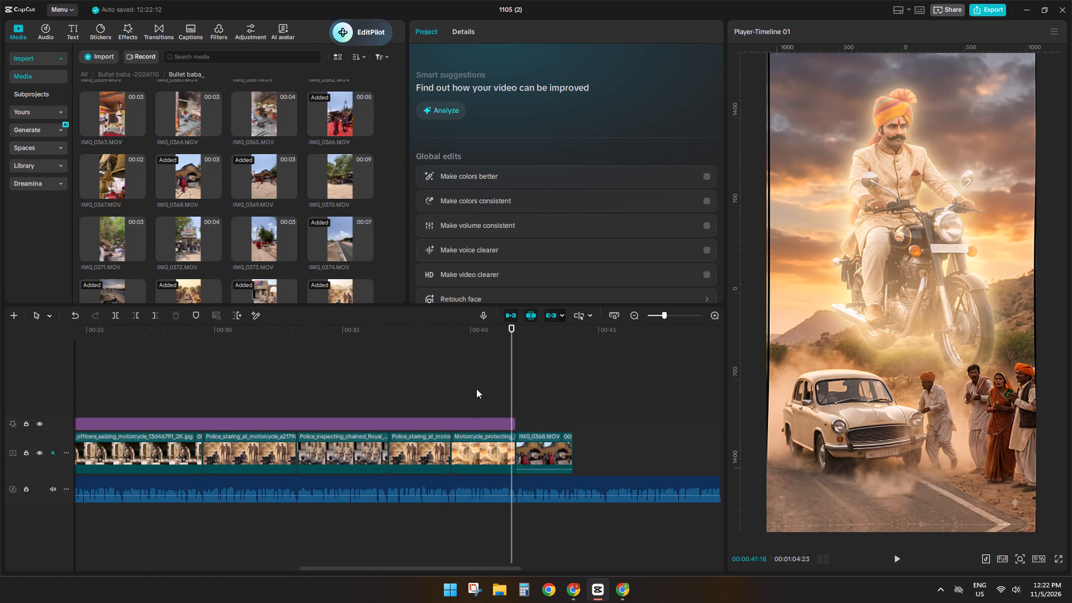
key(space)
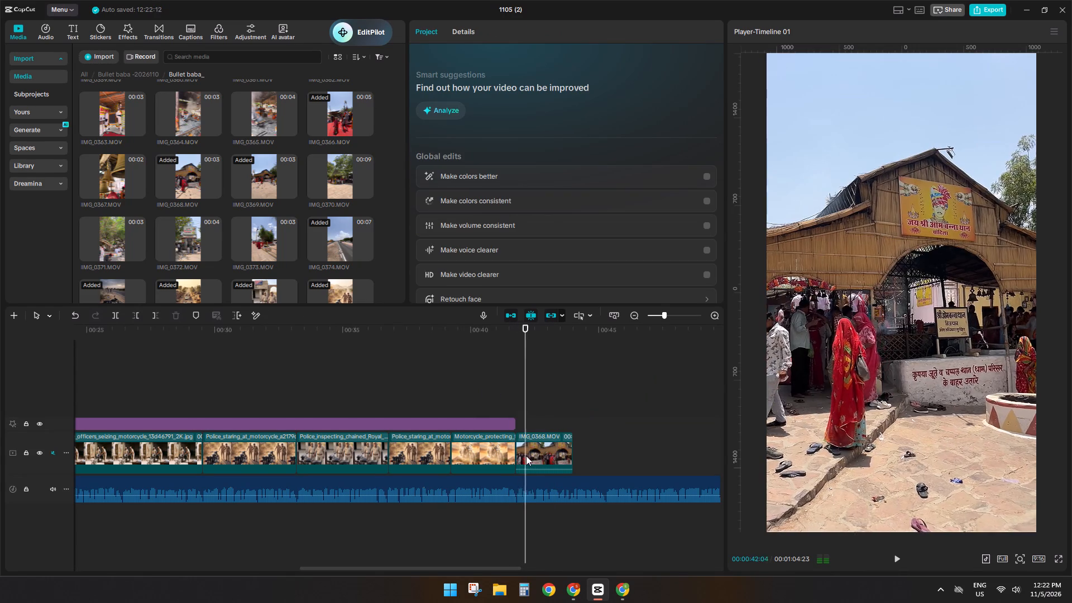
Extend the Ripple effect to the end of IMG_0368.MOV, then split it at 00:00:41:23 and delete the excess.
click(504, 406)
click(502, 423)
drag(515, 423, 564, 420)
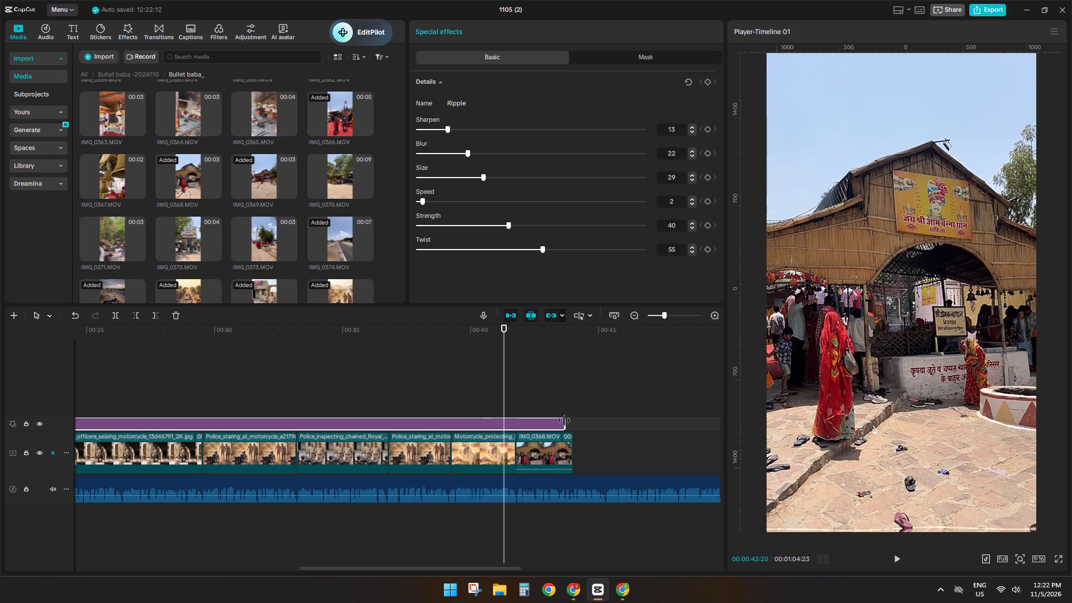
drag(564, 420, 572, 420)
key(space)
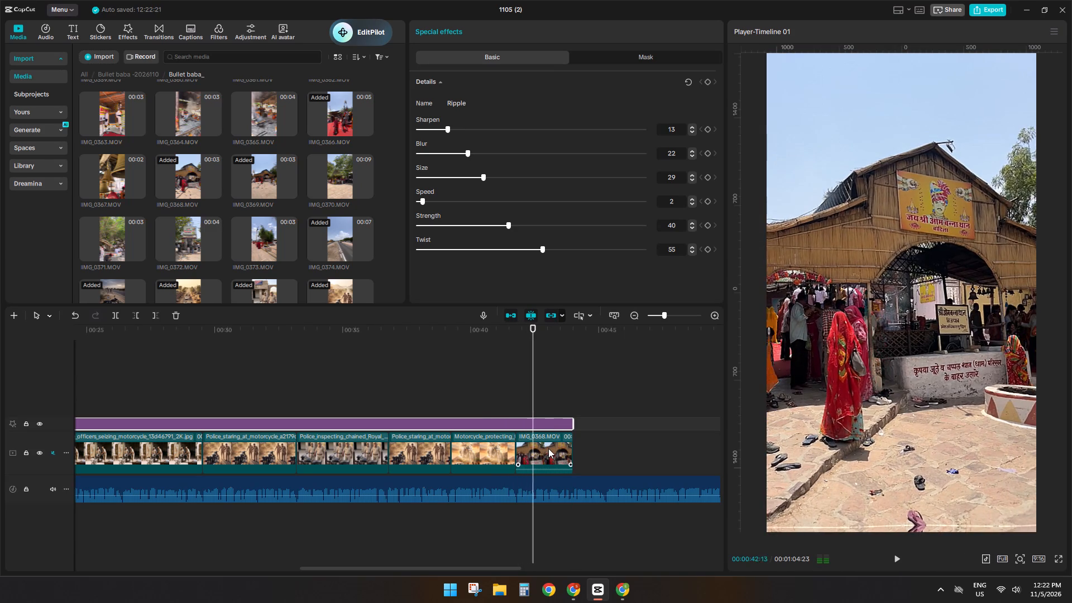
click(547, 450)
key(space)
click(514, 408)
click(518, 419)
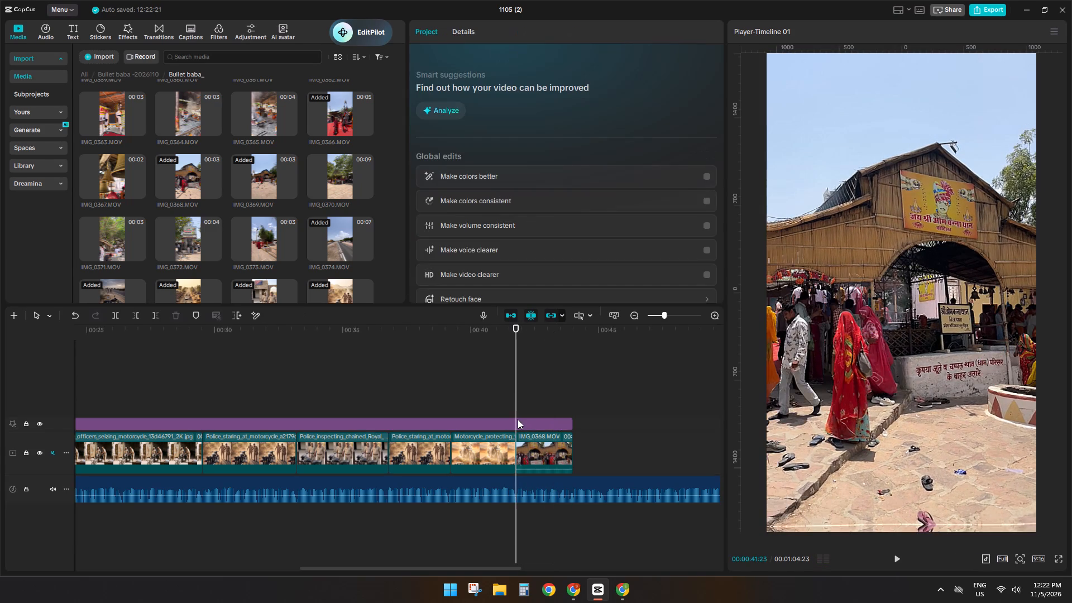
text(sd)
Play IMG_0368.MOV against the voice-over, split it at 00:00:43:11 and delete the remainder.
key(space)
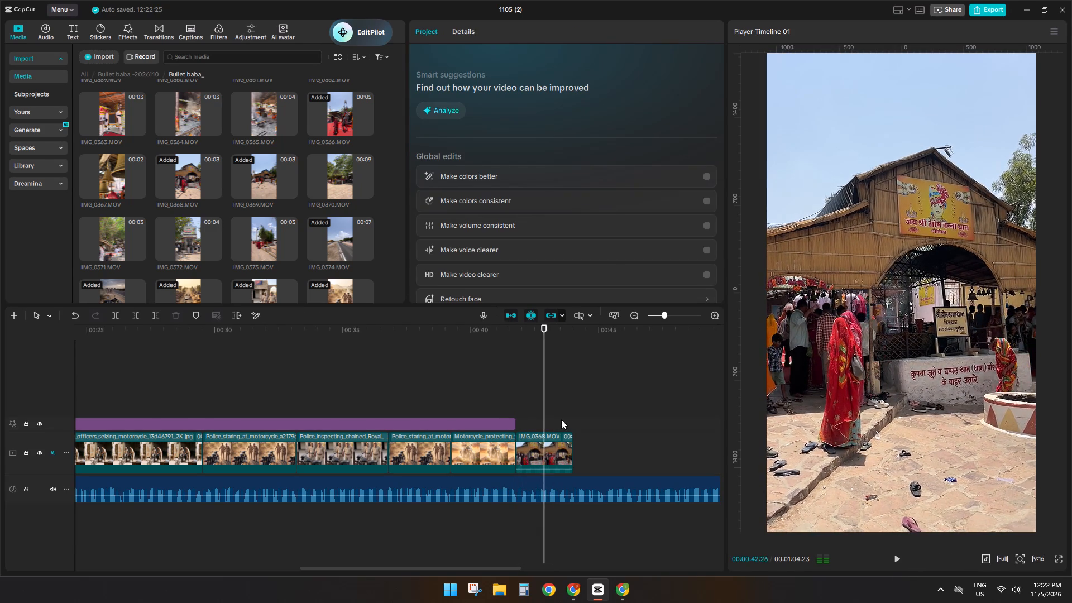
click(564, 446)
drag(571, 443, 589, 441)
key(space)
click(547, 416)
key(space)
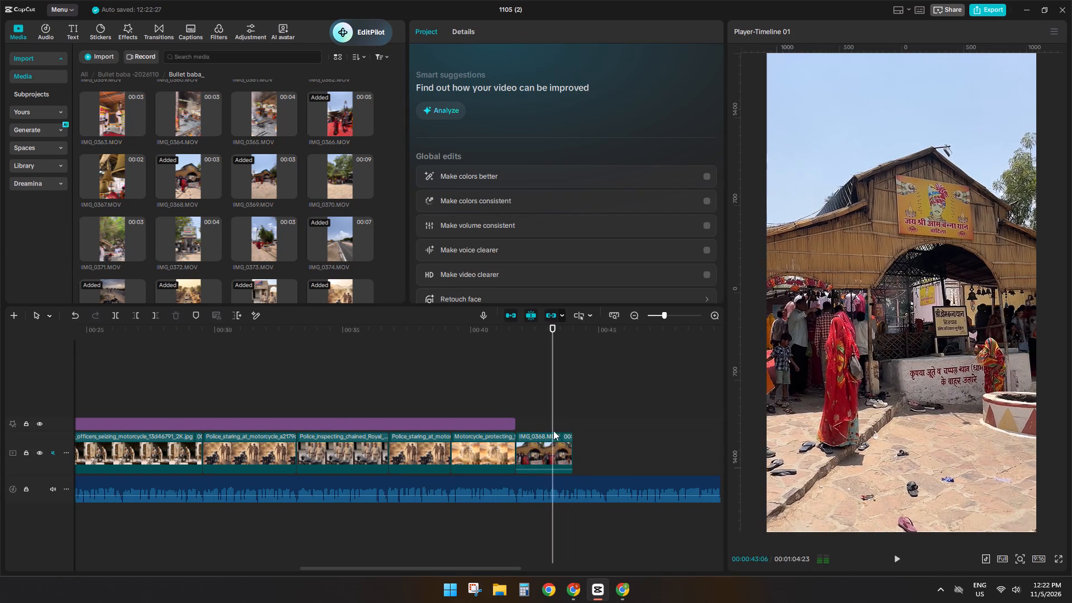
key(space)
click(544, 419)
key(space)
key(space)
click(553, 446)
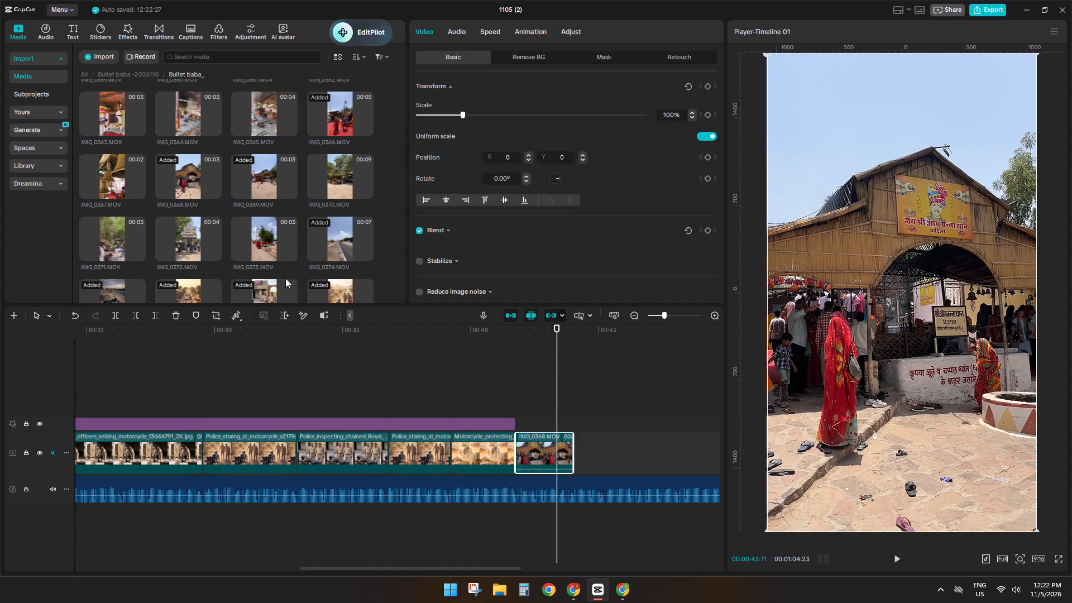
key(s)
key(d)
Preview the clips in the Bullet baba media folder to find the shot that should follow IMG_0368.MOV.
scroll(153, 188, down, 3)
click(116, 211)
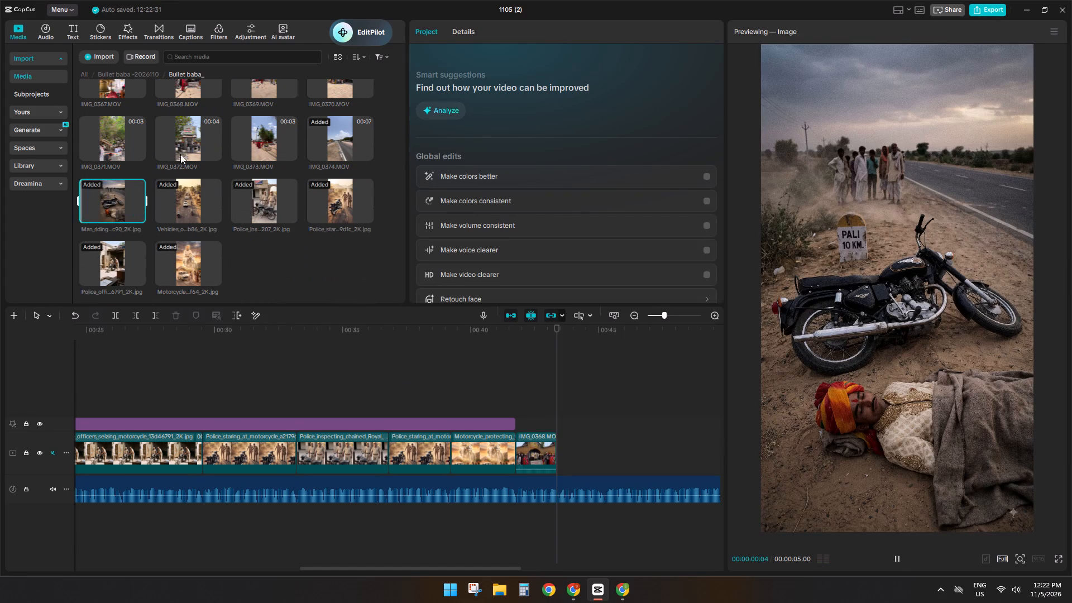
click(180, 150)
scroll(176, 241, up, 4)
click(259, 157)
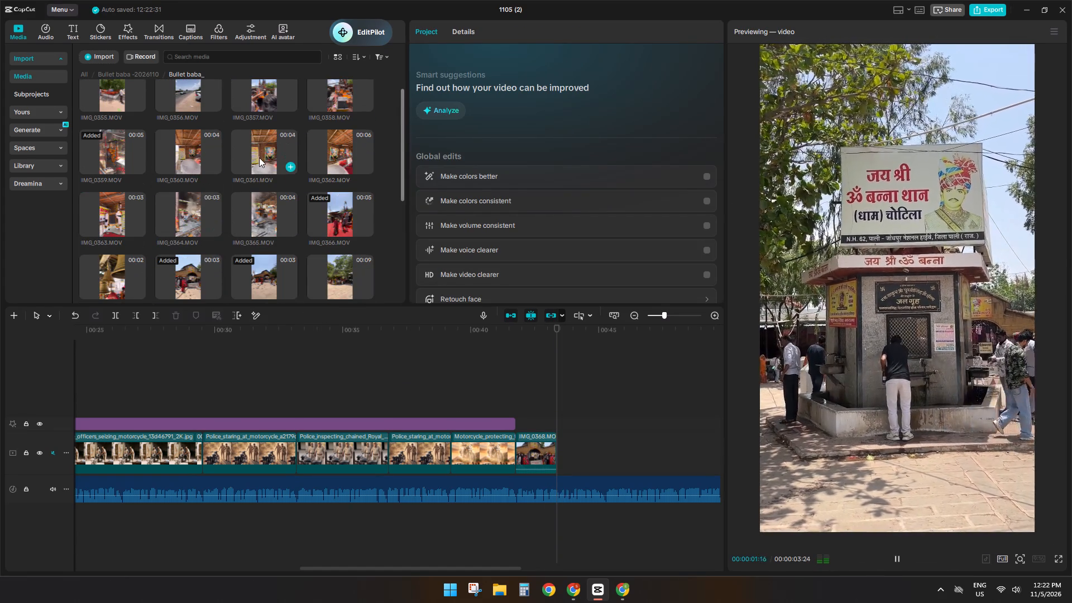
click(256, 86)
click(343, 97)
scroll(242, 168, up, 4)
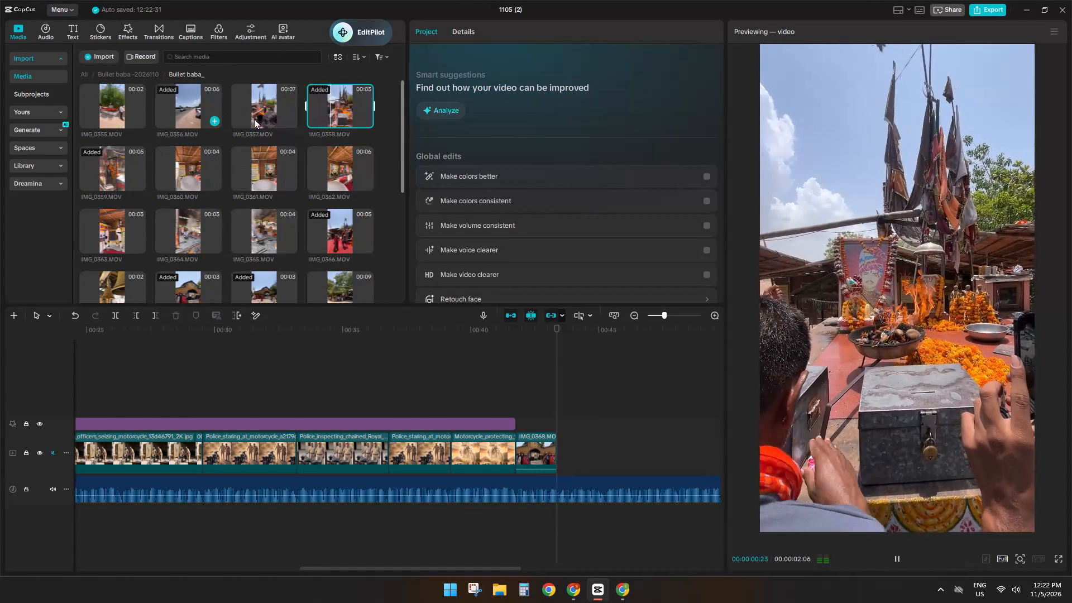
click(255, 174)
click(264, 238)
click(340, 232)
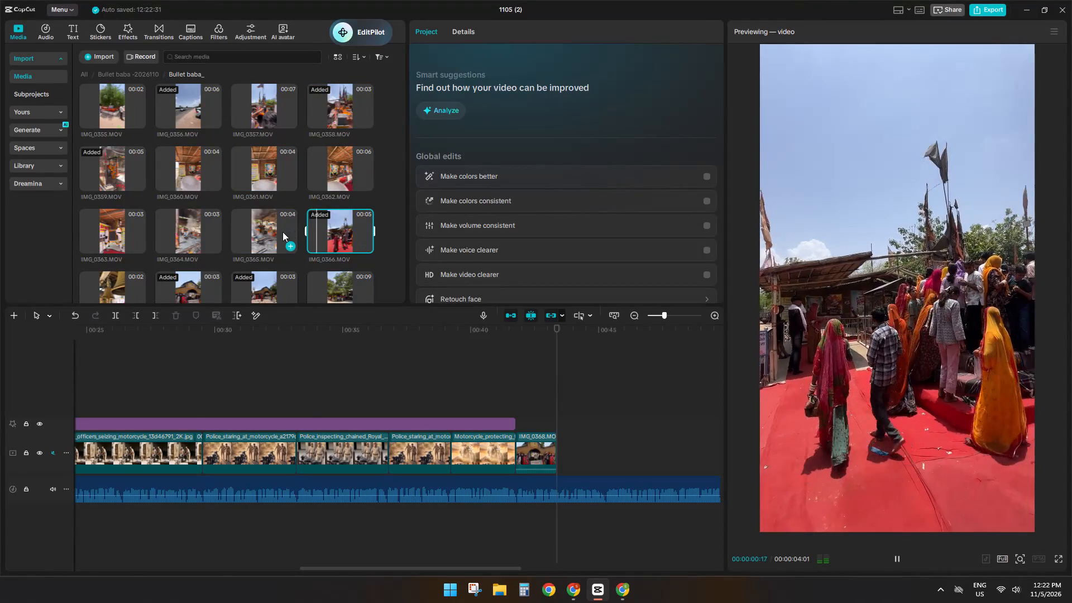
click(283, 232)
click(112, 285)
scroll(246, 275, down, 2)
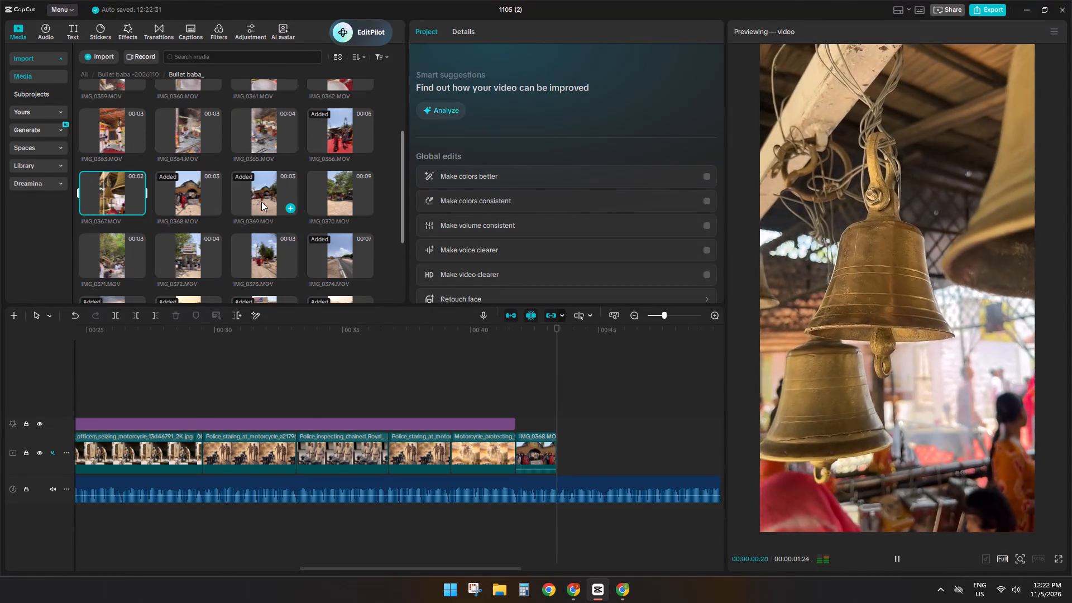
click(261, 202)
click(202, 254)
click(119, 261)
click(272, 243)
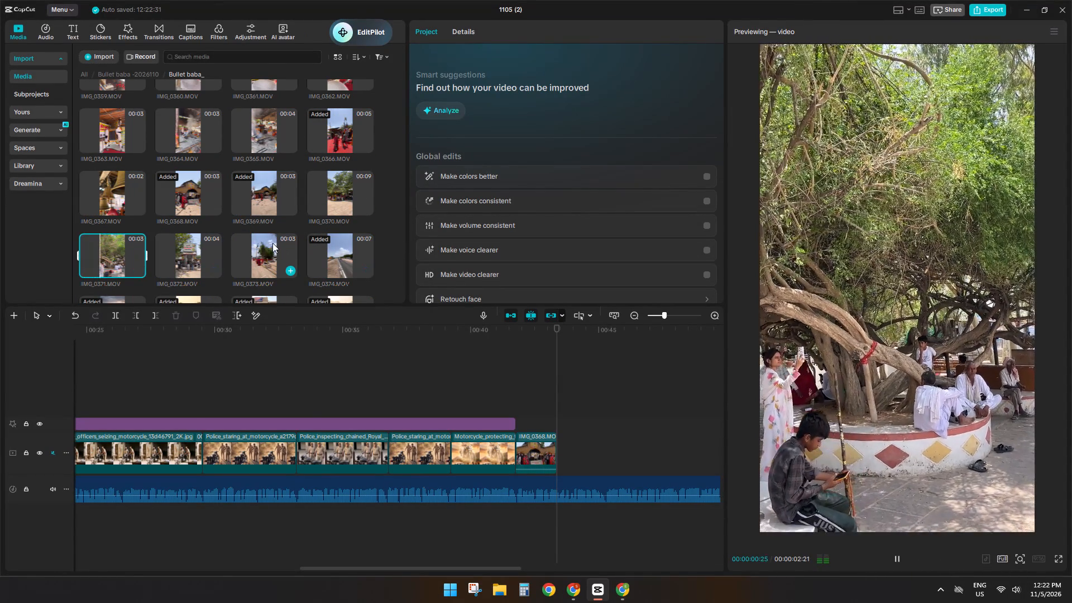
click(319, 244)
scroll(319, 244, up, 3)
click(234, 178)
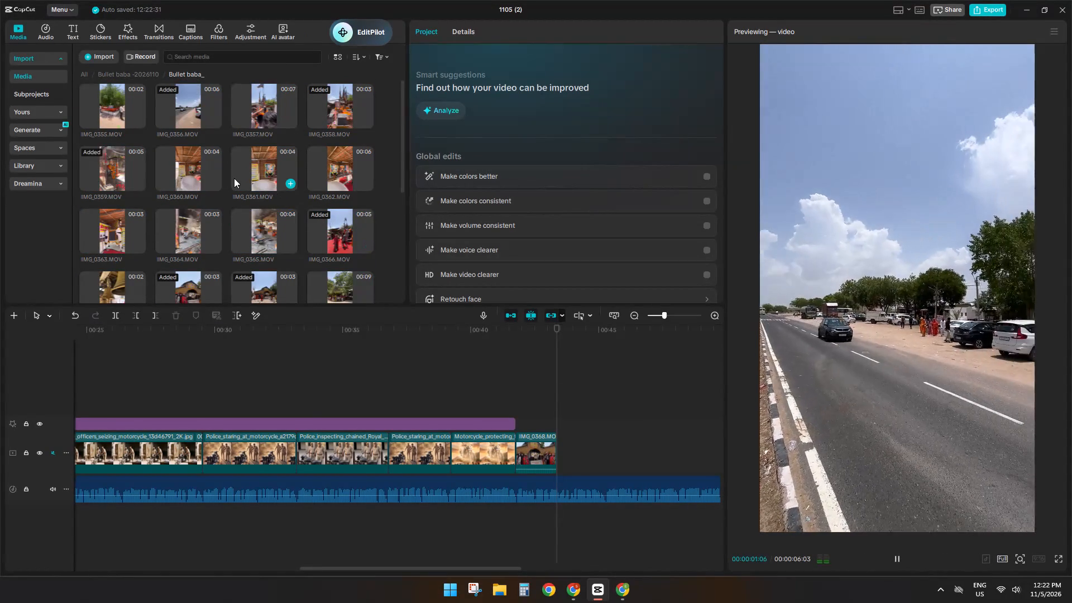
click(188, 165)
click(126, 108)
click(180, 109)
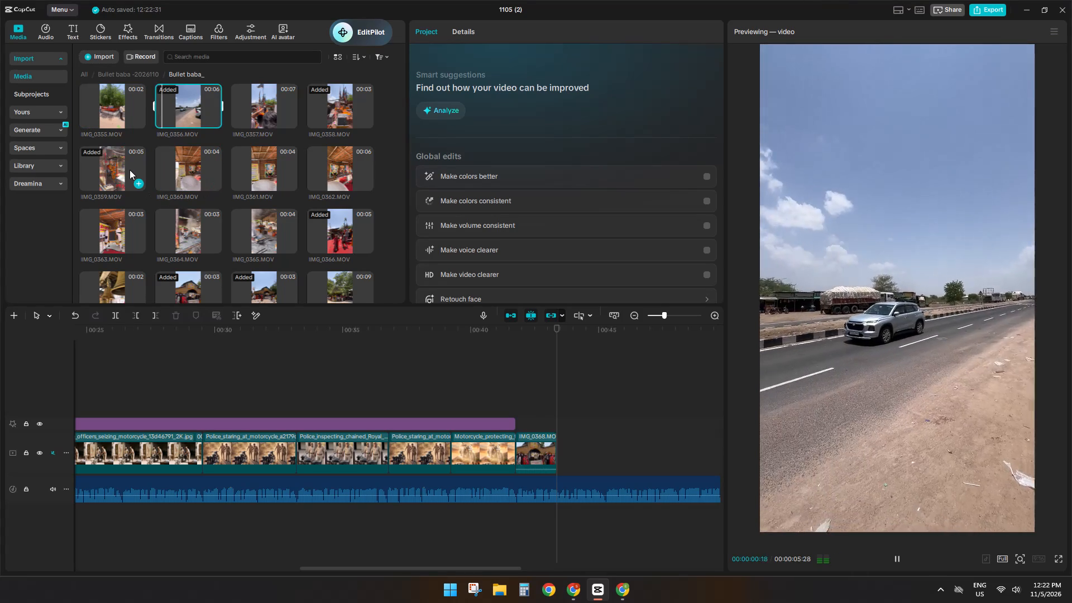
Place IMG_0359.MOV on the main track at 00:00:43:11 and cut off everything after about 45 seconds on the timeline.
click(127, 167)
drag(122, 169, 582, 460)
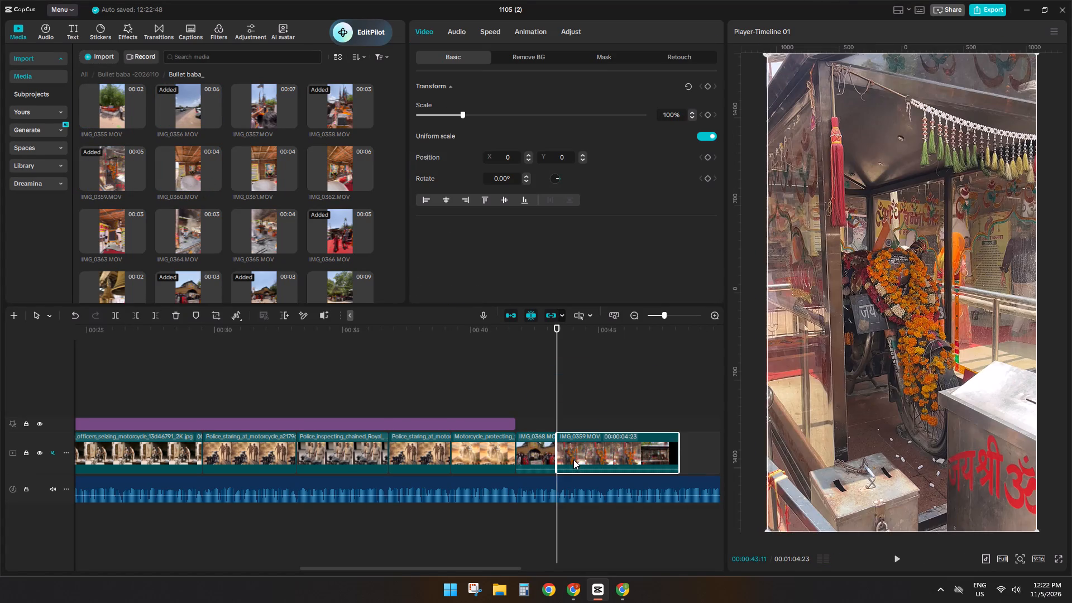
key(space)
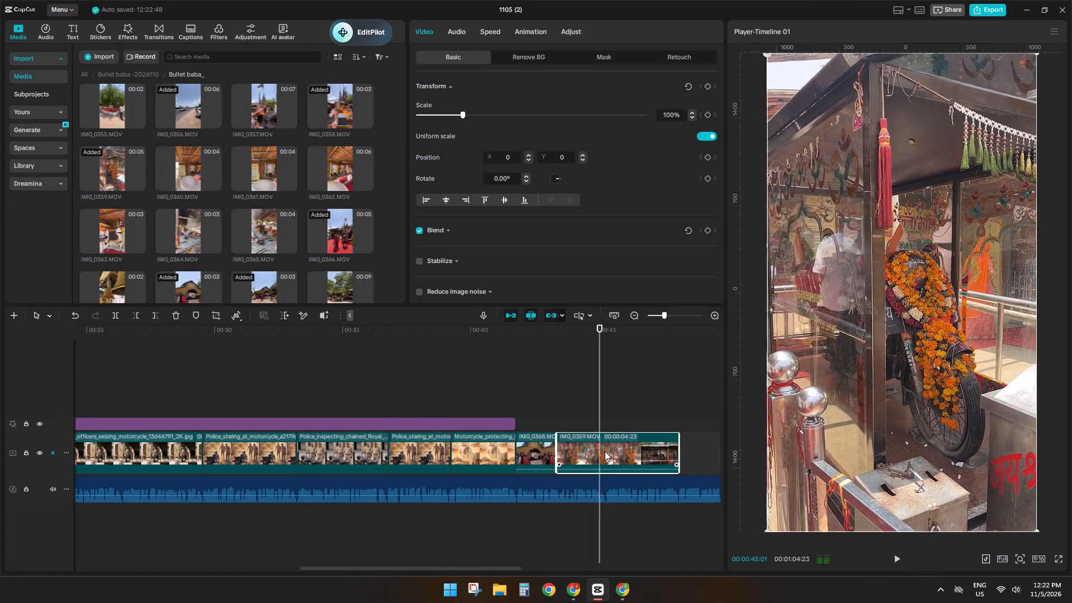
key(space)
text(sd)
Listen to the following narration and place IMG_0365.MOV on the main track directly after IMG_0359.MOV.
key(space)
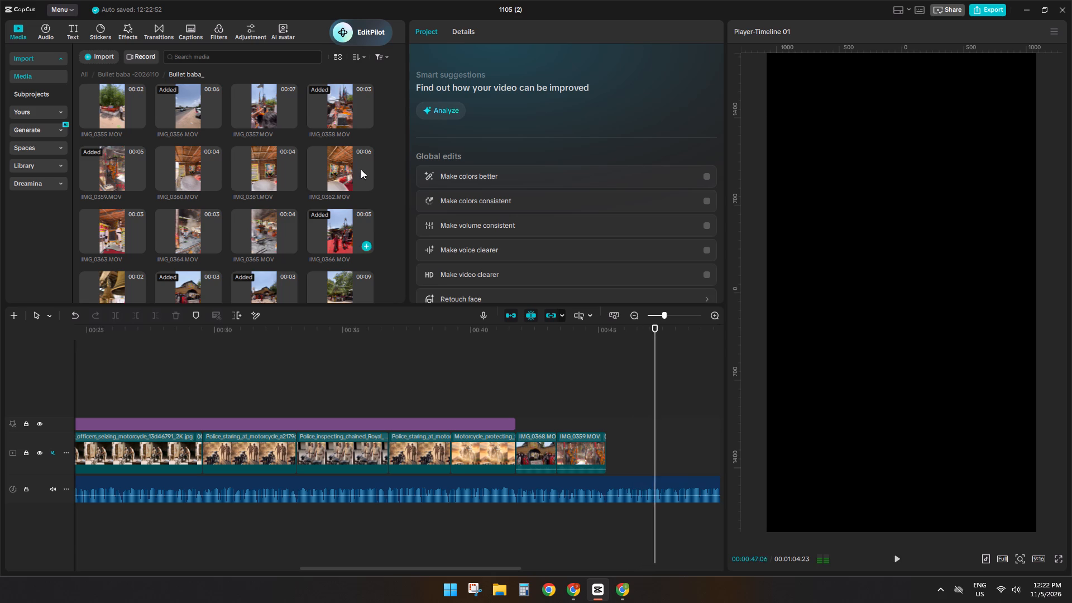
key(space)
click(255, 235)
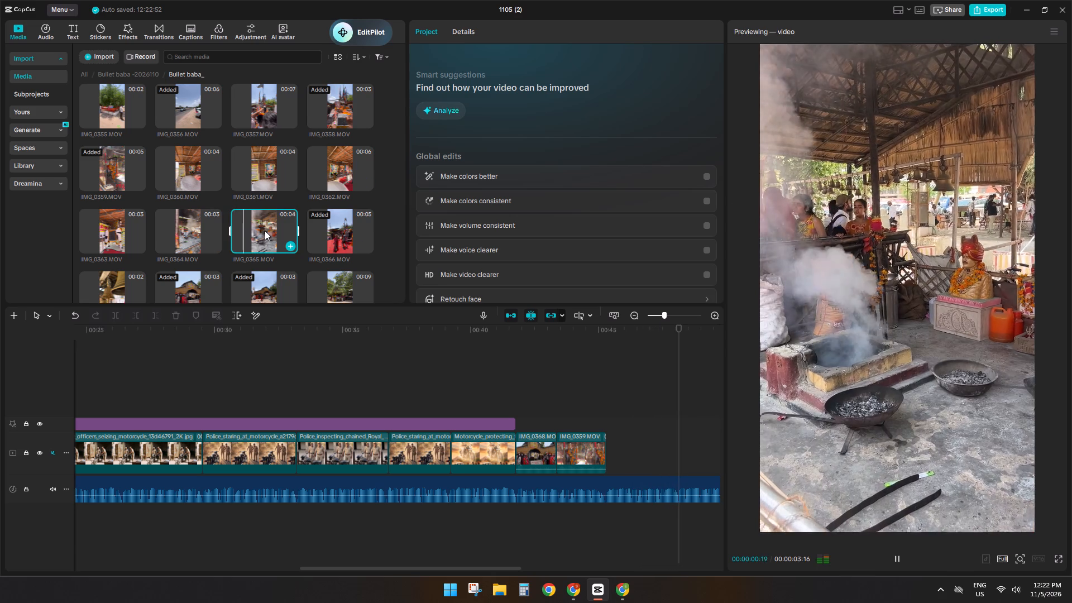
drag(265, 230, 612, 437)
Play IMG_0365.MOV against the voice-over, split it at 00:00:48:06 and delete the remainder.
click(602, 400)
key(space)
drag(500, 568, 504, 567)
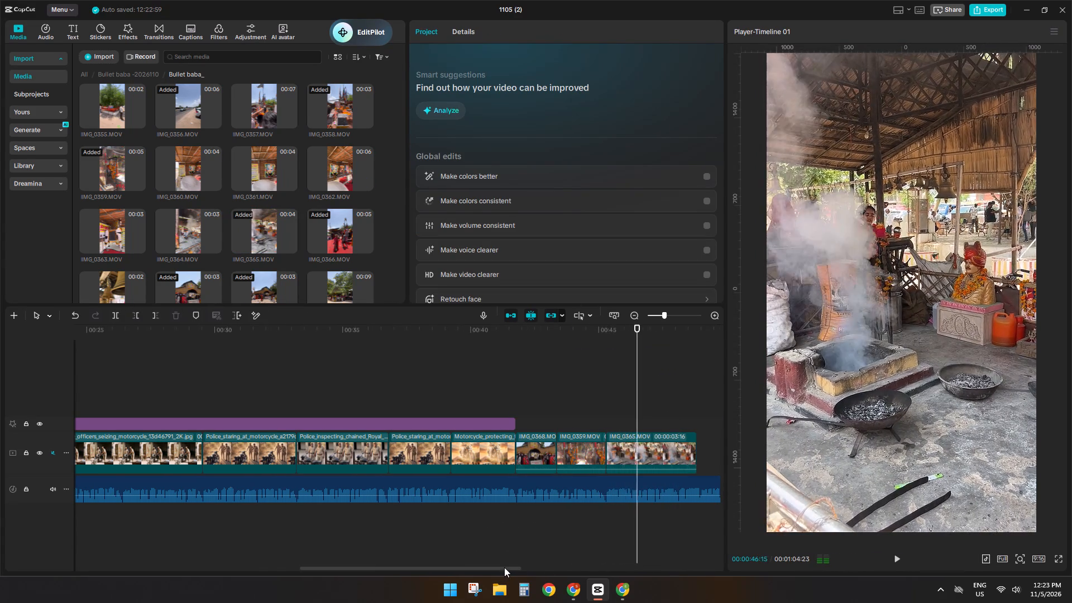
drag(504, 567, 579, 563)
key(space)
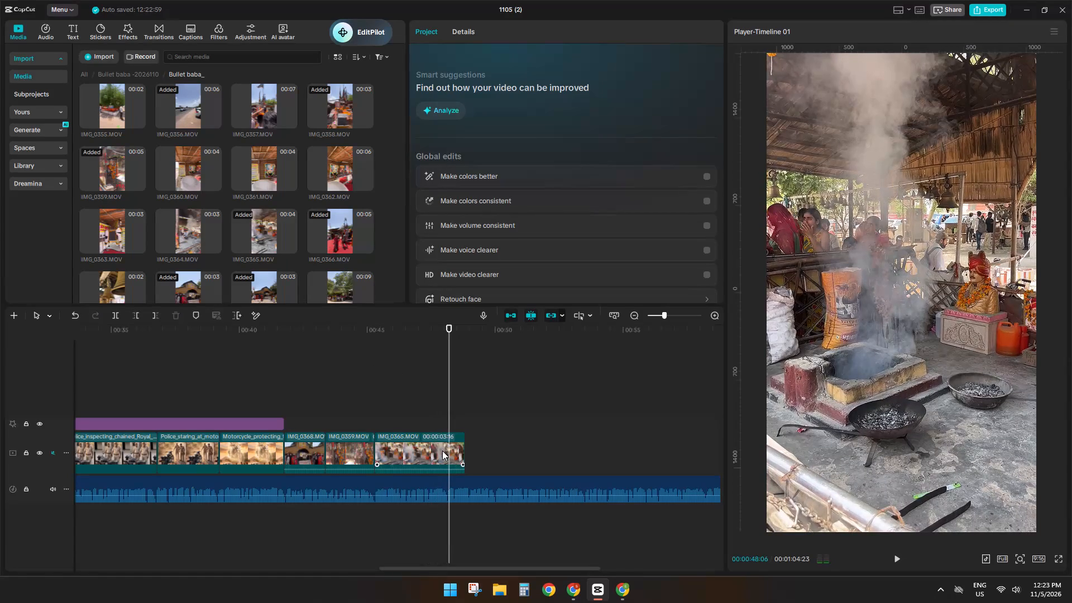
click(442, 451)
text(sd)
Preview shrine clips for the next narration line and place IMG_0357.MOV directly after IMG_0365.MOV on the main track.
key(space)
click(109, 163)
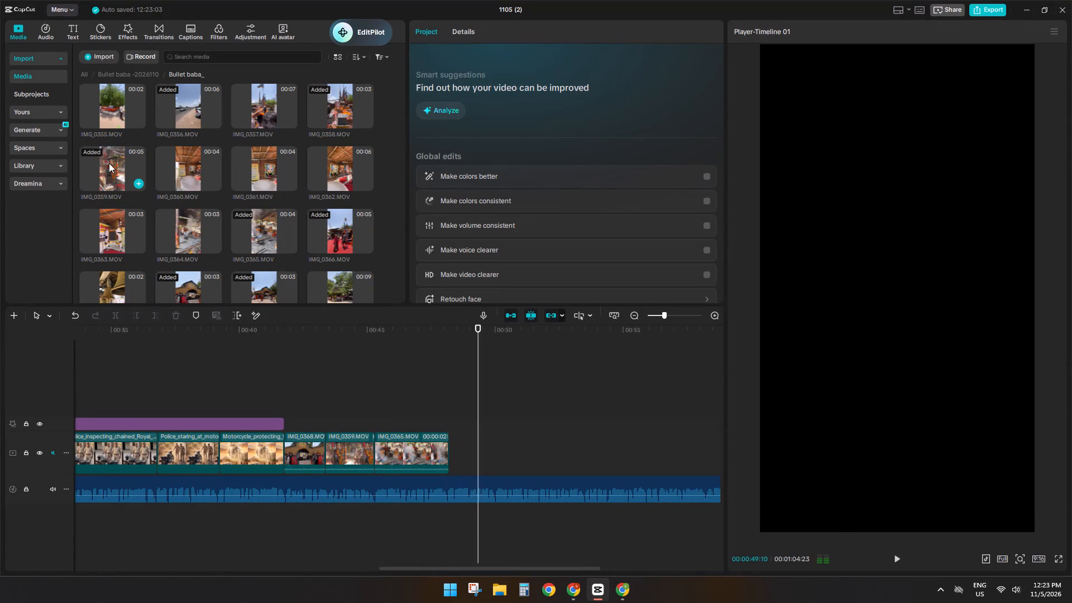
key(space)
click(330, 108)
click(255, 114)
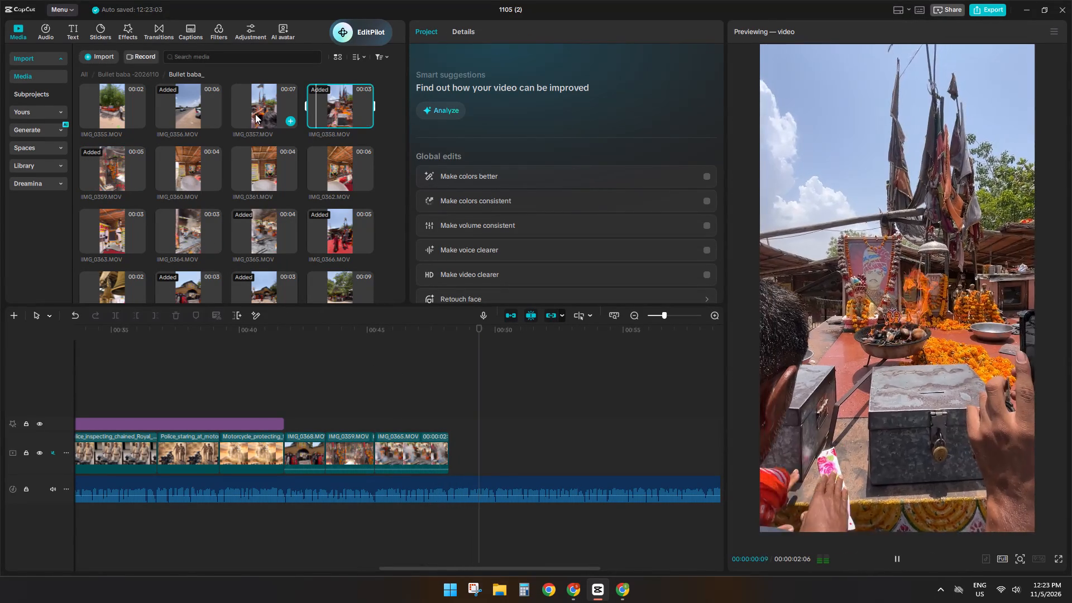
drag(255, 109, 478, 455)
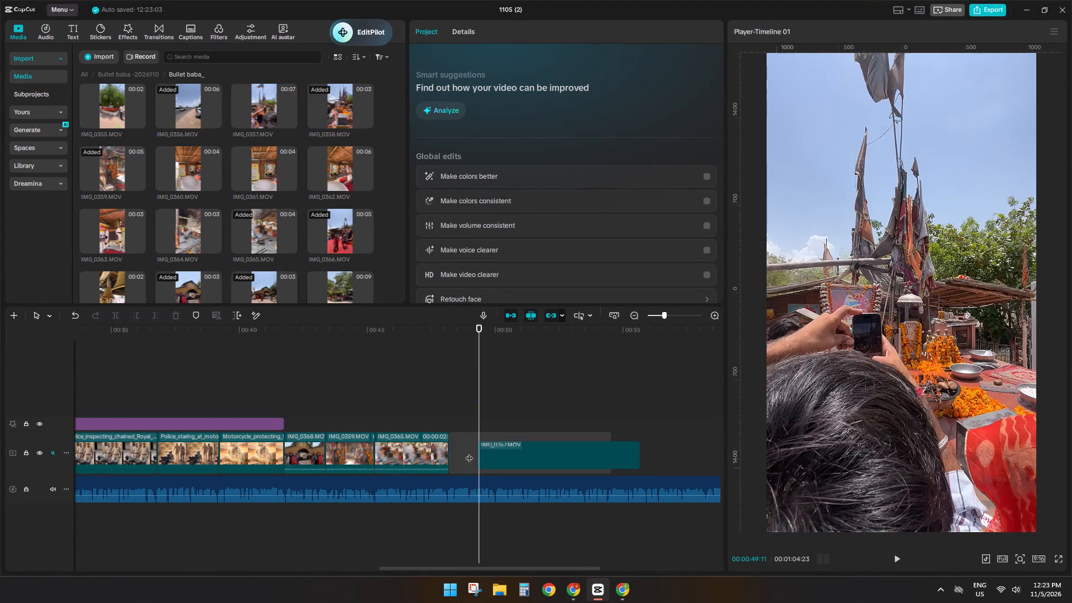
Play IMG_0357.MOV against the voice-over, split it at 00:00:53:13 and delete the remainder.
click(448, 419)
key(space)
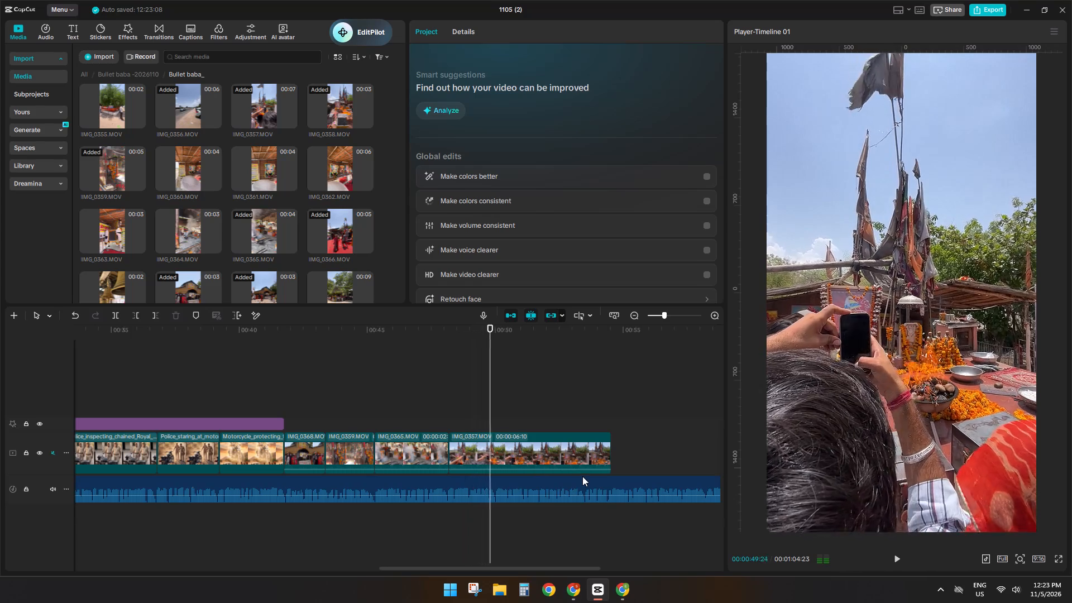
drag(533, 568, 582, 570)
key(space)
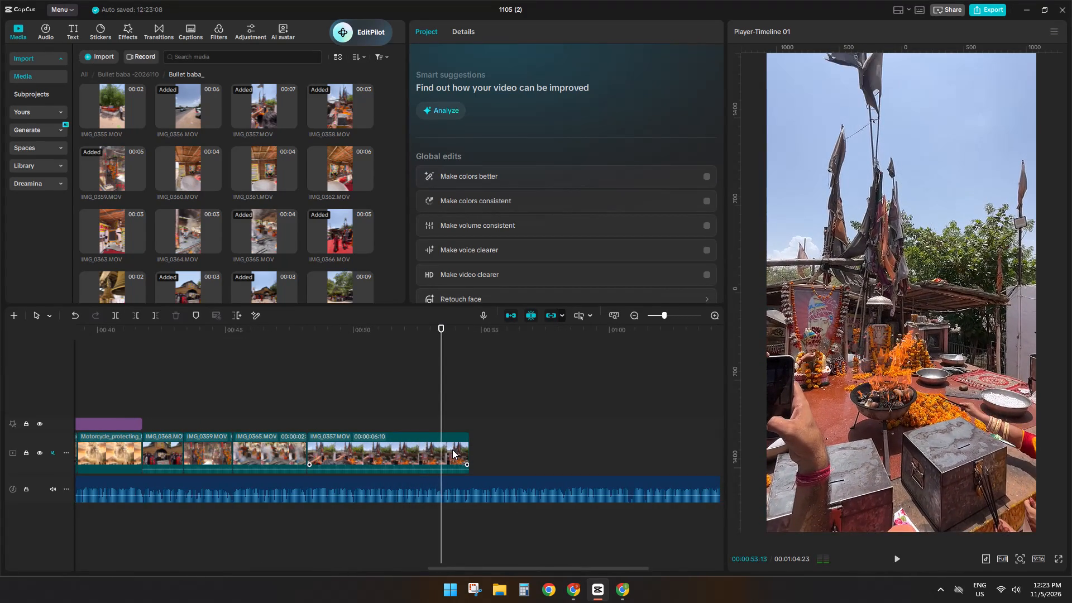
key(space)
key(space)
double_click(438, 422)
click(446, 447)
key(s)
key(d)
Preview IMG_0361.MOV, IMG_0362.MOV and further shrine clips up to IMG_0372.MOV for the next narration line.
click(255, 169)
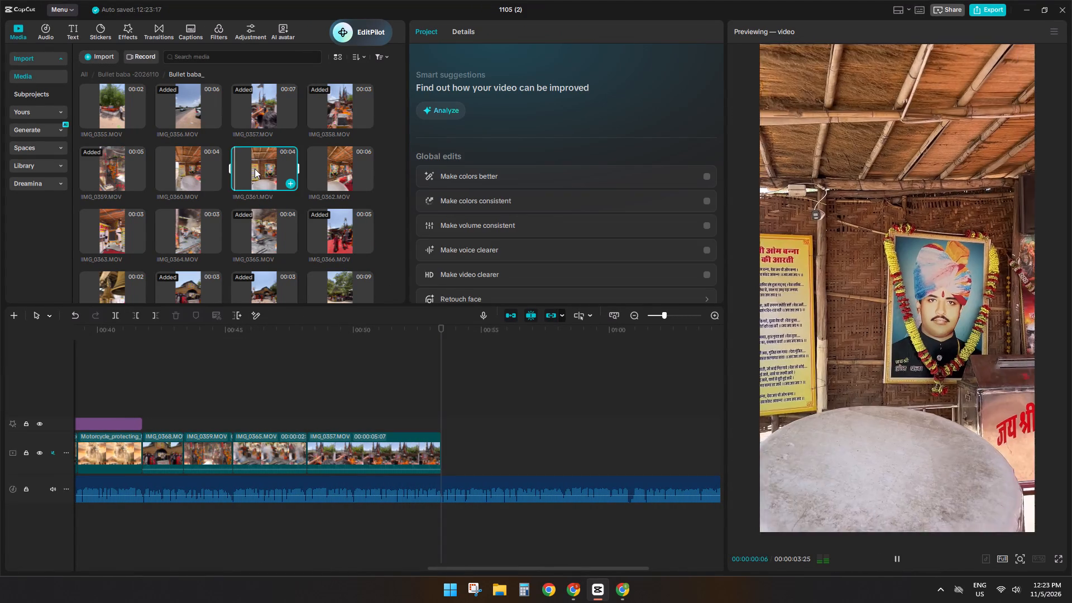
click(328, 170)
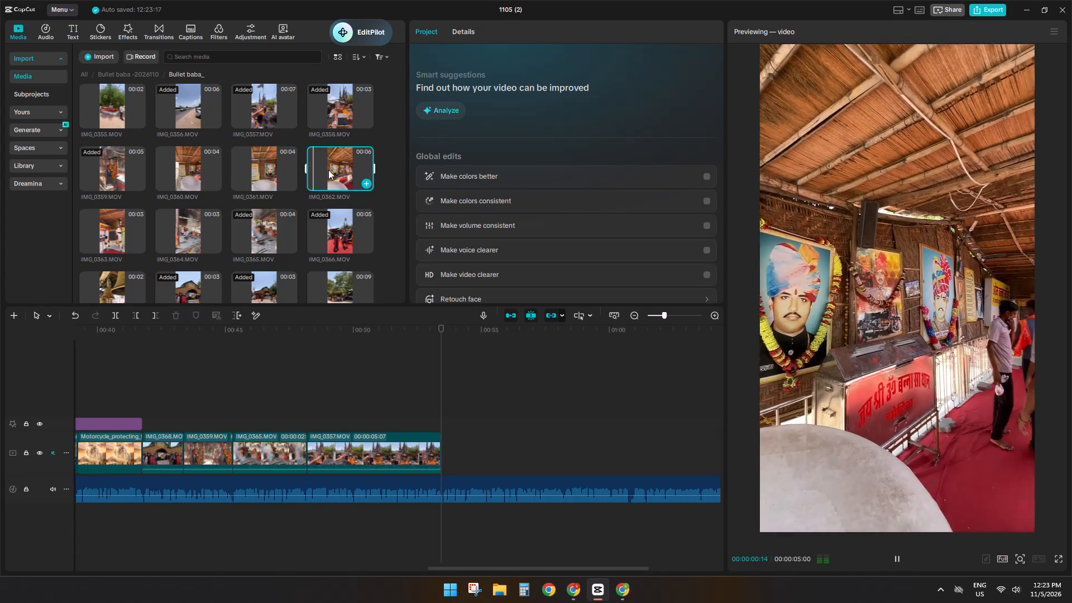
scroll(231, 194, down, 1)
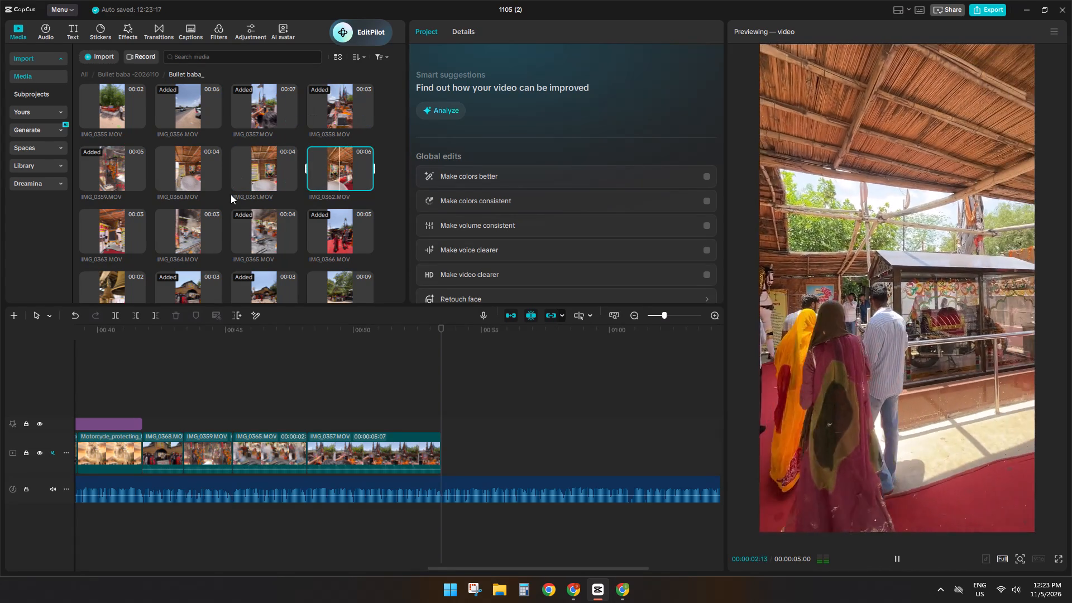
scroll(231, 194, down, 6)
scroll(226, 197, up, 3)
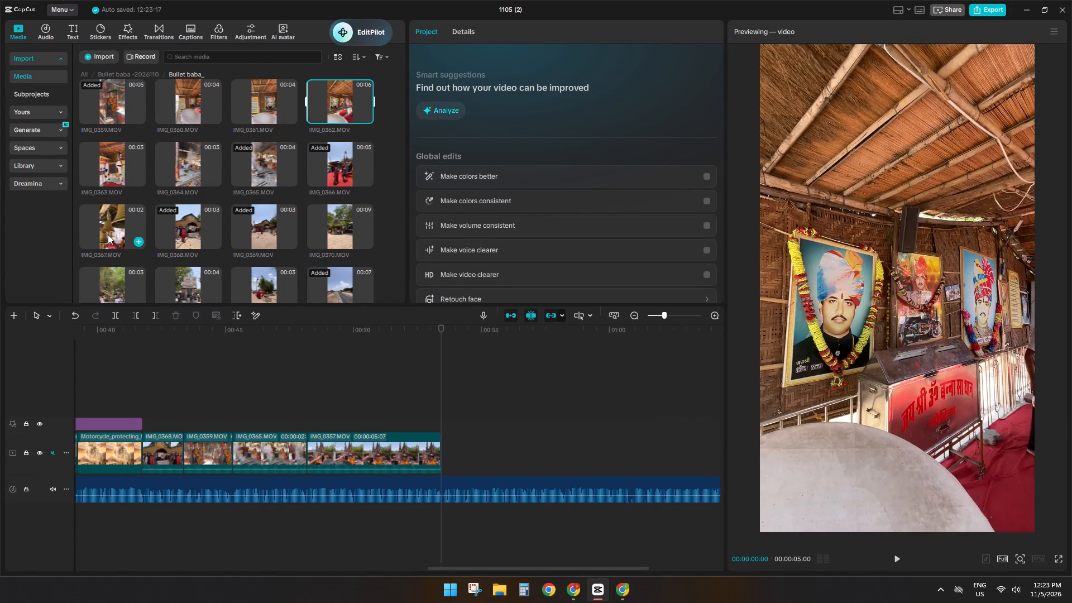
click(108, 234)
click(122, 294)
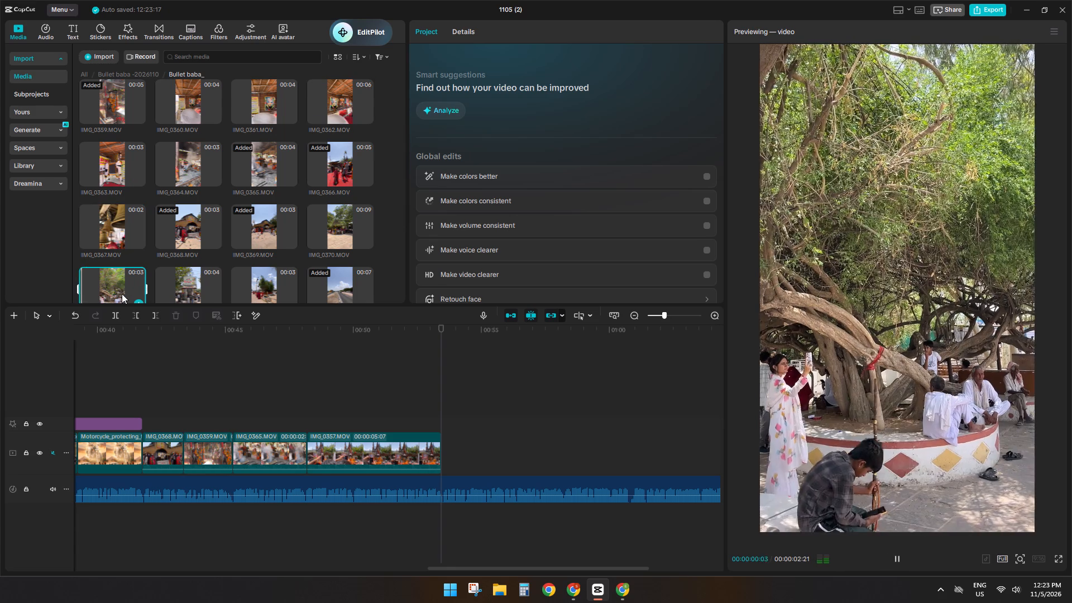
key(space)
scroll(118, 281, down, 1)
click(182, 226)
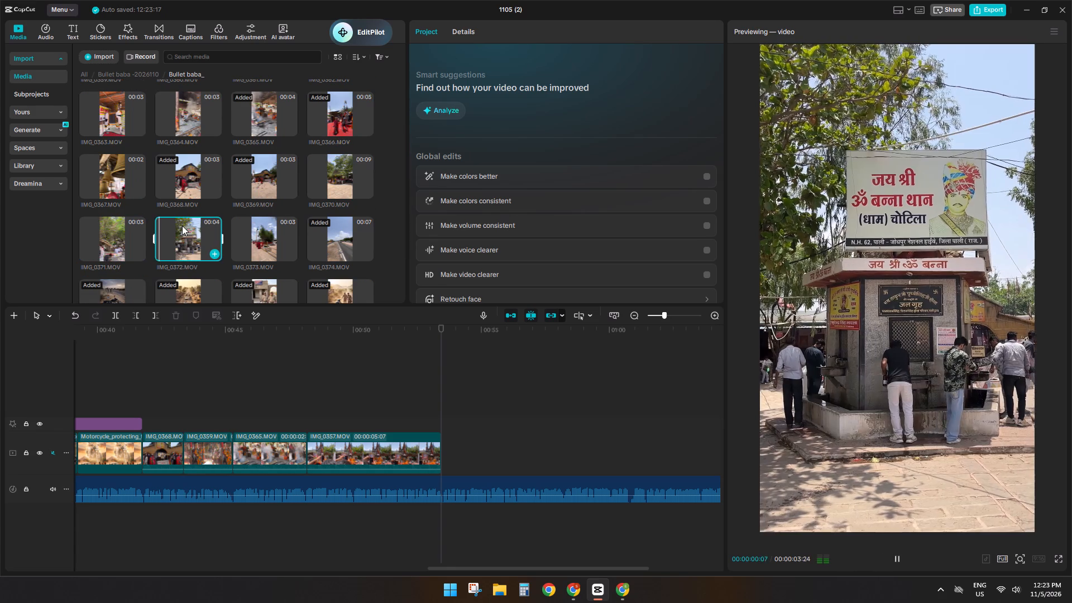
key(space)
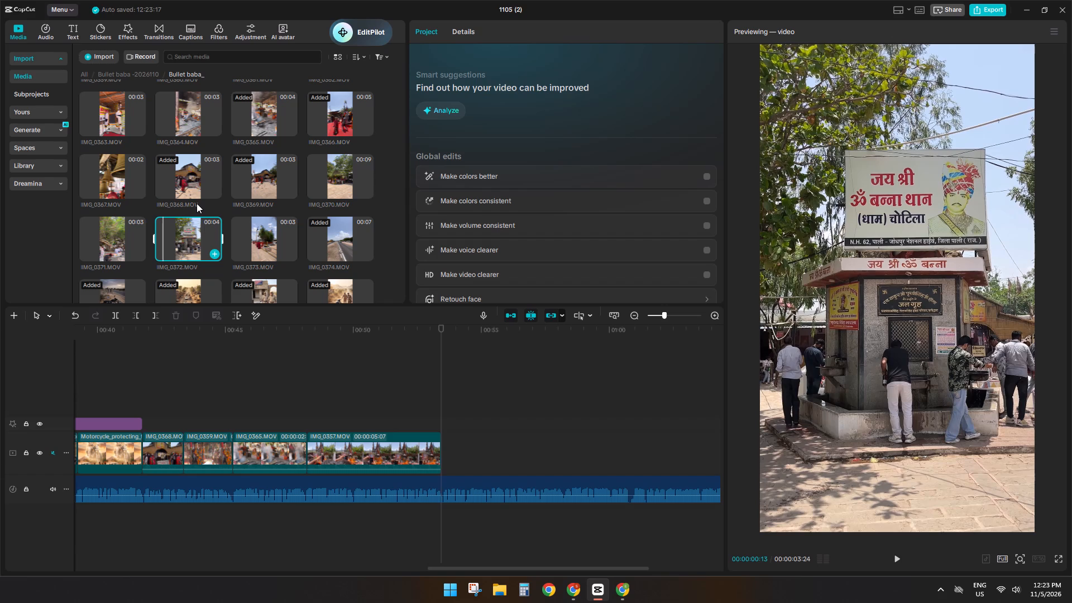
Switch to the desktop, open the Recycle Bin and look through its deleted files.
click(1017, 7)
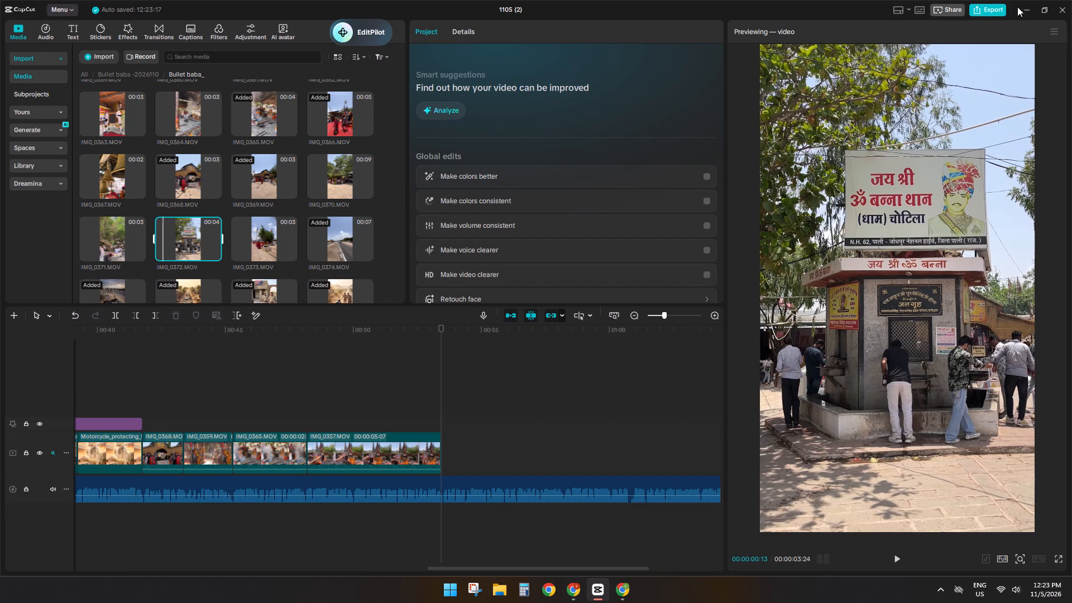
click(1028, 9)
click(1003, 11)
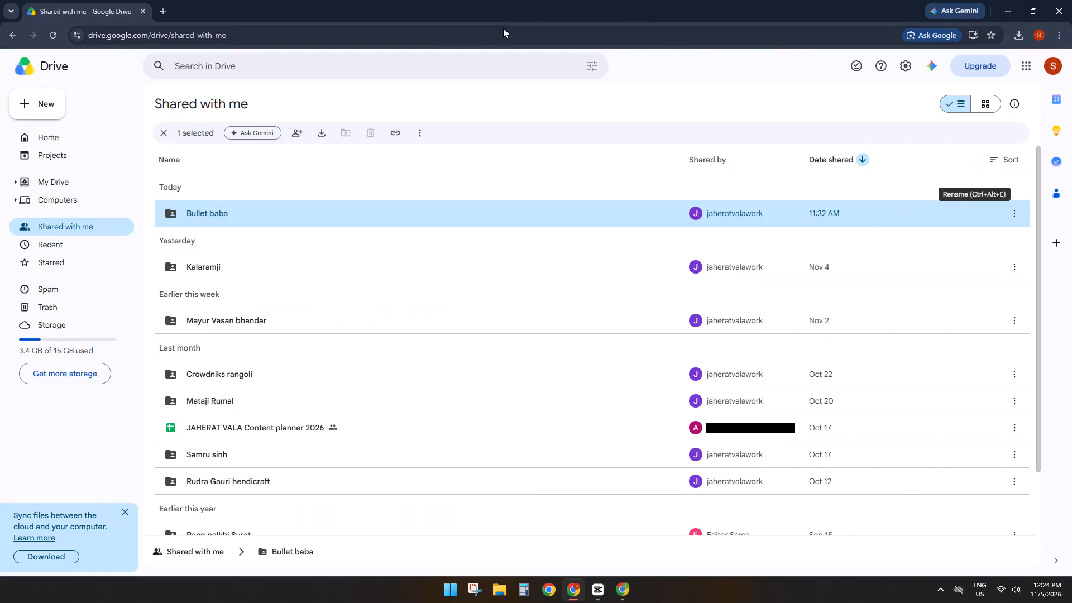
click(1001, 7)
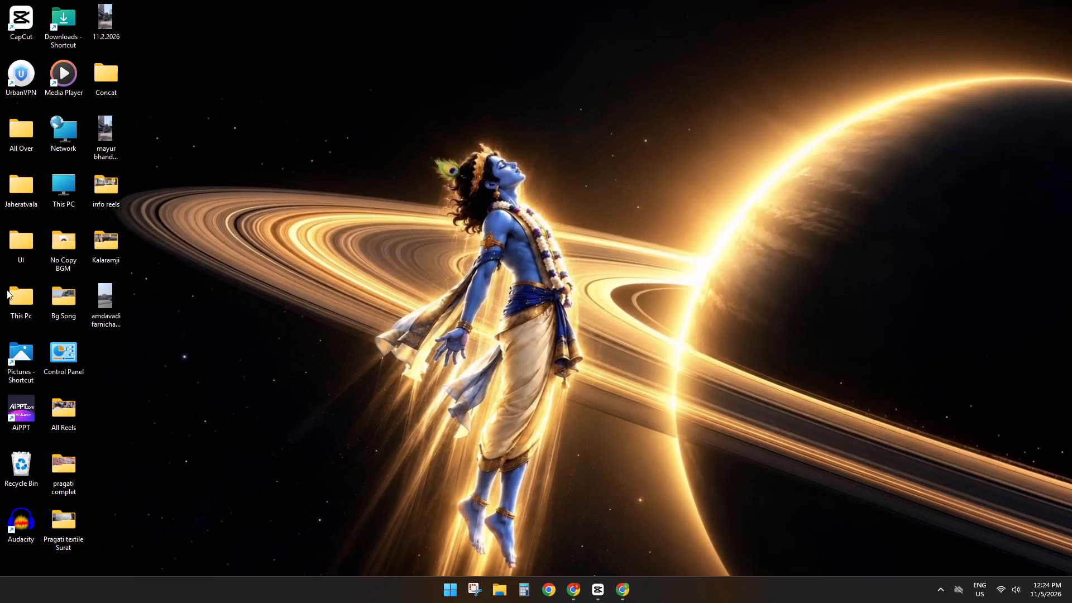
double_click(17, 471)
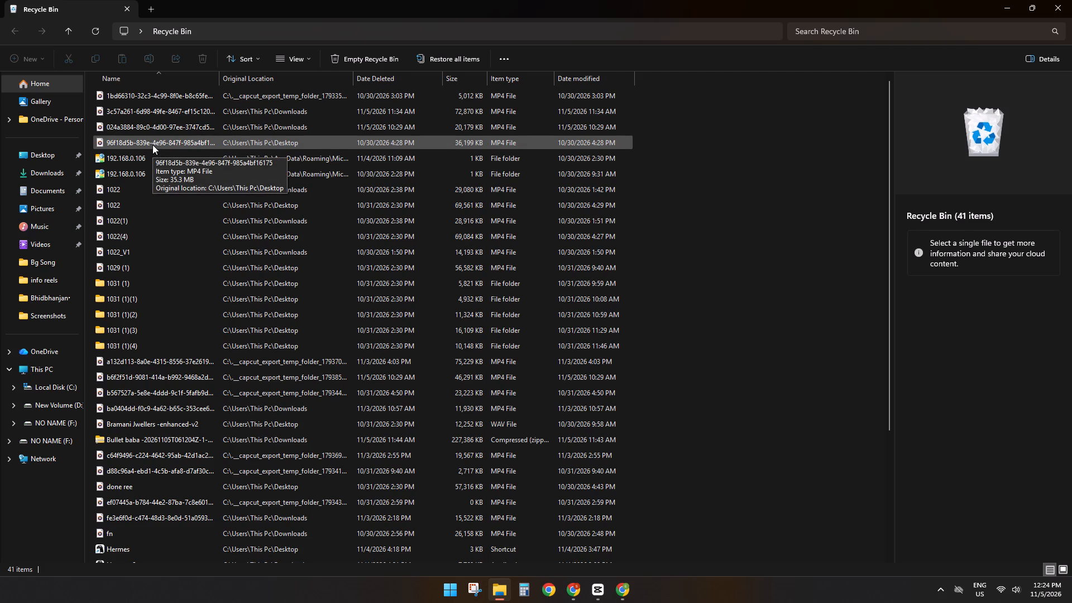
drag(176, 230, 169, 317)
click(181, 210)
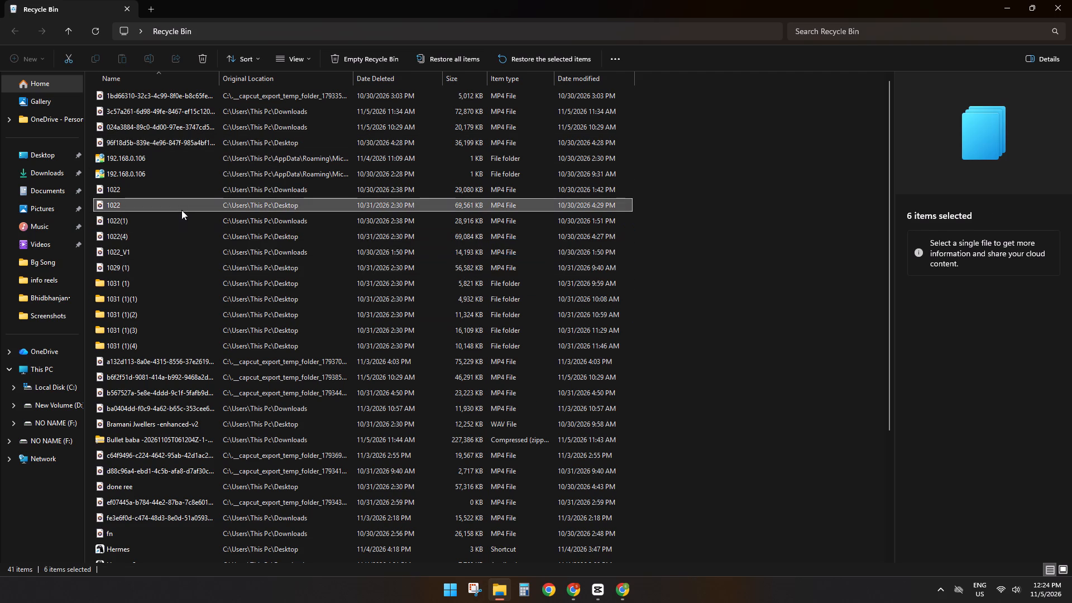
double_click(114, 96)
click(305, 102)
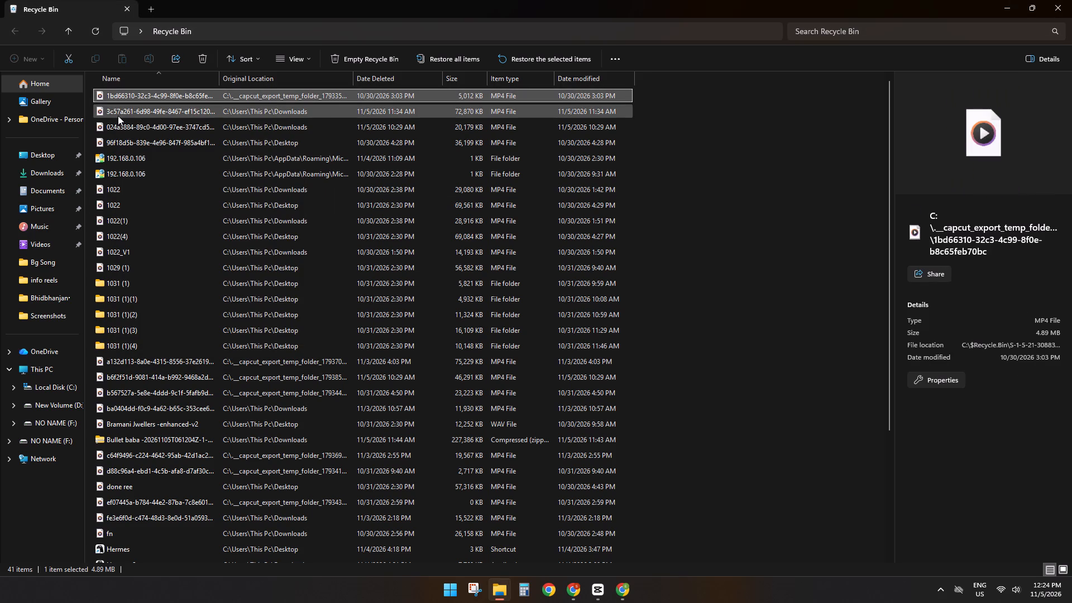
scroll(108, 246, down, 1)
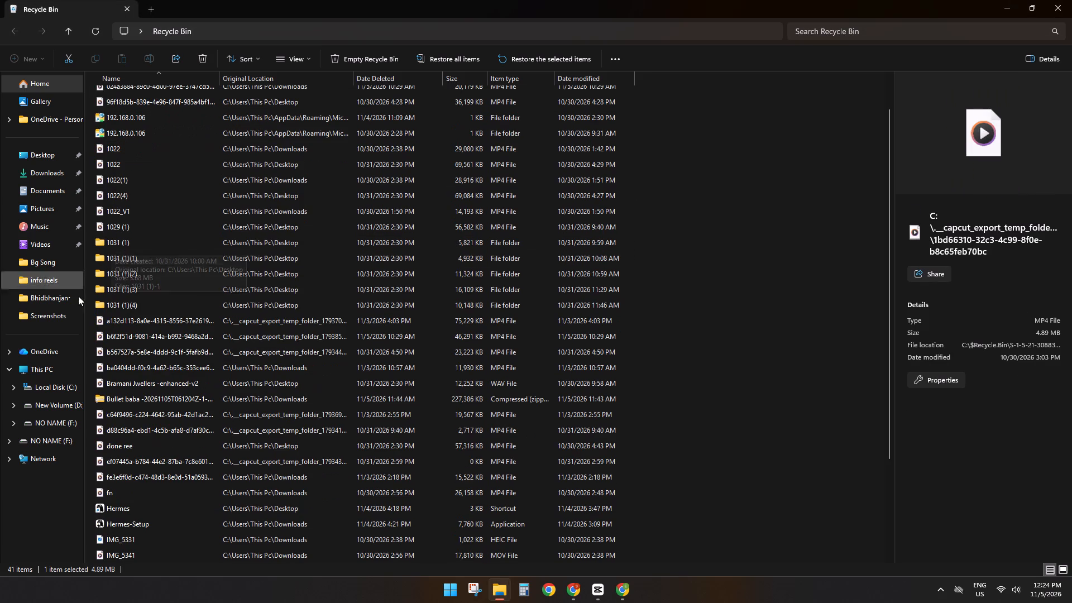
scroll(160, 276, down, 3)
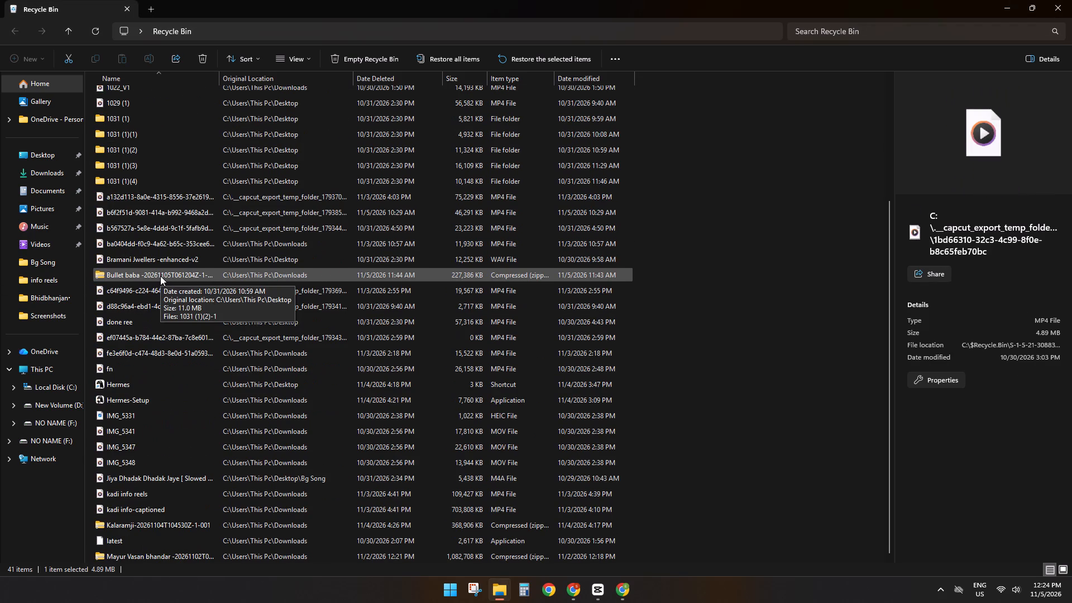
scroll(160, 276, down, 1)
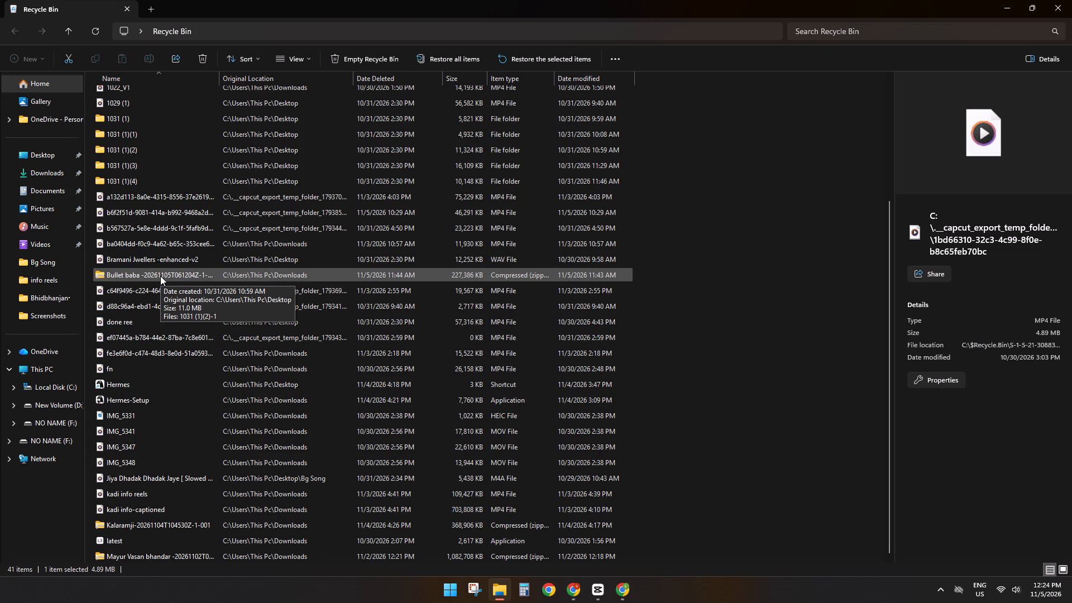
scroll(160, 276, down, 4)
scroll(158, 488, down, 5)
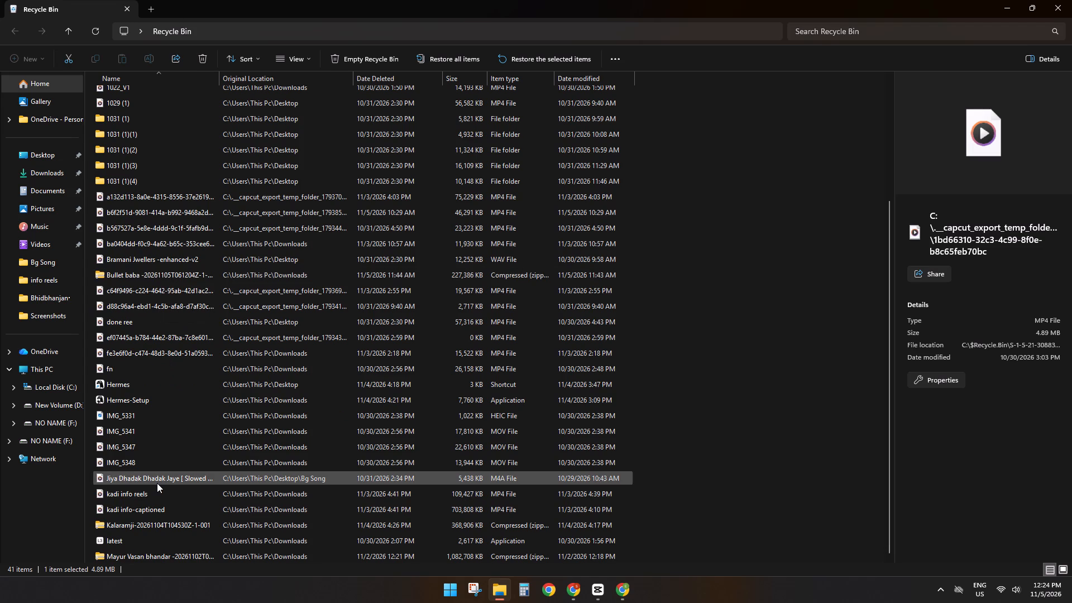
scroll(157, 482, up, 8)
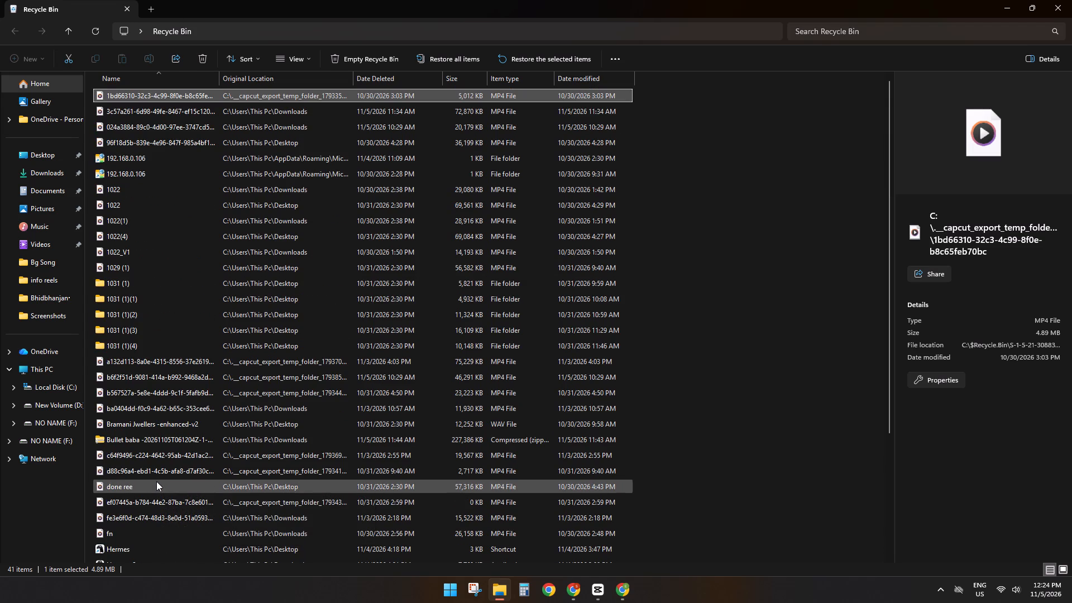
scroll(156, 481, up, 4)
scroll(156, 479, down, 13)
scroll(156, 479, up, 4)
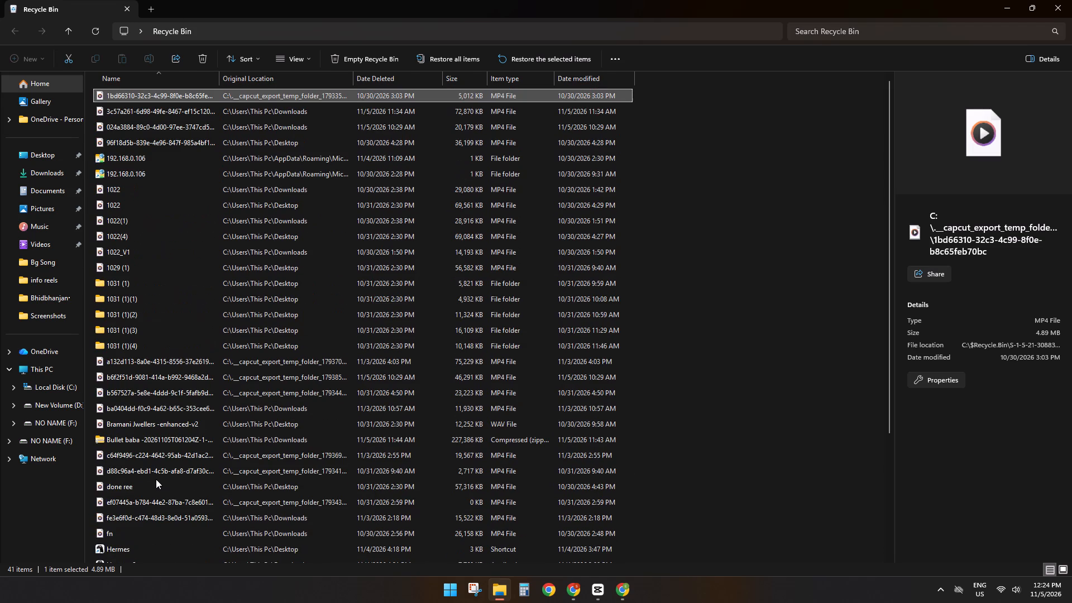
scroll(156, 479, up, 9)
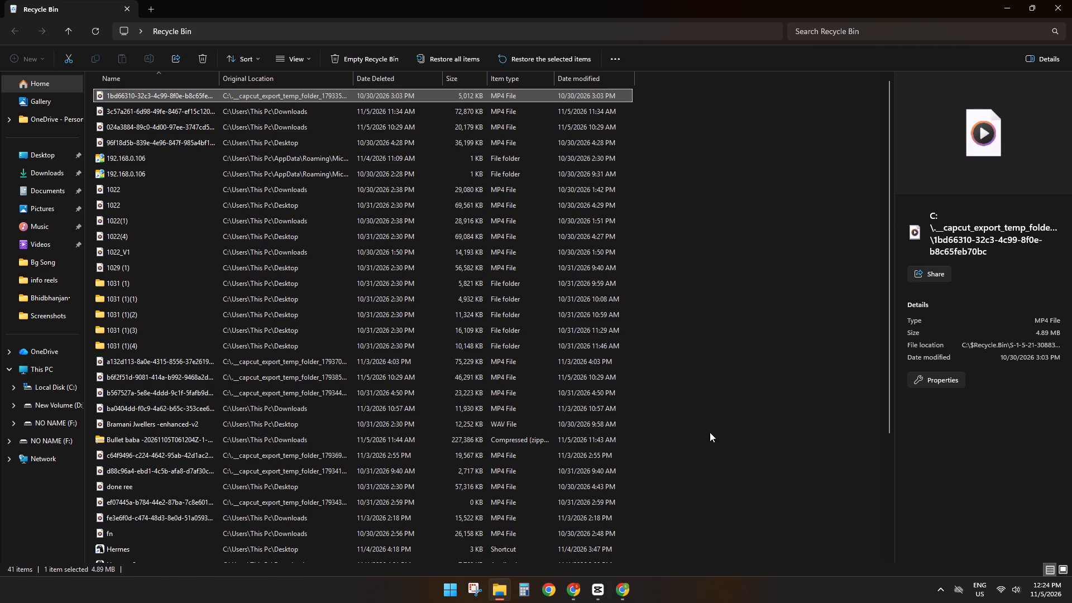
Return to CapCut, replay the voice-over around the end of IMG_0357.MOV and place IMG_0372.MOV directly after it on the main track.
click(599, 595)
click(398, 406)
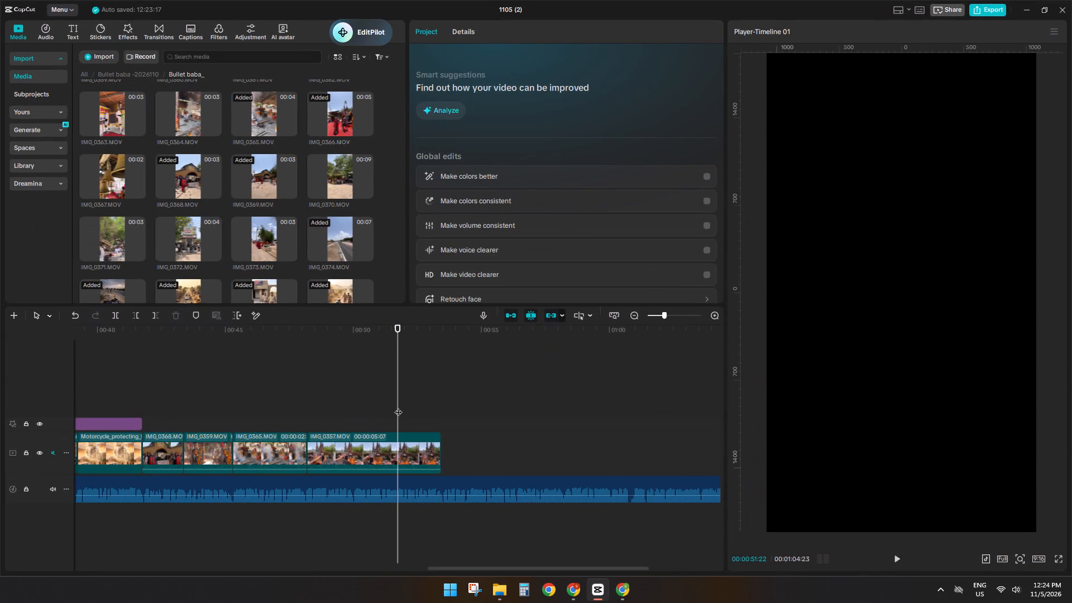
key(space)
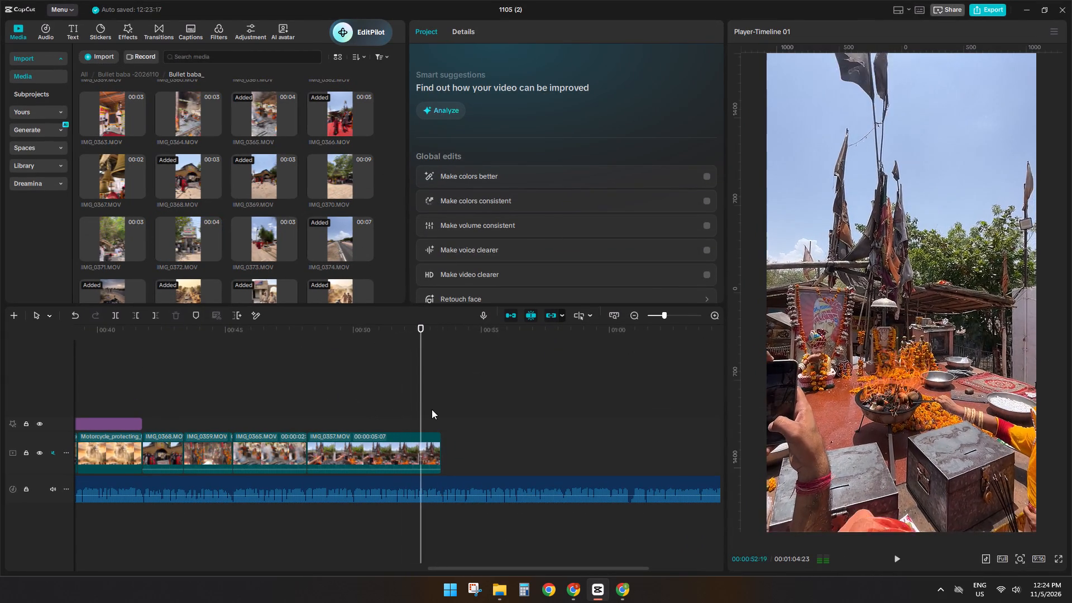
click(441, 410)
key(space)
click(174, 245)
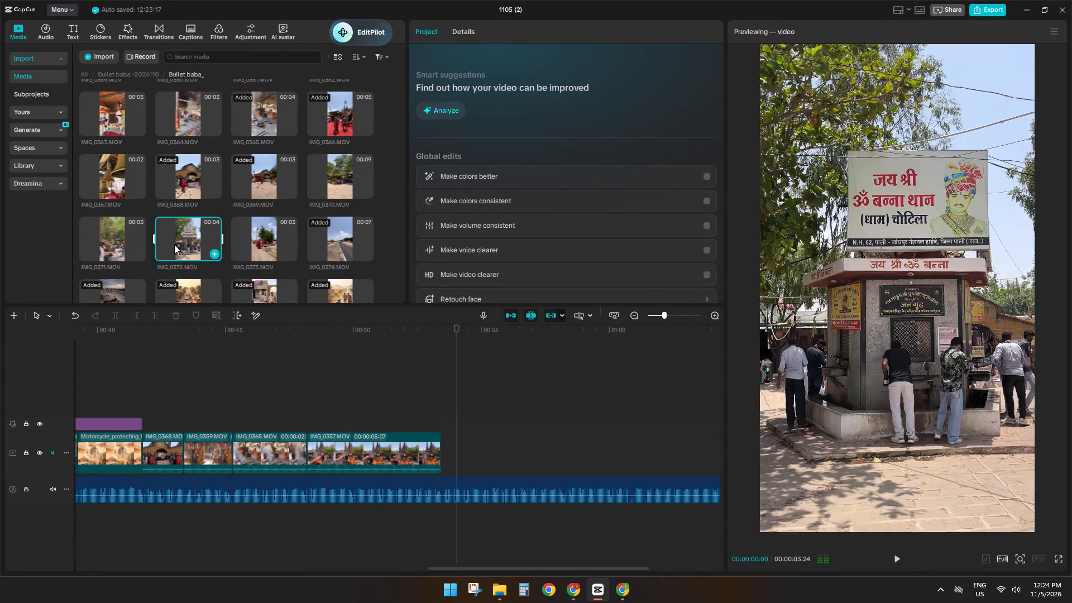
drag(174, 245, 439, 444)
Play IMG_0372.MOV against the voice-over and replace it on the main track with IMG_0370.MOV.
click(439, 422)
key(space)
click(476, 445)
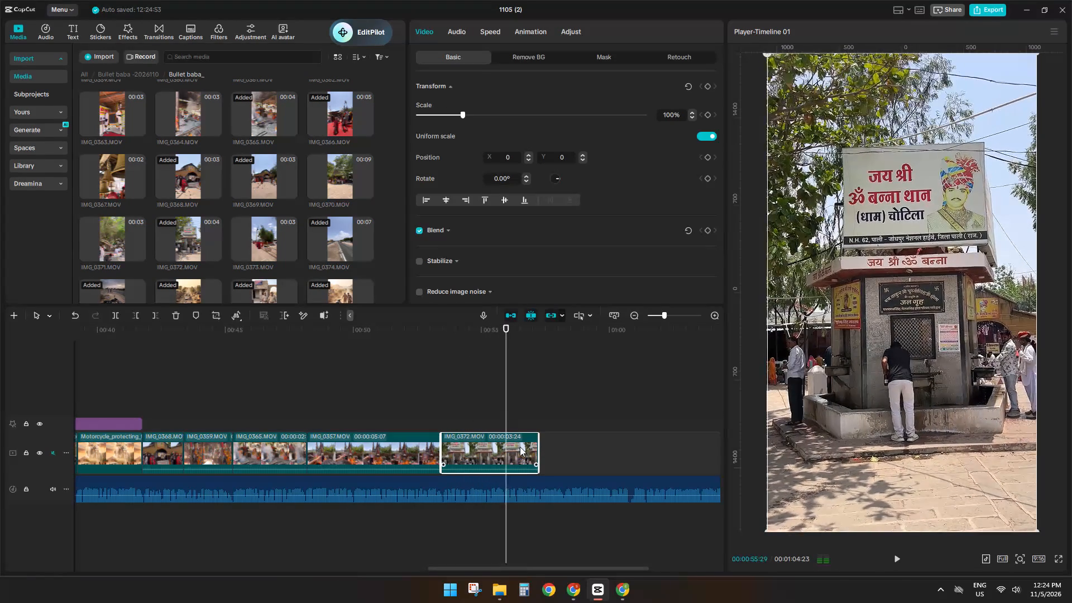
key(space)
key(space)
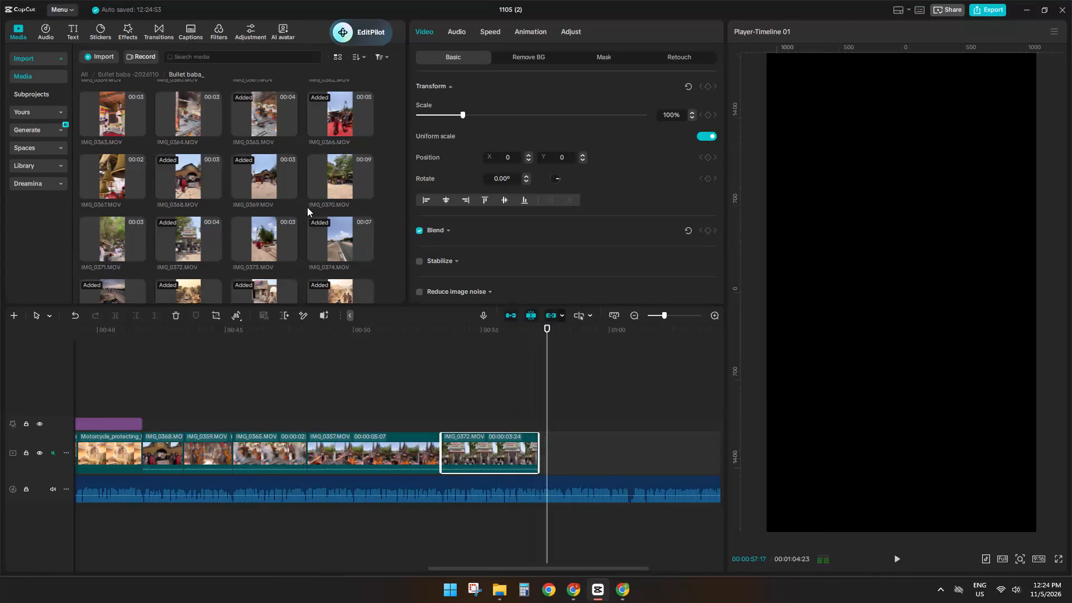
key(space)
click(328, 178)
drag(328, 178, 477, 449)
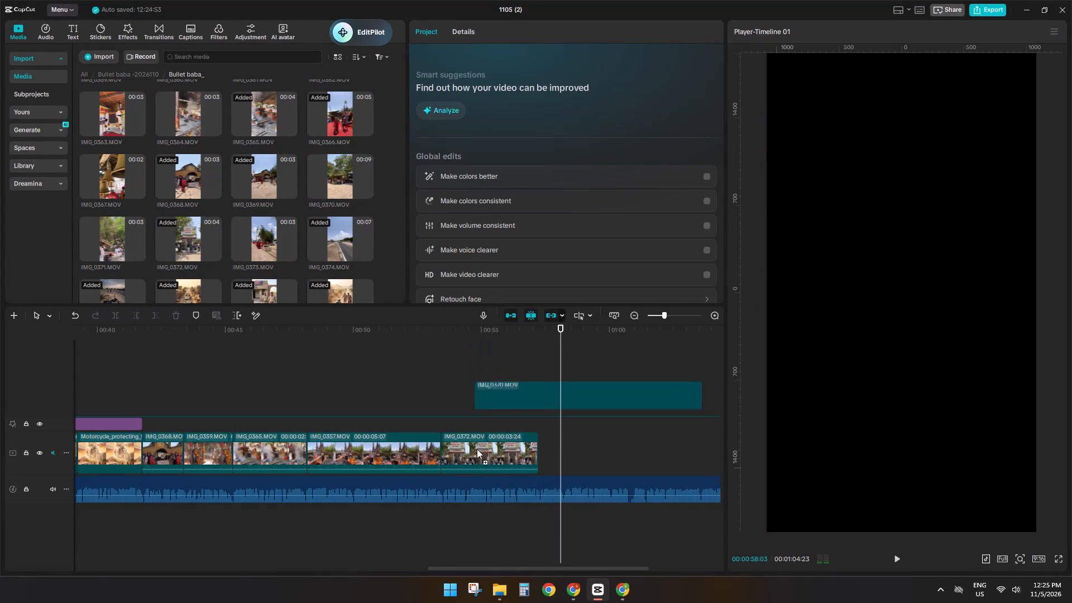
drag(477, 449, 477, 461)
click(554, 400)
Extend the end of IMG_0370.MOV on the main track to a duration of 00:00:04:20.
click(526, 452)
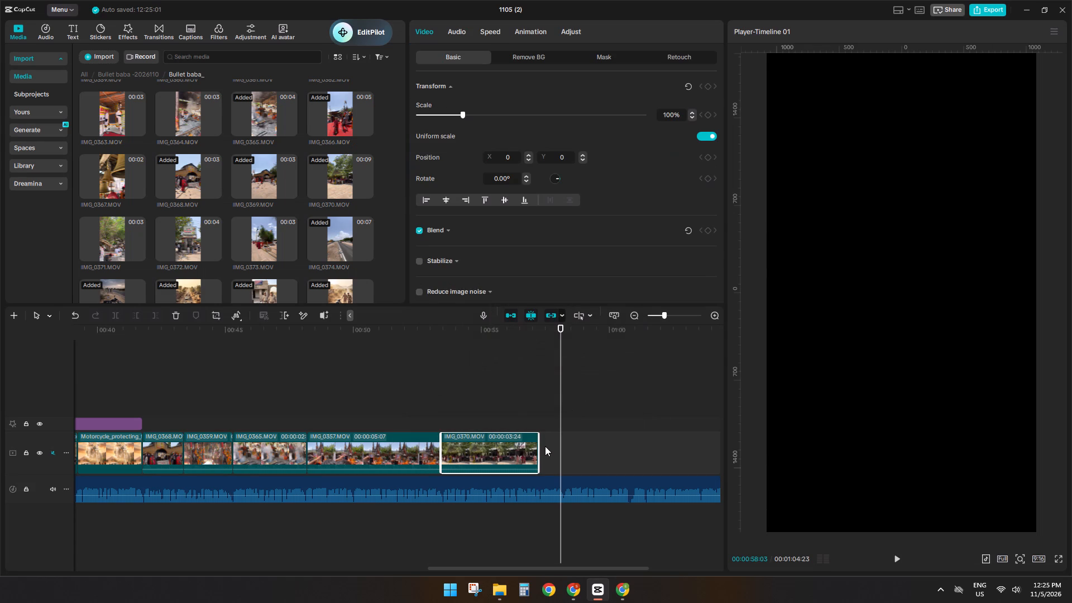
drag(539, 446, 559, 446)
Play IMG_0370.MOV against the voice-over, split it at 00:00:57:03 and delete the remainder.
key(space)
click(558, 431)
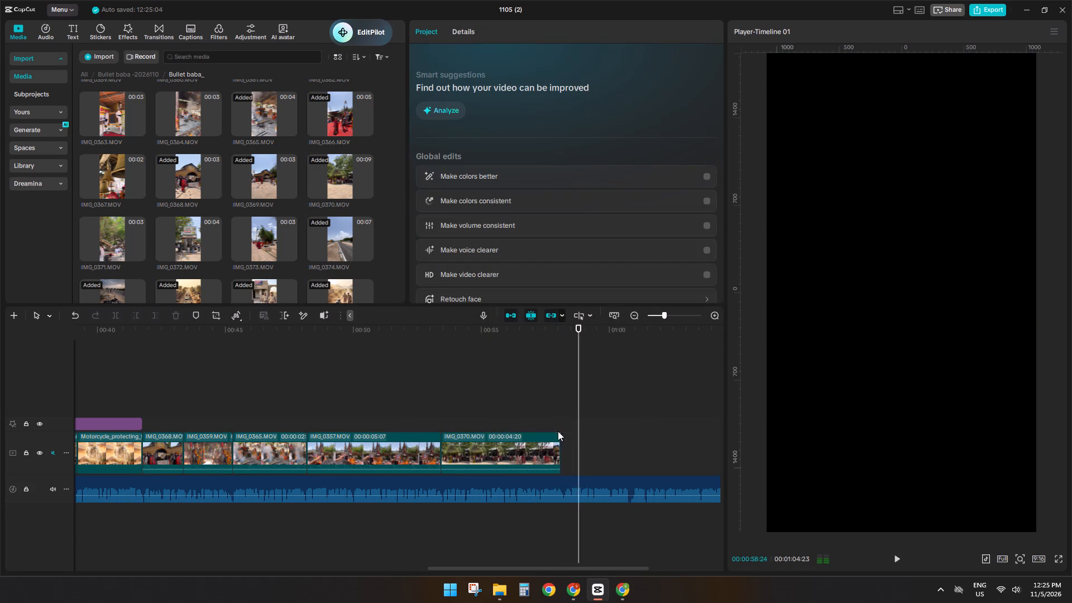
click(499, 431)
key(space)
click(546, 425)
key(space)
click(538, 438)
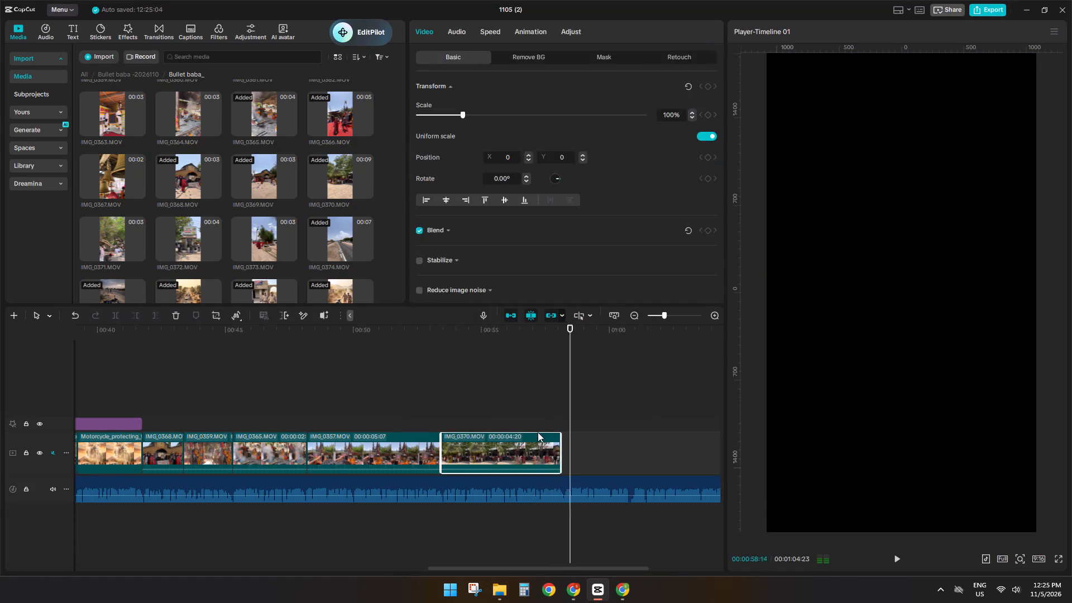
click(535, 425)
key(space)
click(519, 427)
key(space)
key(space)
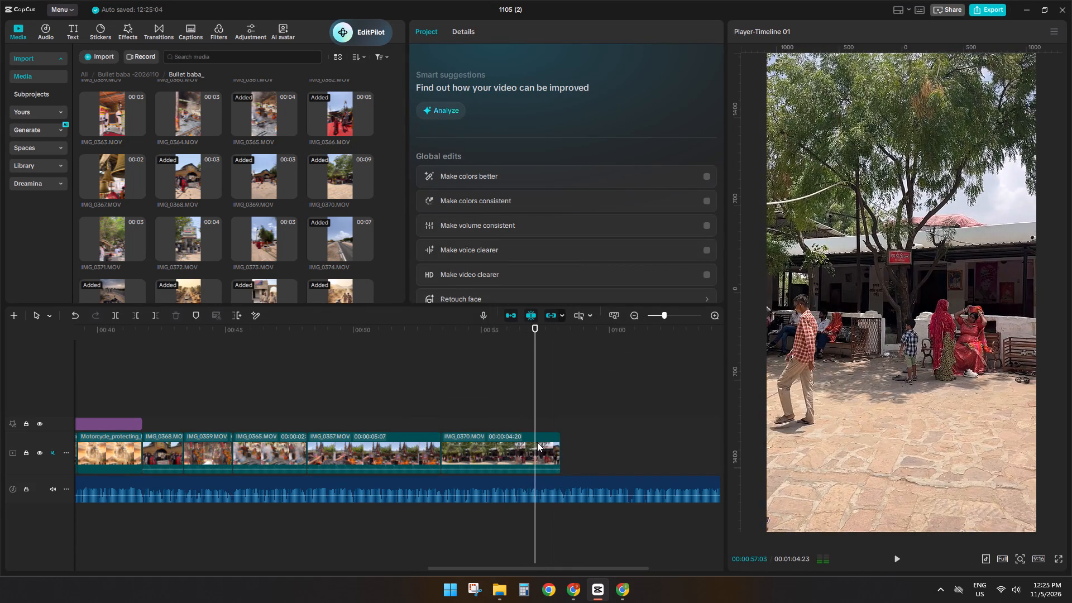
click(537, 442)
key(s)
key(d)
Preview shrine clips for the following narration and place IMG_0364.MOV directly after IMG_0370.MOV on the main track.
click(183, 242)
click(116, 242)
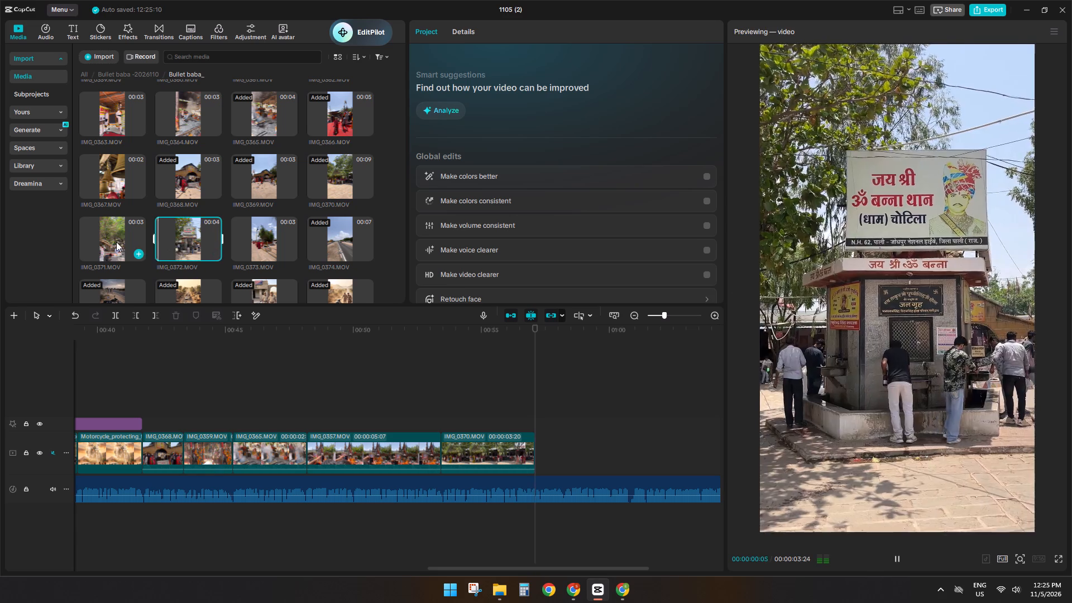
click(124, 174)
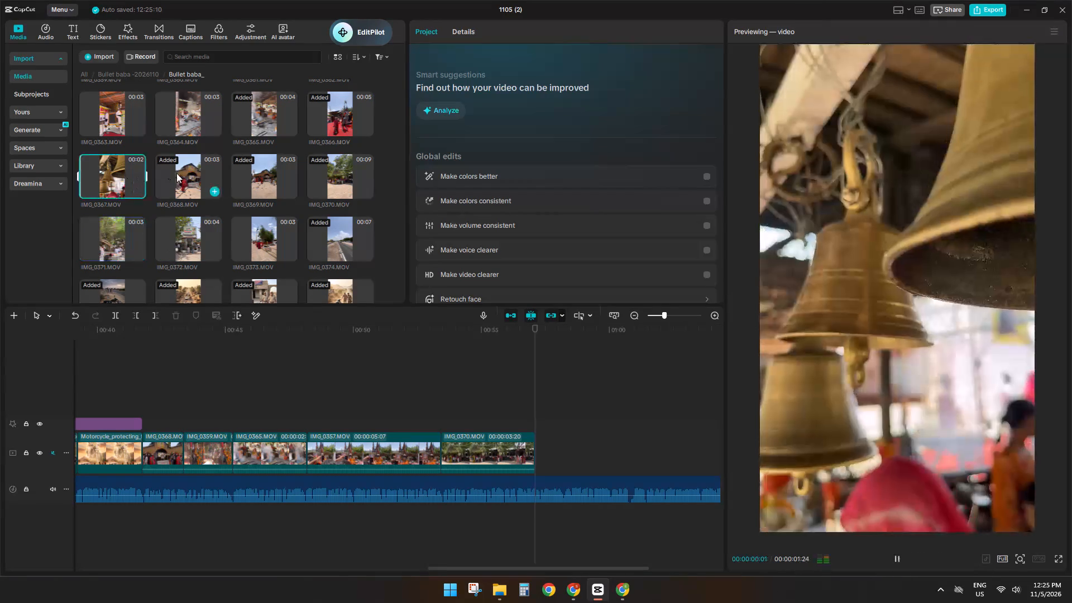
click(176, 173)
click(244, 173)
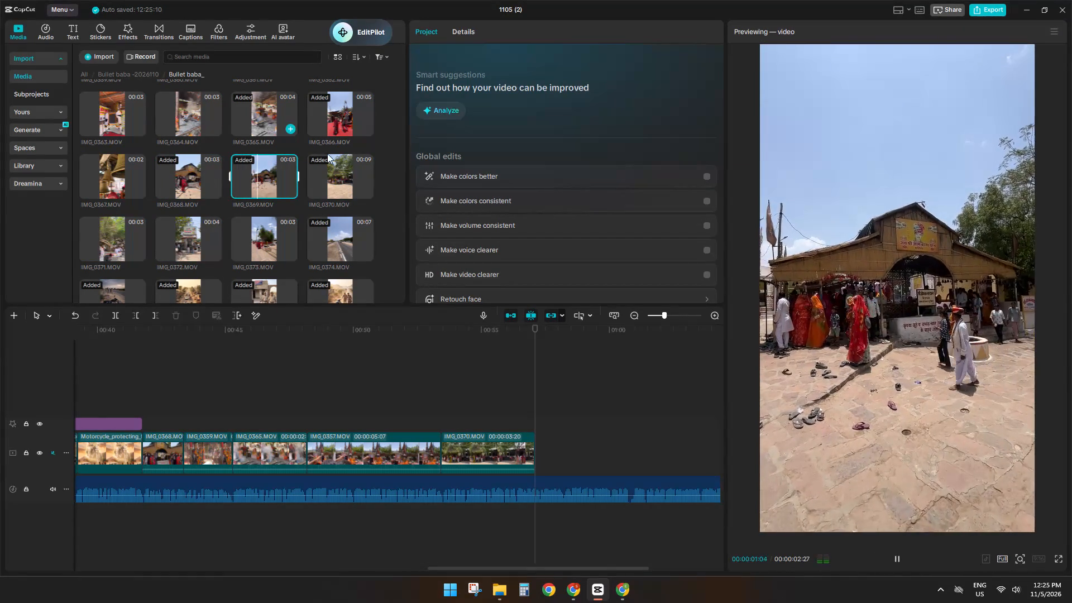
click(357, 169)
click(199, 116)
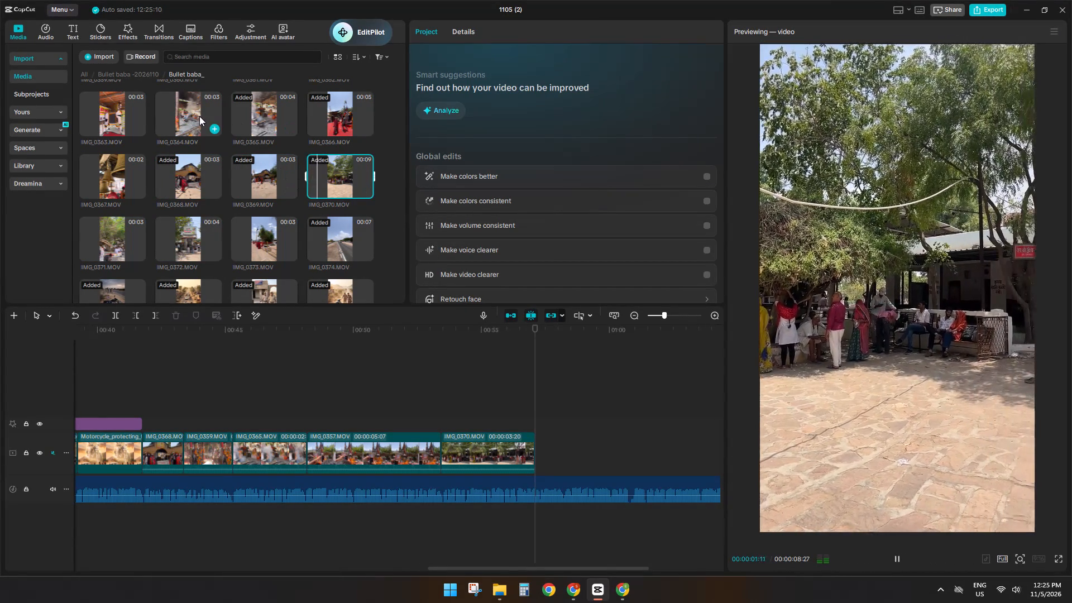
drag(191, 116, 561, 449)
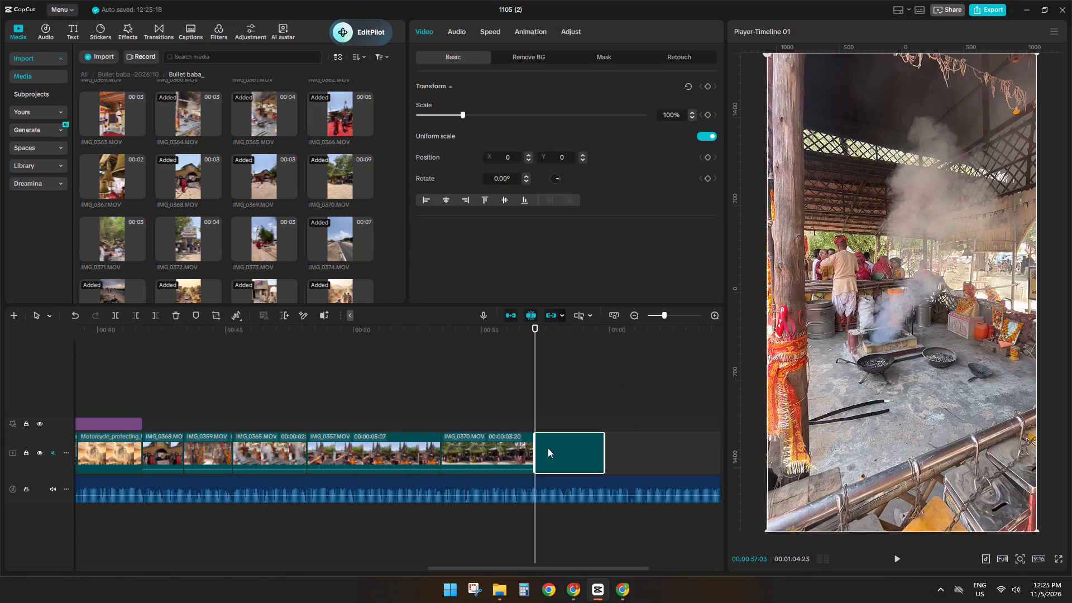
Play IMG_0364.MOV against the voice-over and slow it to 0.72x speed.
key(space)
key(space)
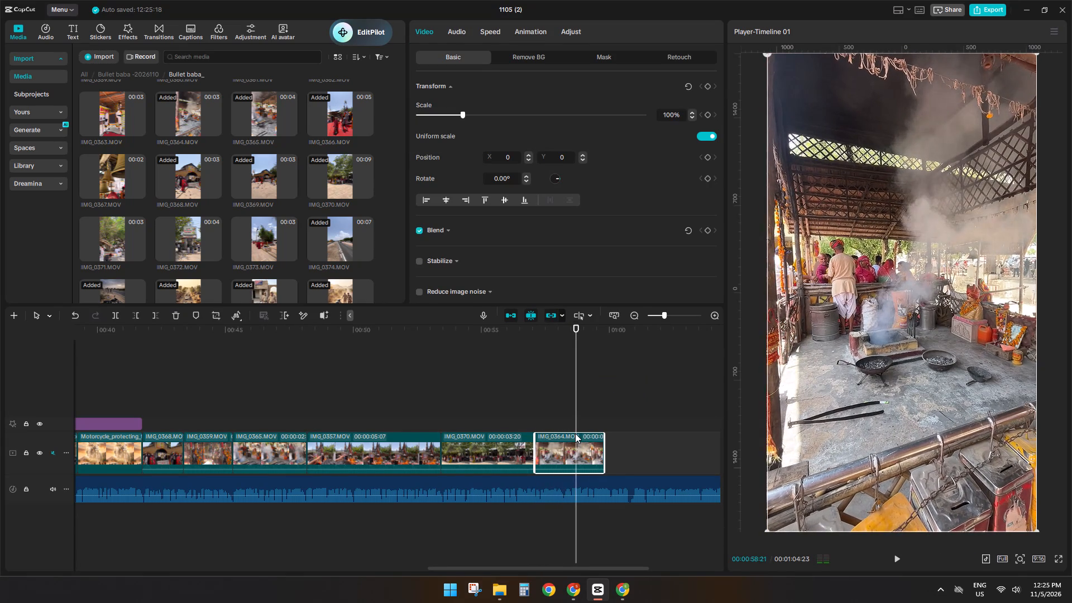
key(space)
drag(604, 442, 660, 443)
key(space)
click(485, 33)
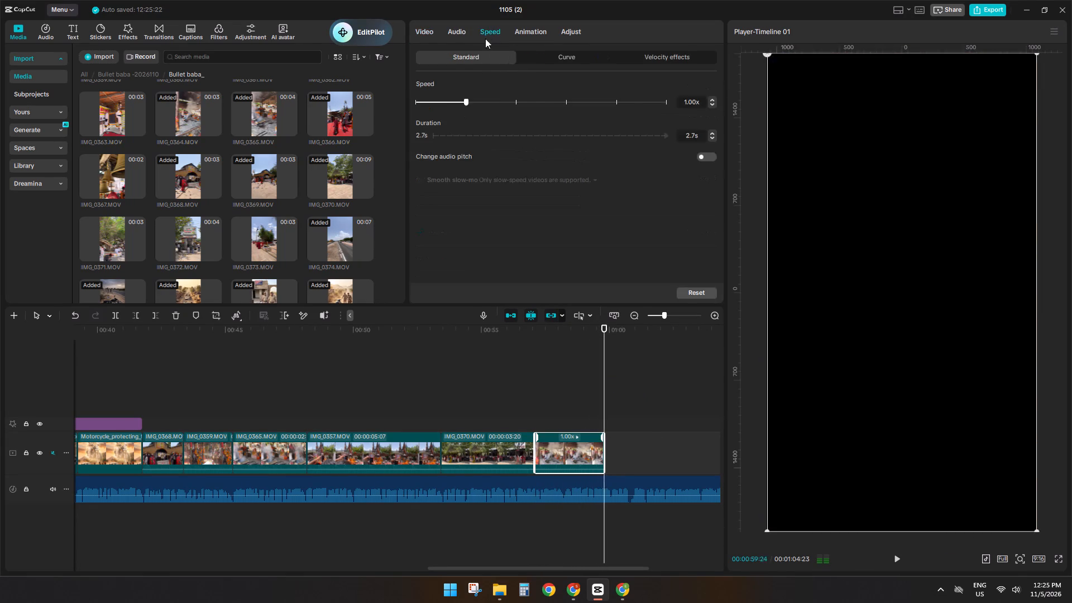
key(space)
click(453, 100)
click(451, 101)
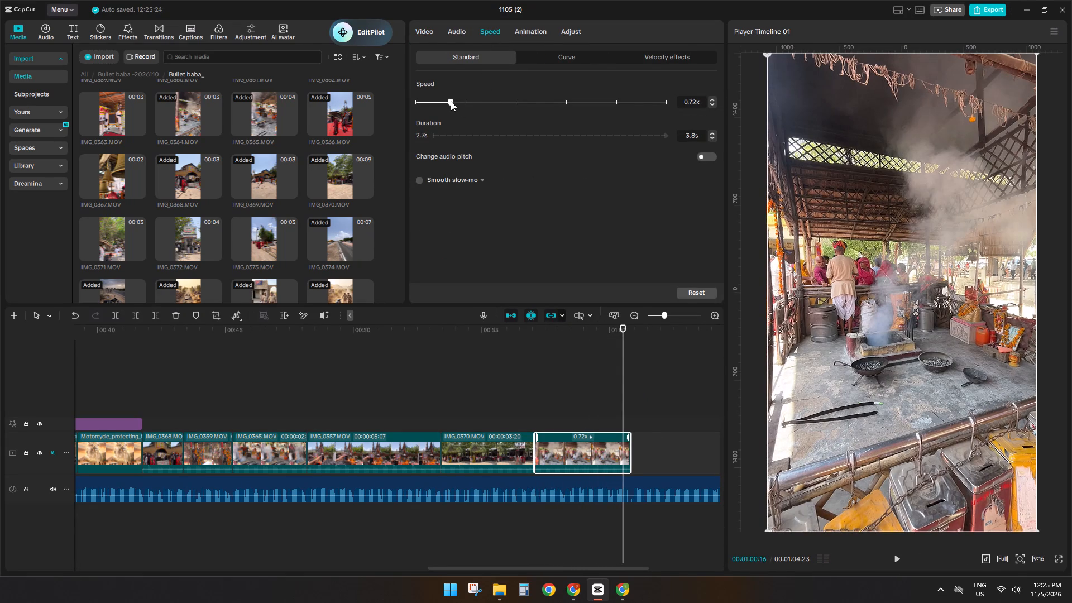
click(451, 101)
key(space)
key(space)
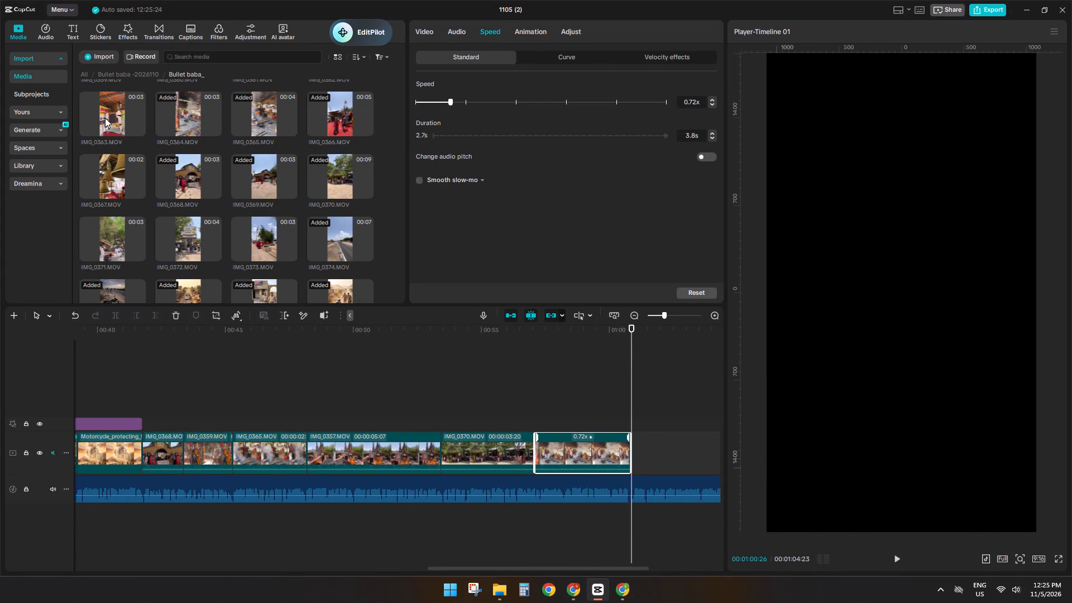
Place IMG_0363.MOV directly after IMG_0364.MOV on the main track and play it against the voice-over.
click(105, 118)
drag(111, 112, 644, 376)
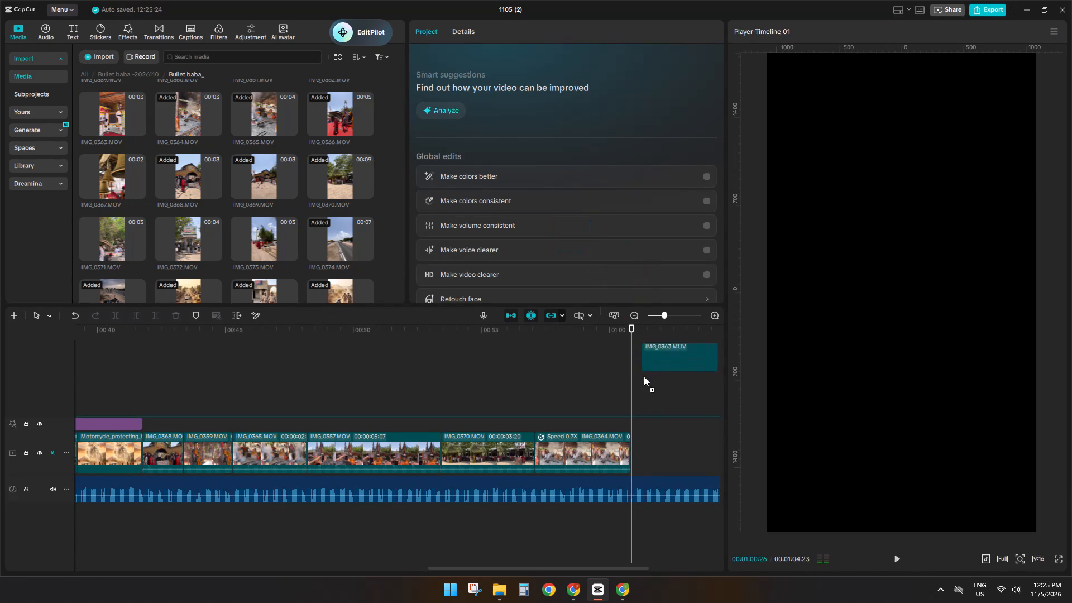
drag(644, 376, 643, 462)
key(space)
drag(538, 568, 603, 568)
key(space)
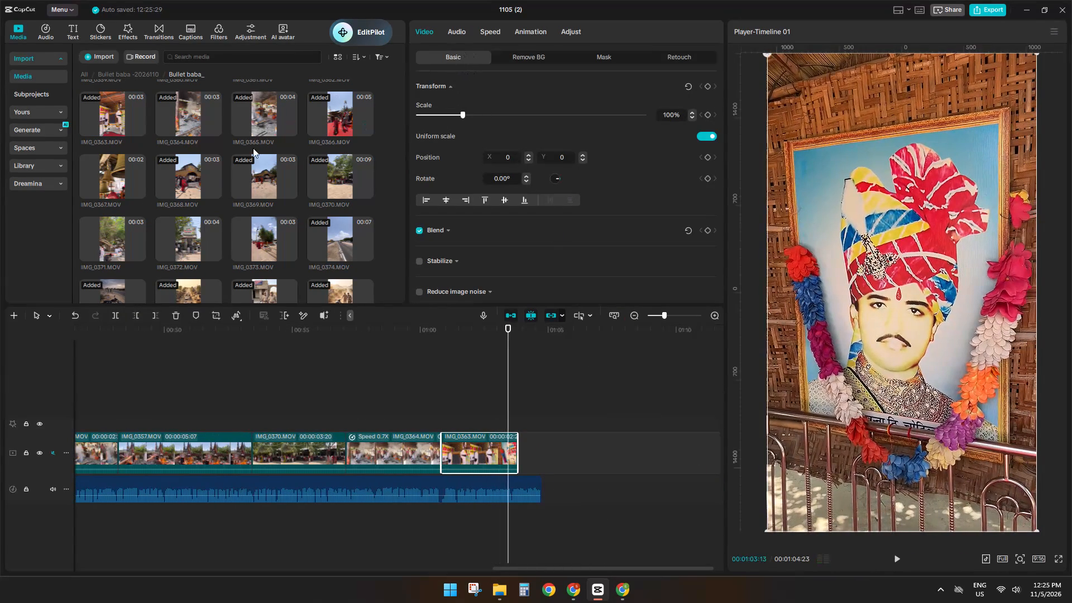
Slow IMG_0363.MOV to 0.72x speed.
click(481, 30)
click(458, 98)
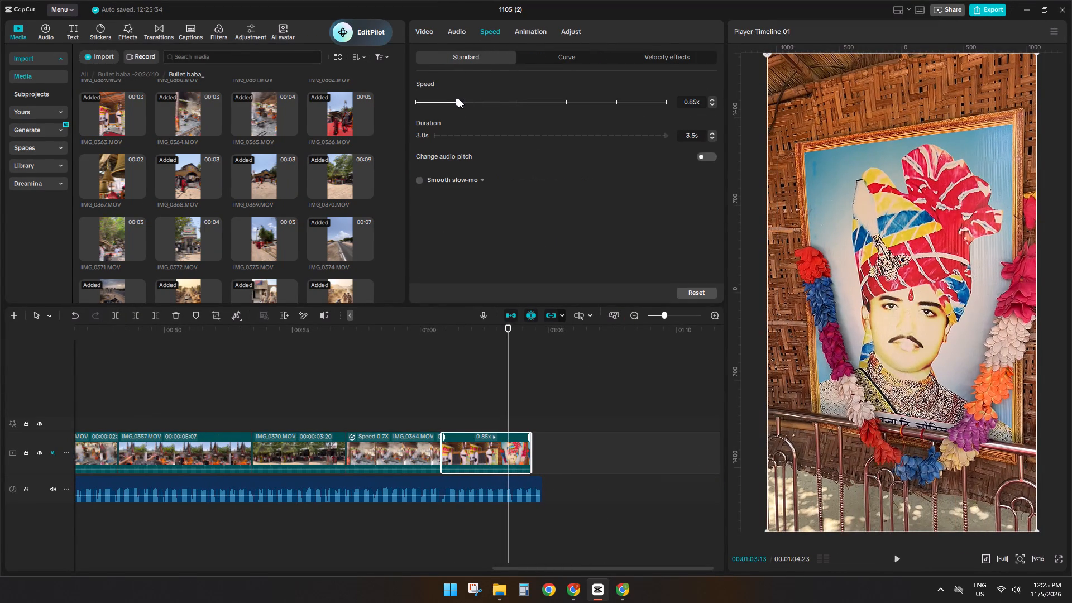
click(455, 100)
click(454, 100)
click(451, 100)
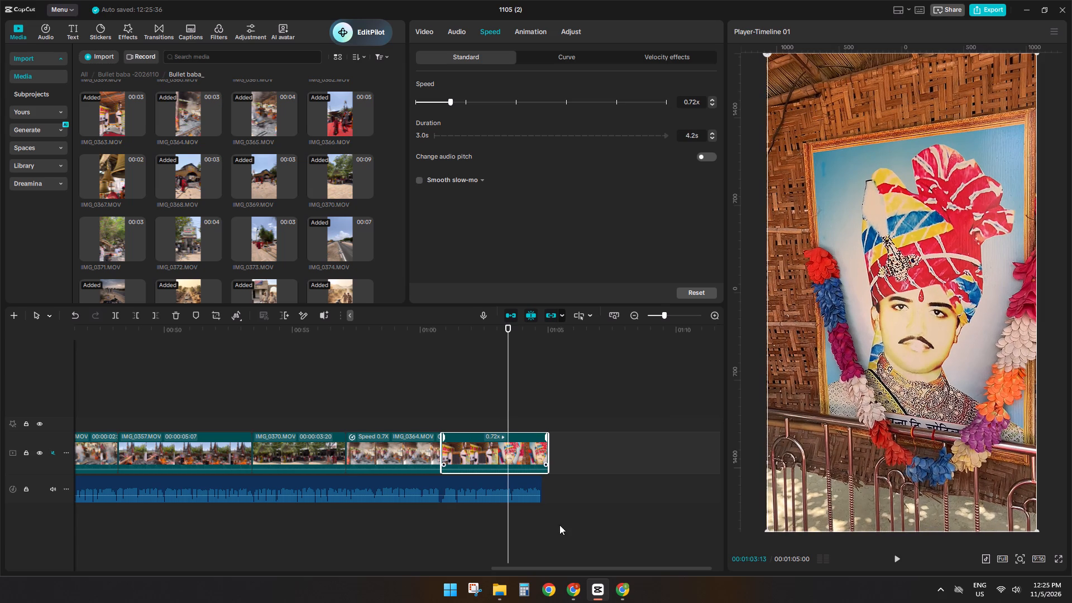
Cut IMG_0363.MOV at the end of the voice-over, 00:01:04:23, and remove the remainder.
click(539, 418)
click(537, 453)
key(s)
key(d)
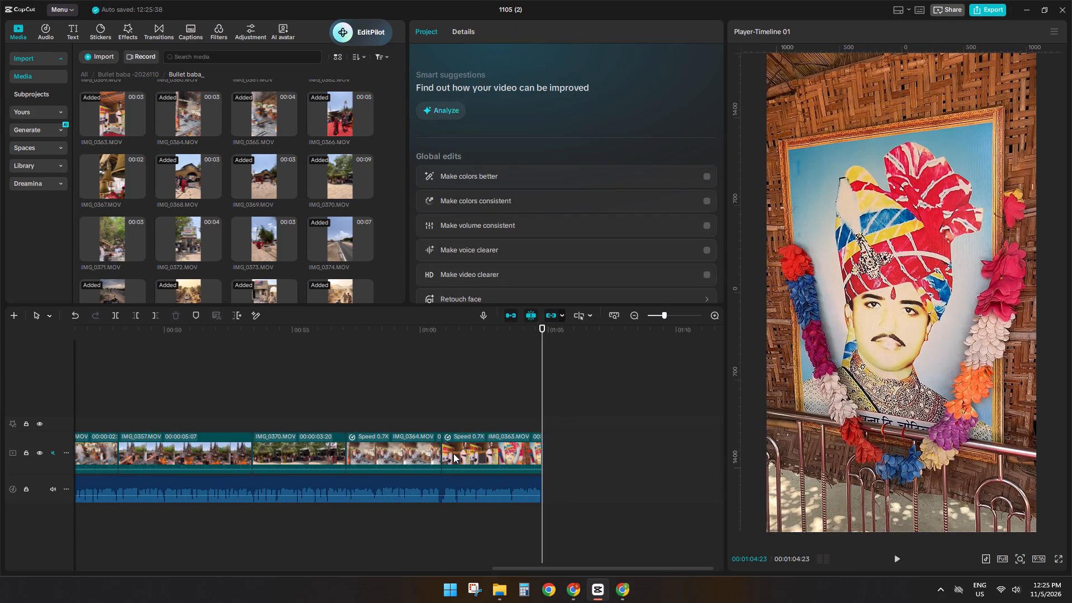
Select all clips on the main track, unmute the track and lower the clips' volume to -∞ dB.
ctrl+scroll(453, 453, down, 17)
drag(463, 452, 175, 452)
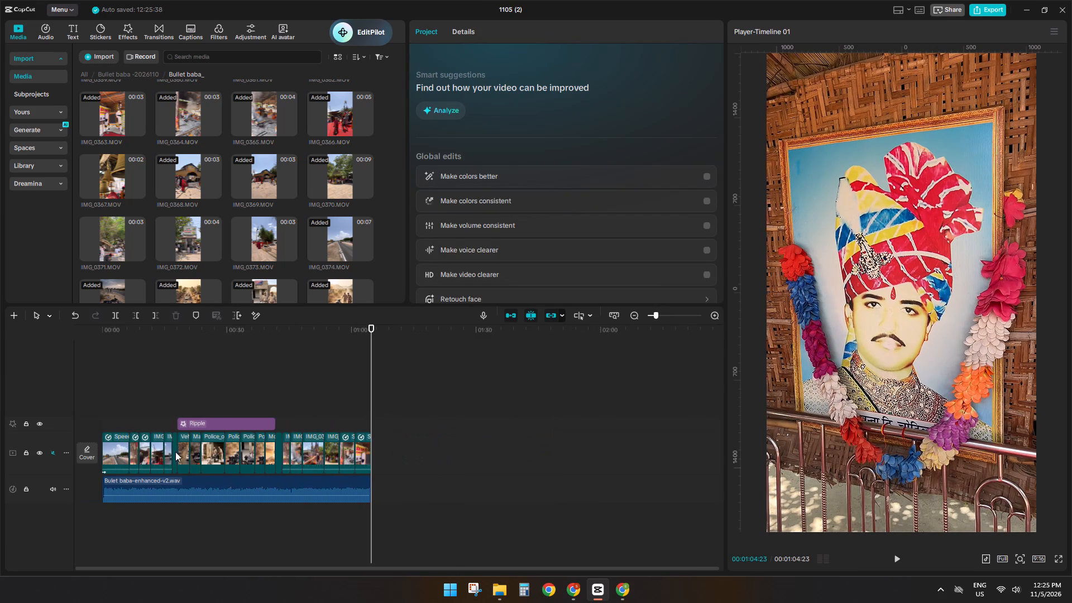
drag(175, 452, 123, 450)
click(56, 452)
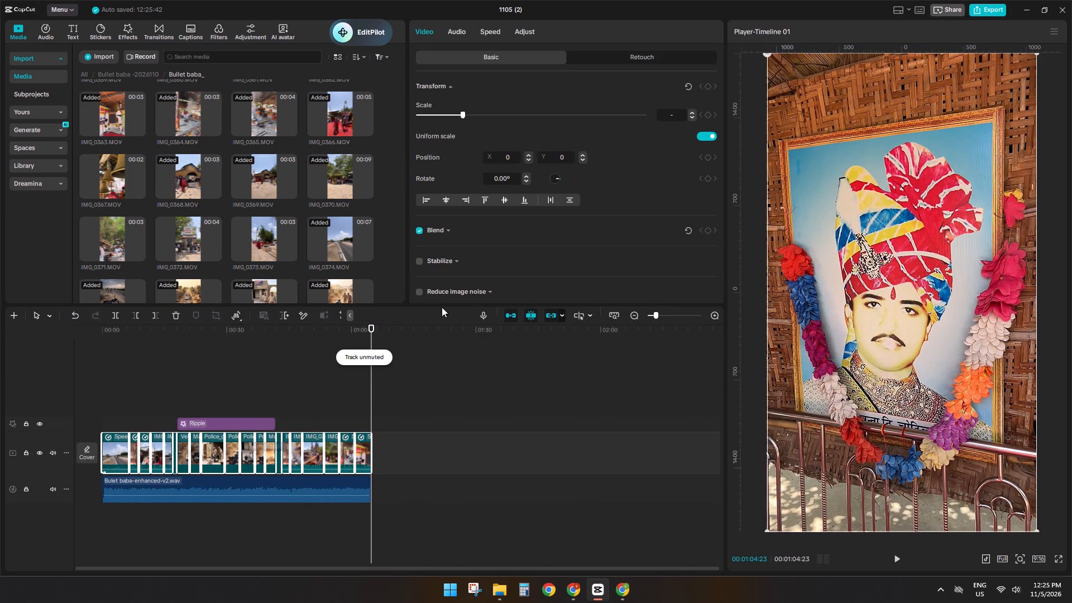
click(461, 22)
drag(556, 114, 237, 126)
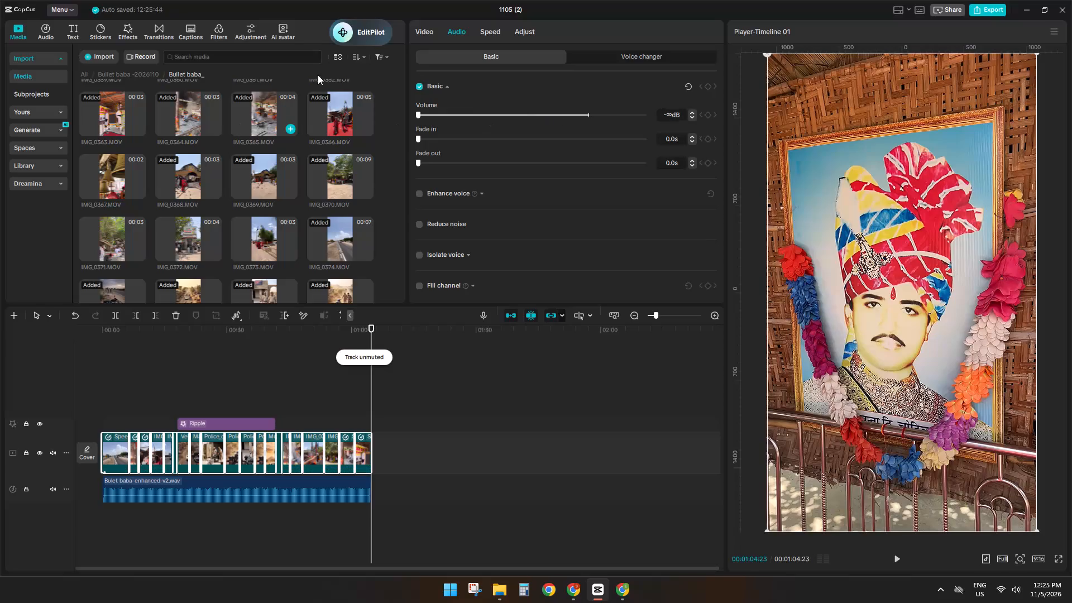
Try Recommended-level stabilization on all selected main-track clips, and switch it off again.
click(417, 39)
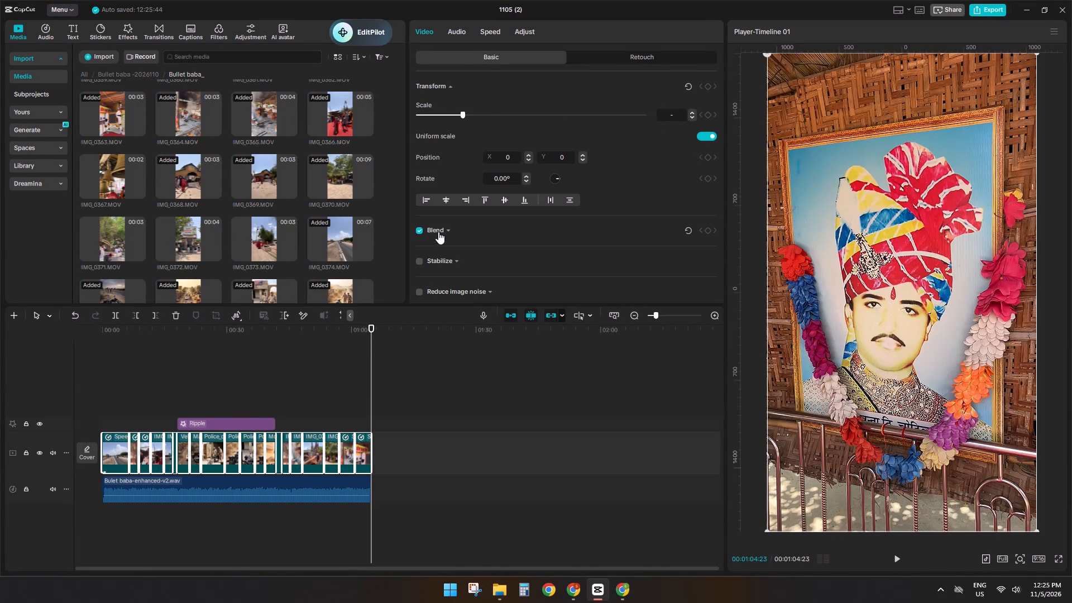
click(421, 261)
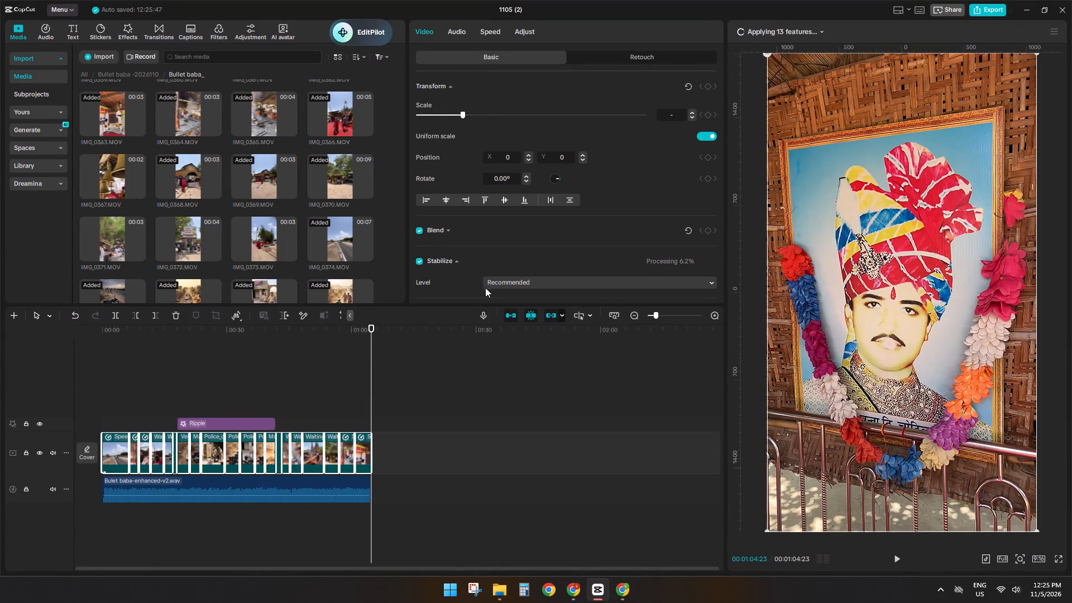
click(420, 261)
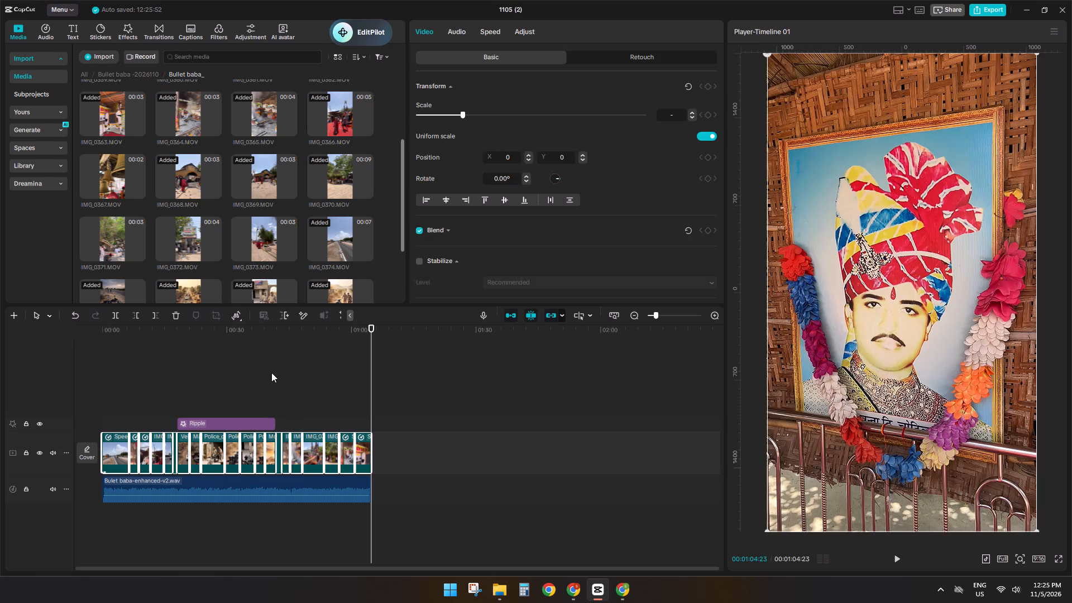
Play the timeline around the change from shrine footage to the story images and review the section under the Ripple effect.
click(264, 374)
drag(264, 374, 0, 389)
key(space)
click(179, 393)
key(space)
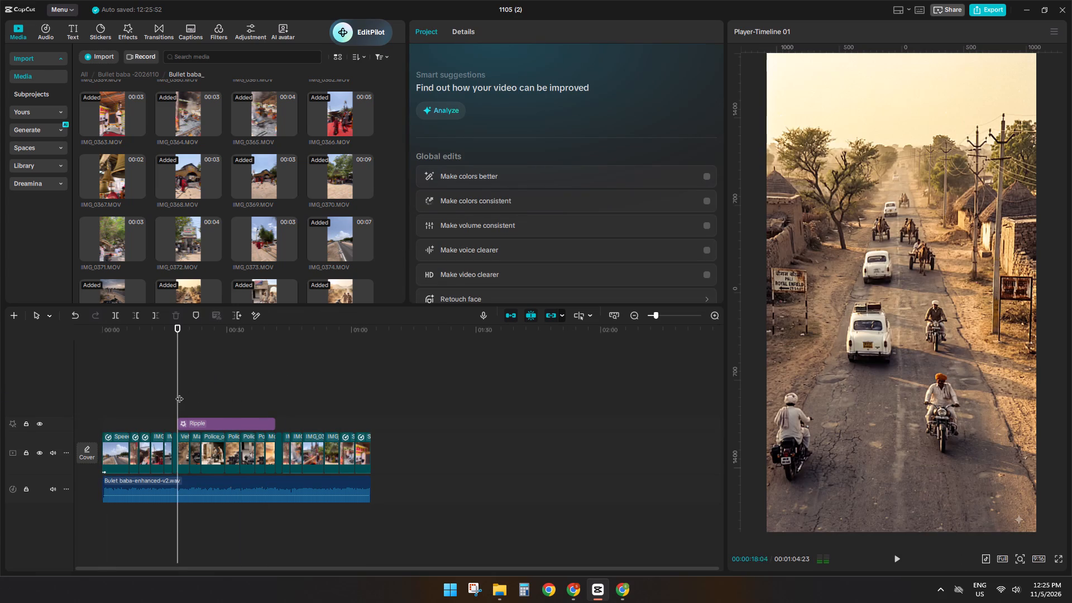
click(167, 388)
key(space)
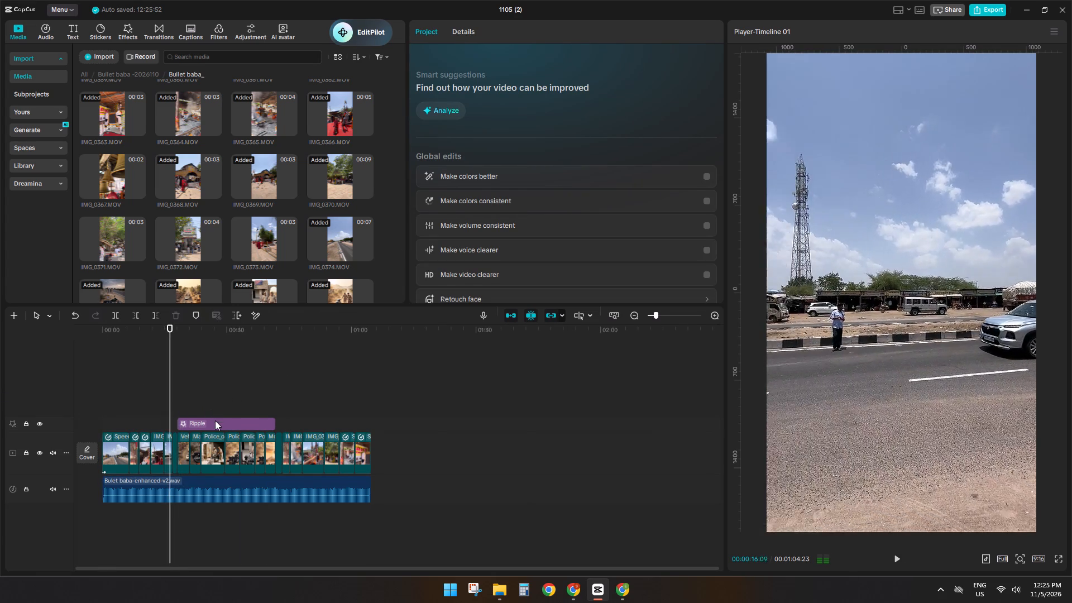
ctrl+scroll(216, 420, up, 9)
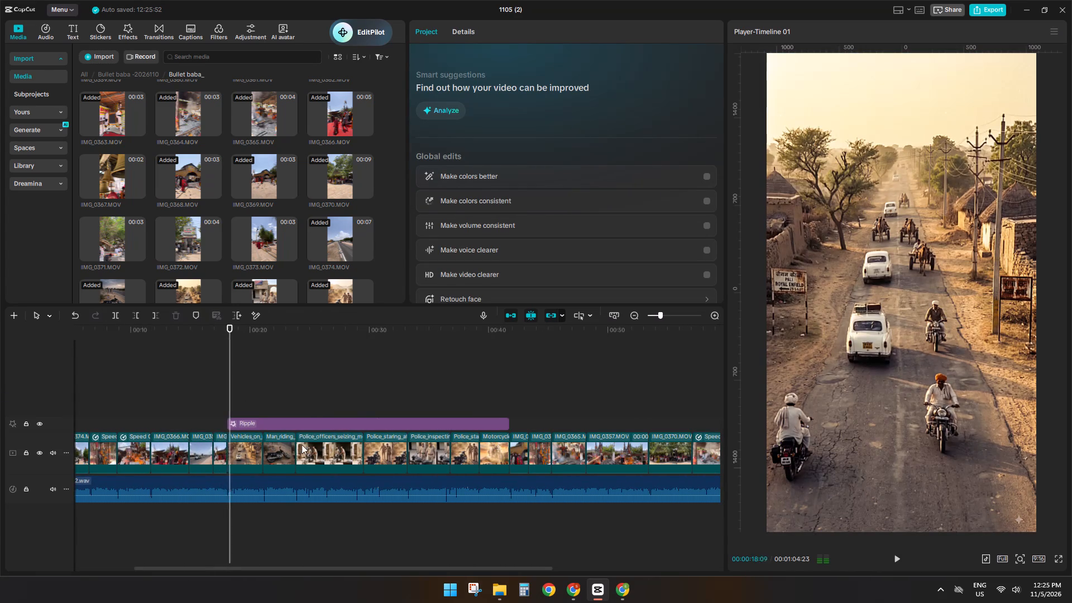
ctrl+scroll(388, 430, down, 2)
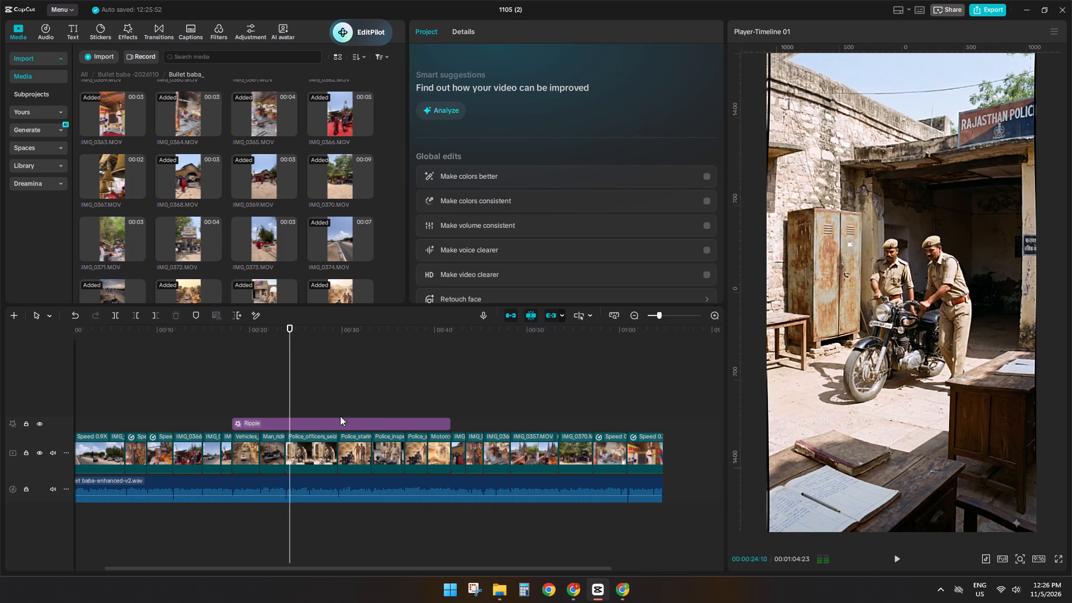
key(space)
click(235, 393)
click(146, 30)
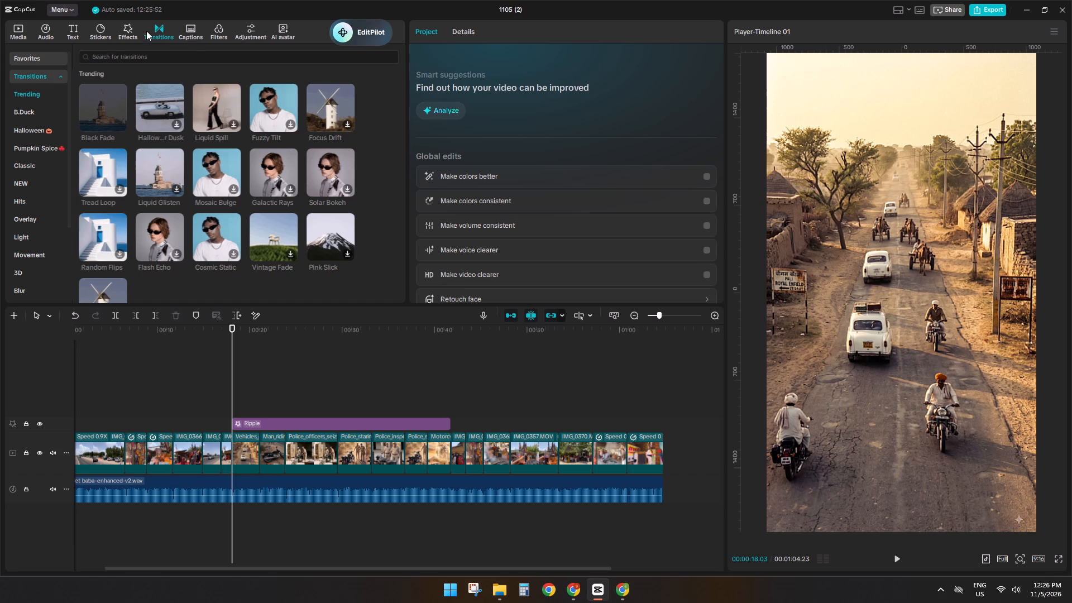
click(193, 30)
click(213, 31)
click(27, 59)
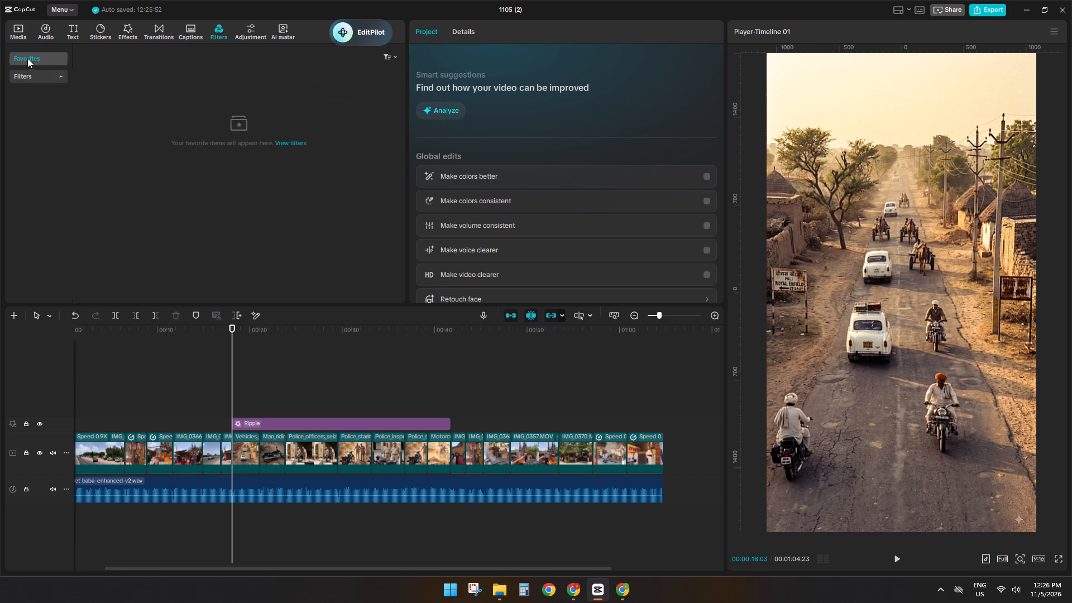
Close CapCut and the open Recycle Bin window to get back to the desktop.
click(1063, 9)
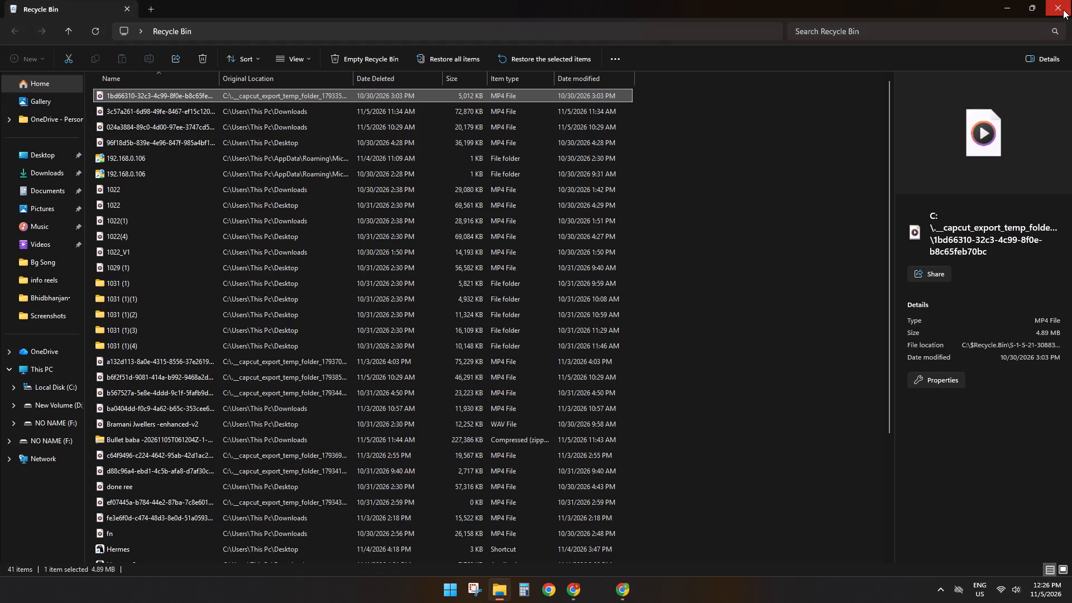
click(1056, 9)
click(1053, 16)
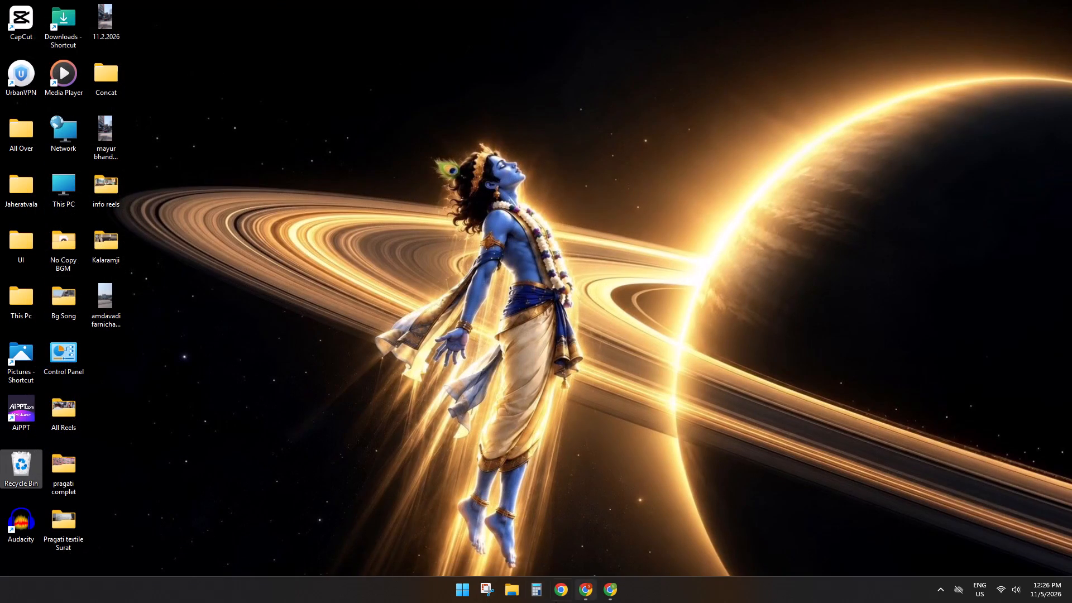
Open UrbanVPN, connect to the United States location and minimize its window.
triple_click(28, 79)
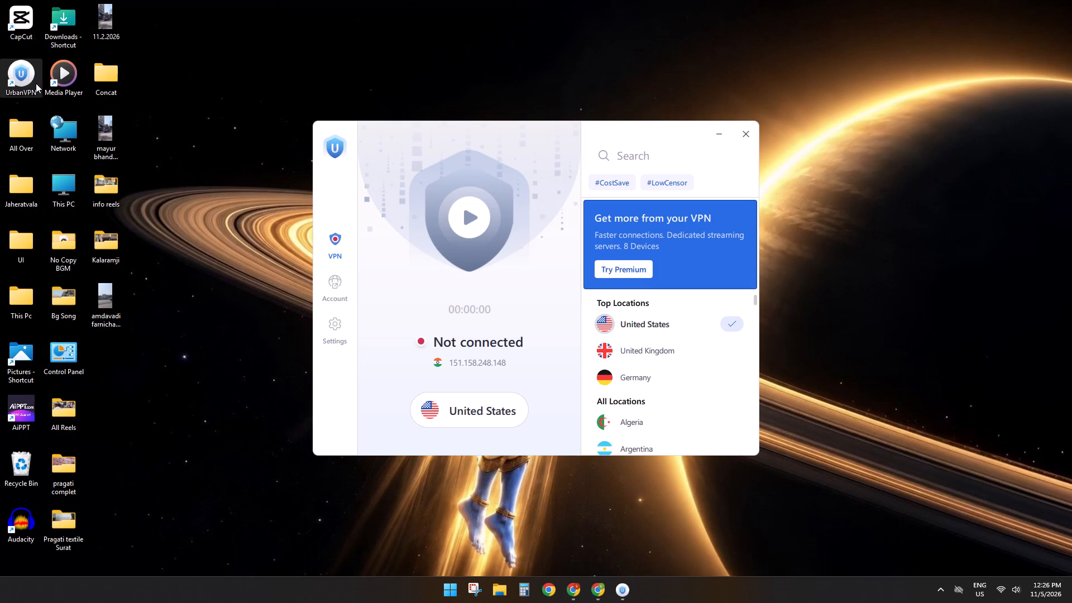
click(468, 228)
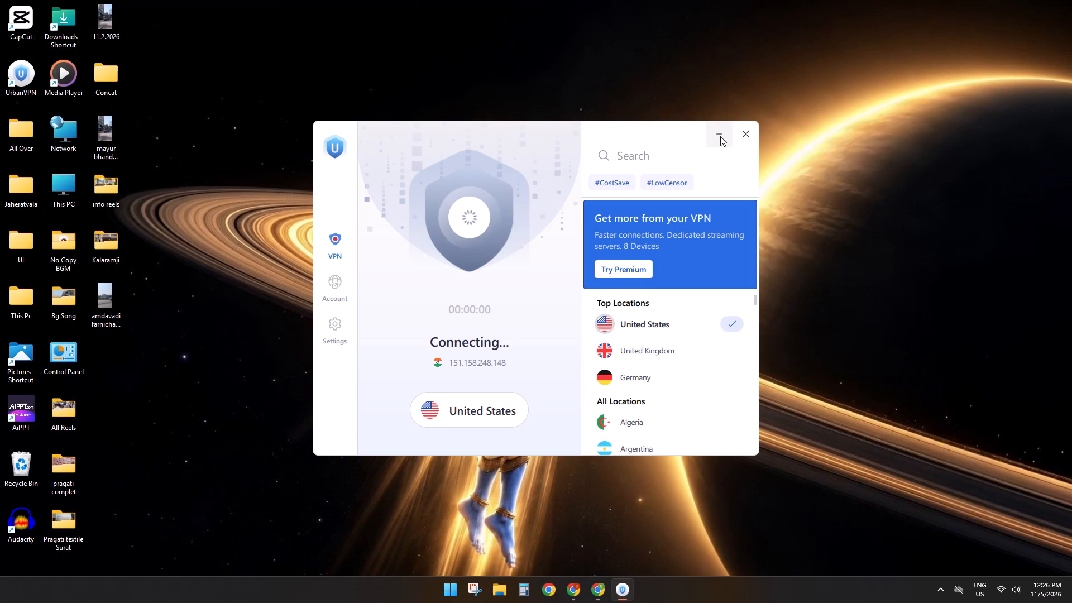
click(720, 136)
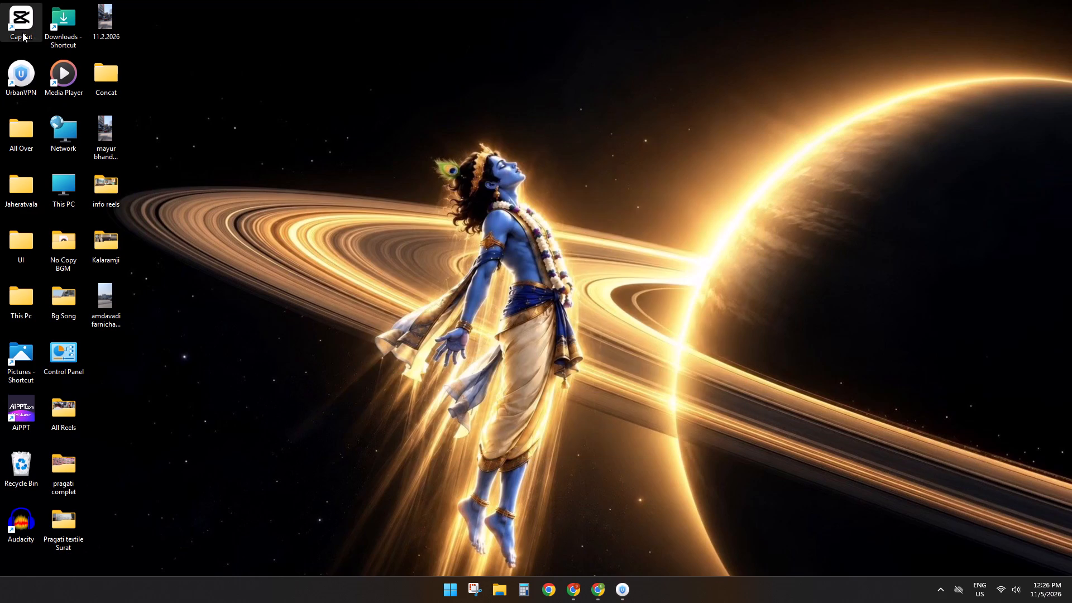
Relaunch CapCut and reopen the project 1105 (2).
triple_click(22, 32)
double_click(22, 32)
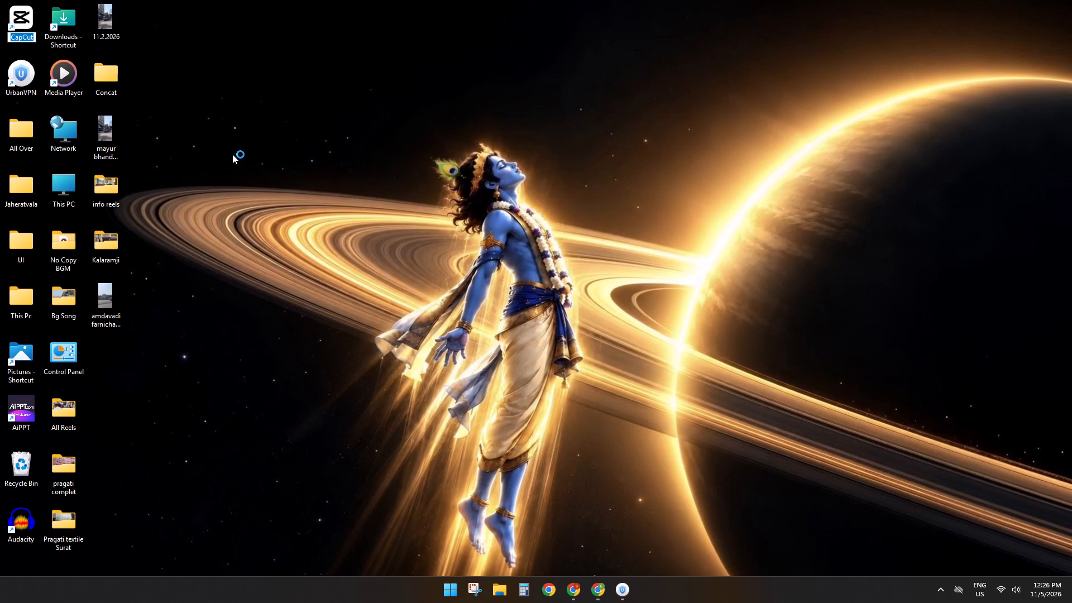
click(249, 170)
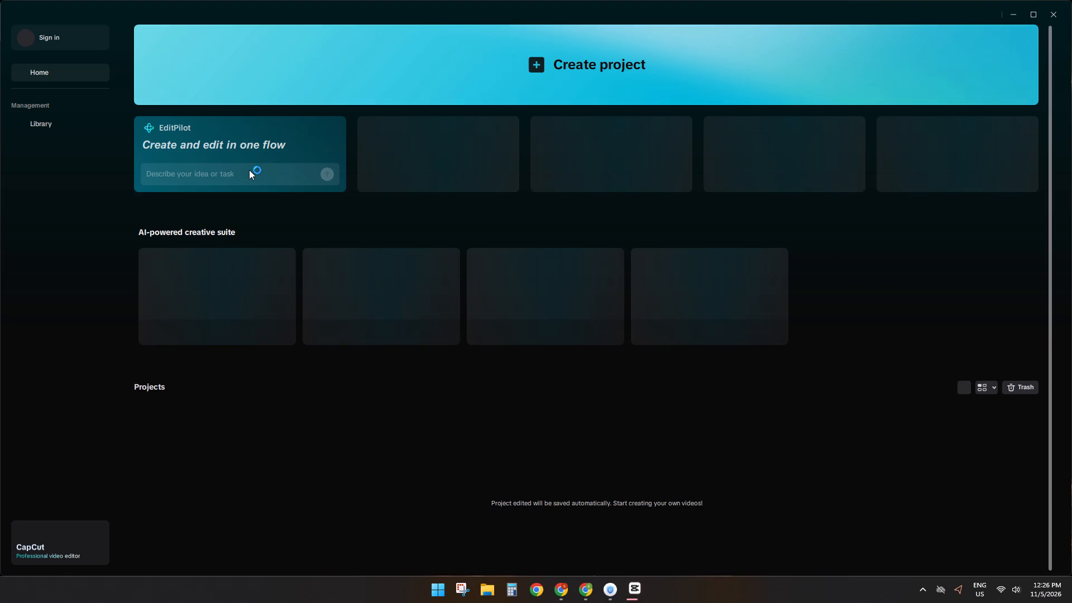
click(174, 432)
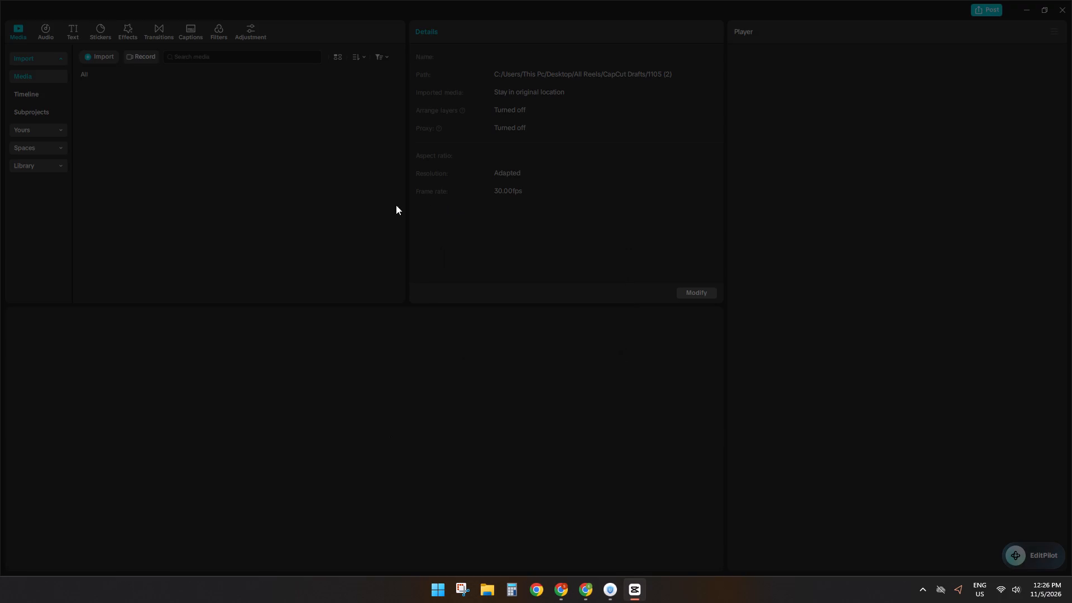
Search the video effects for "old" and preview Old Footage, Old TV 2, Retro Flicker, Cult Classic and Noir Noise.
click(126, 27)
click(106, 54)
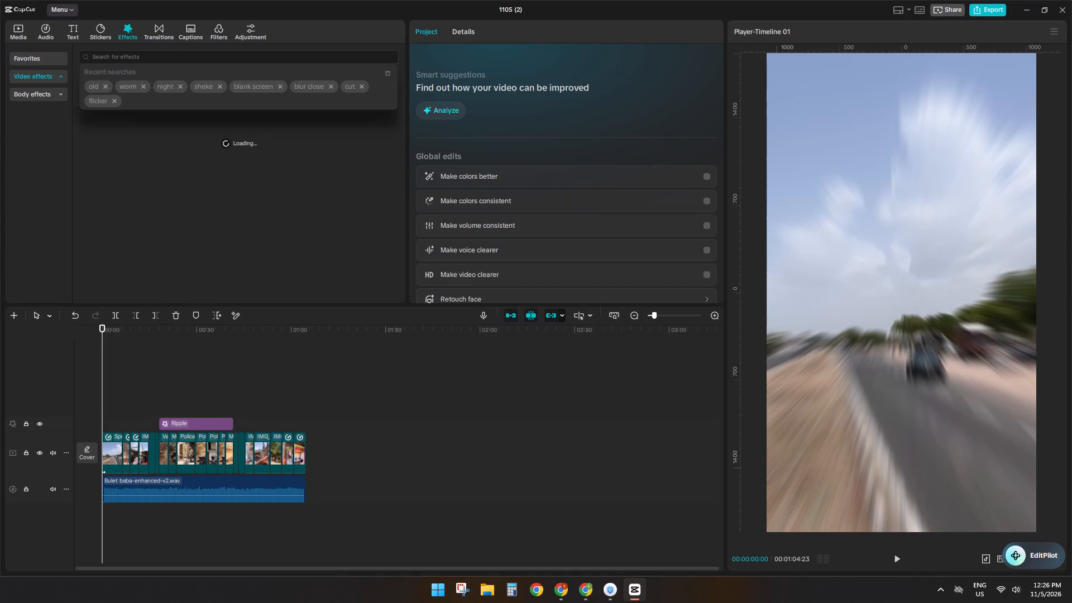
text(old)
key(Return)
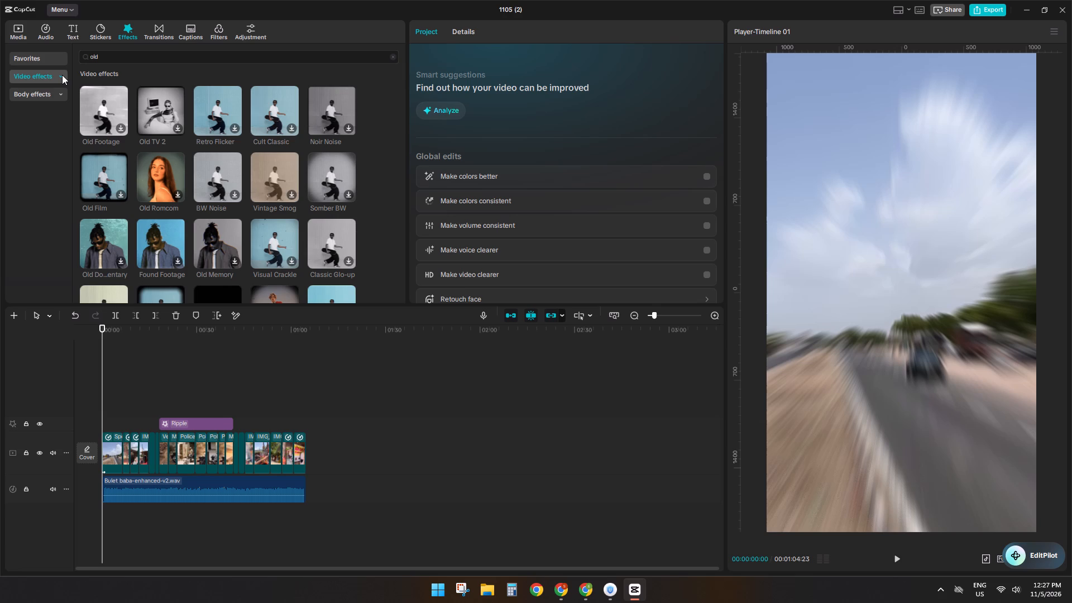
click(100, 114)
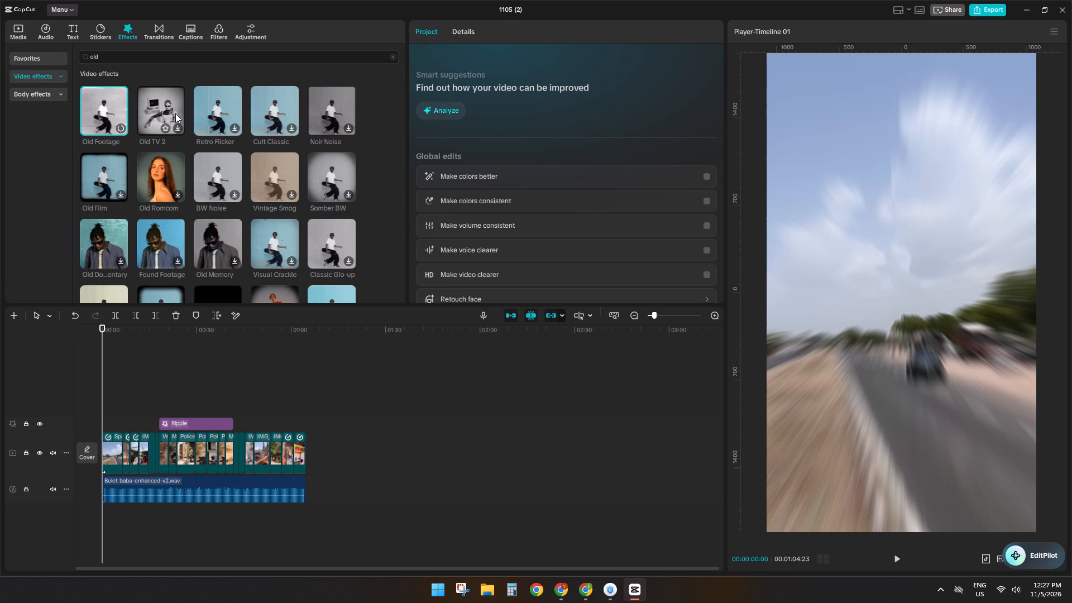
click(169, 113)
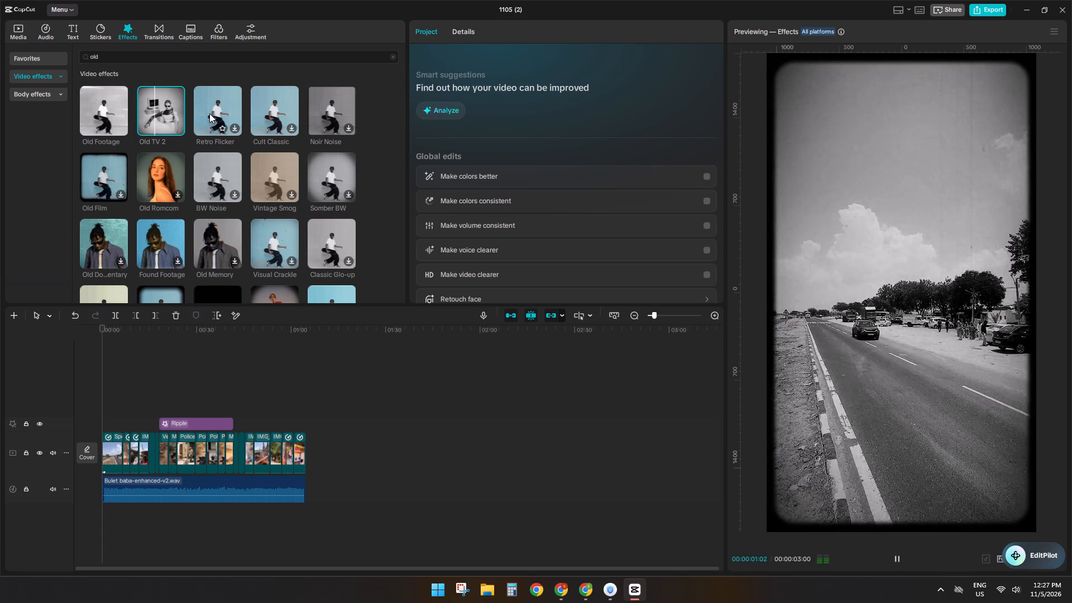
click(209, 113)
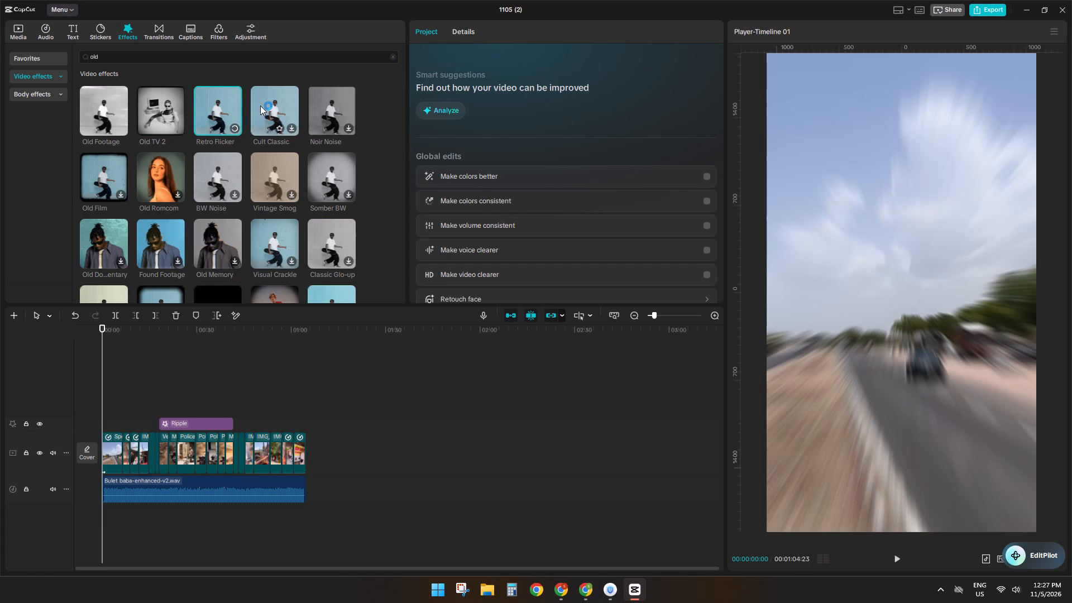
click(284, 107)
click(334, 109)
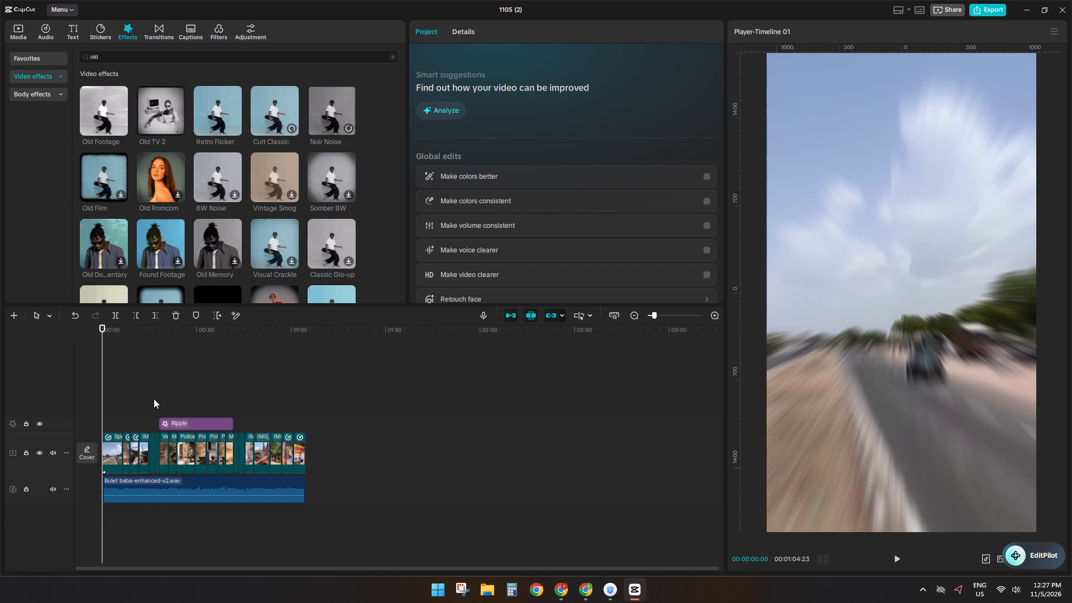
Add the Retro Flicker effect above Ripple and extend it over the same story-image section.
double_click(154, 399)
click(168, 107)
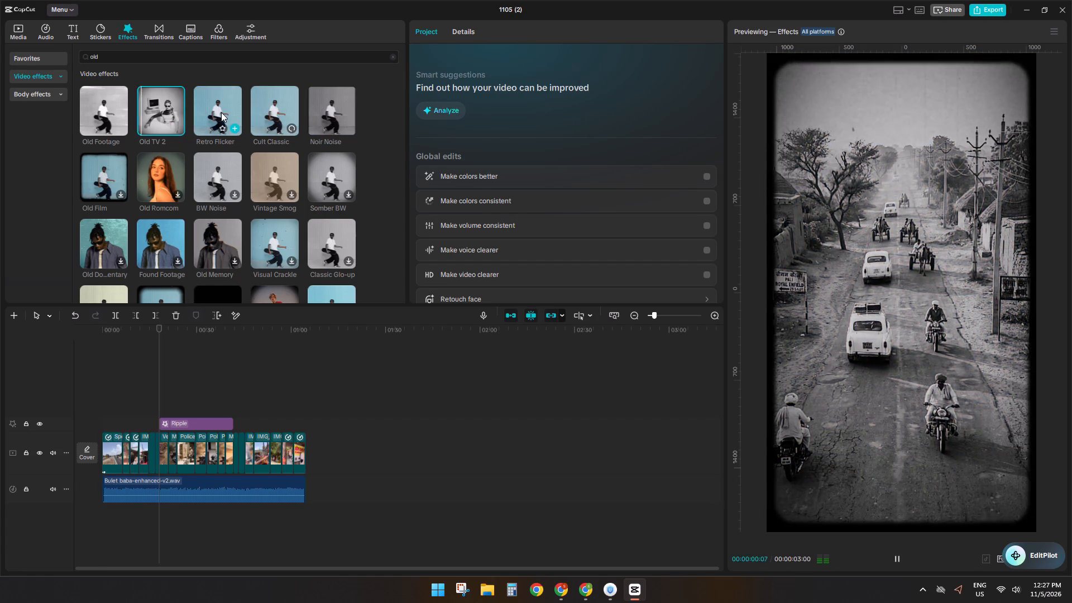
click(221, 112)
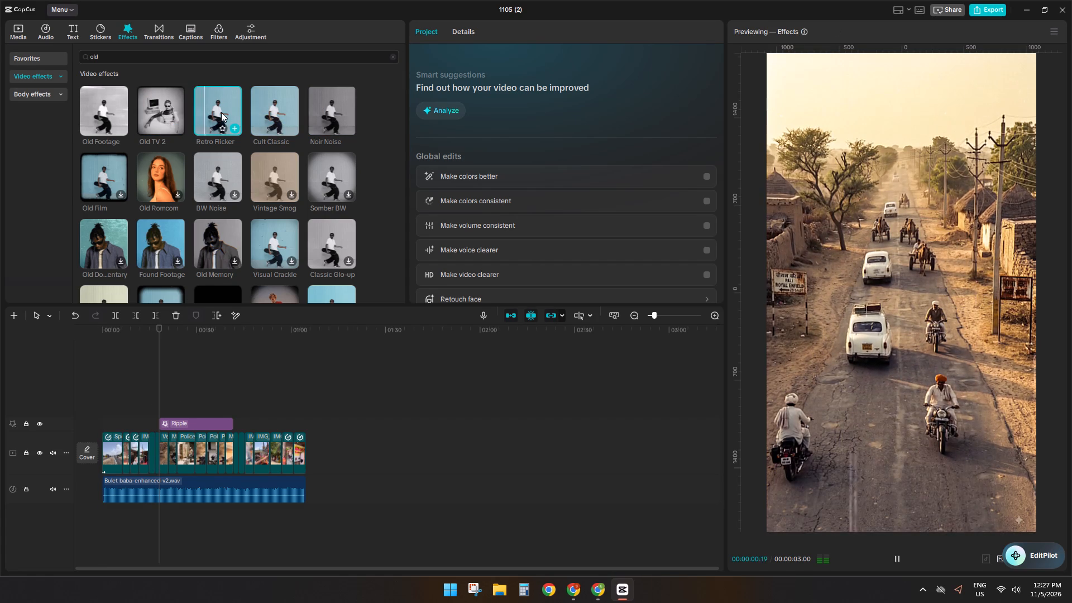
drag(221, 112, 160, 411)
drag(168, 408, 230, 404)
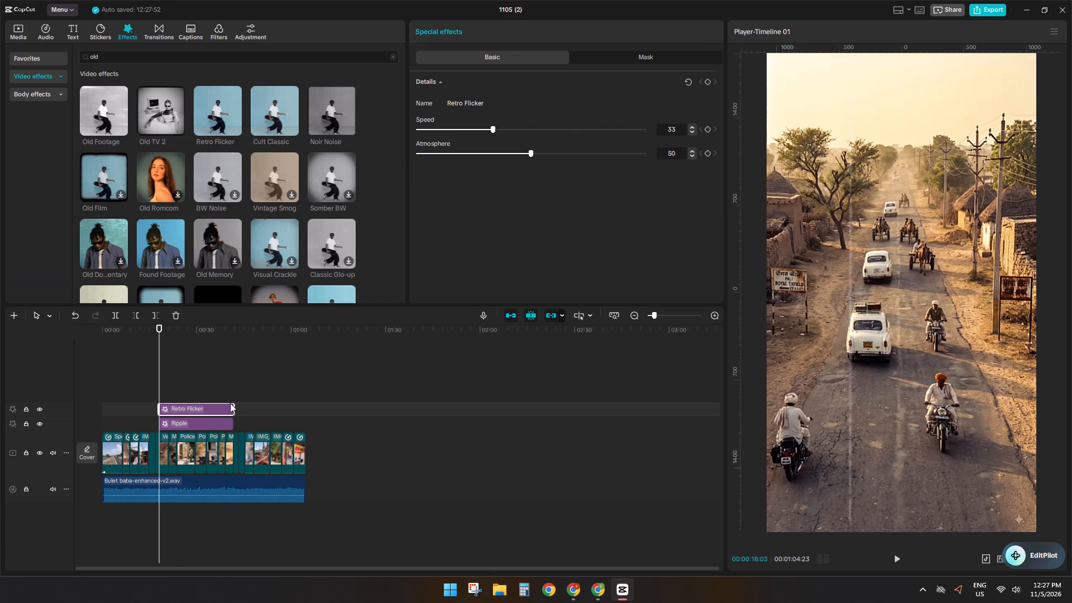
Enlarge the Motorcycle image clip at the end of the effect section to 103% so it fills the frame edges.
click(210, 382)
drag(210, 382, 224, 382)
ctrl+scroll(232, 449, up, 5)
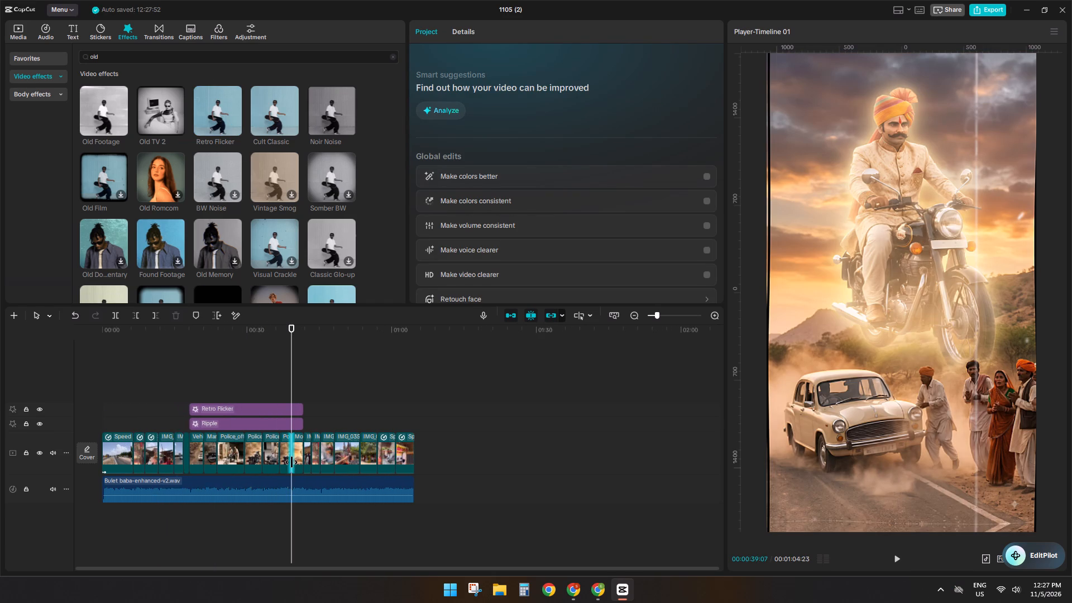
ctrl+click(291, 462)
ctrl+scroll(312, 456, up, 9)
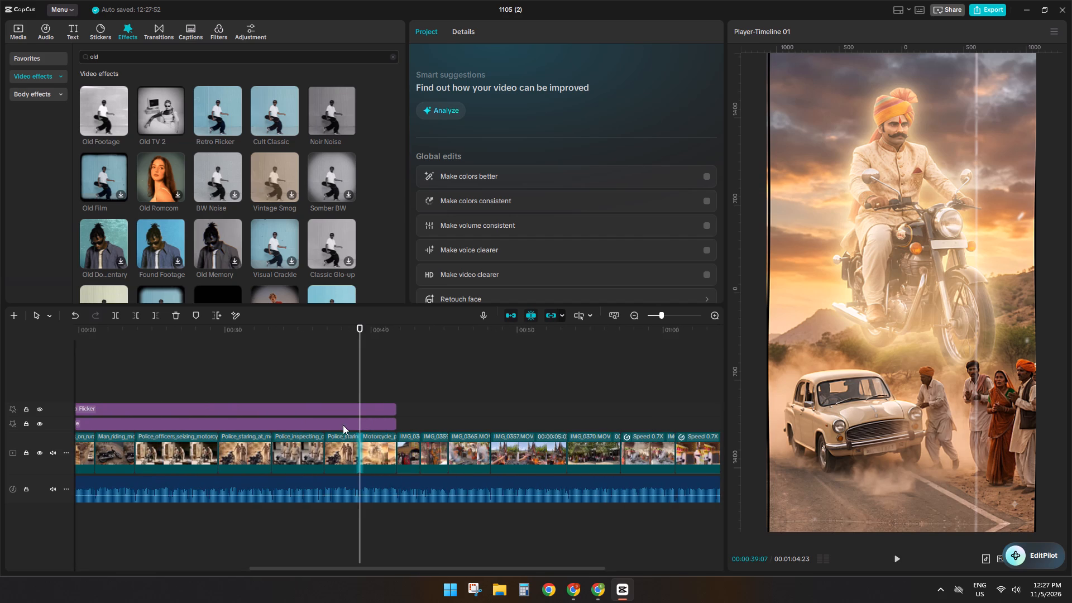
click(353, 391)
click(375, 438)
click(380, 394)
click(379, 446)
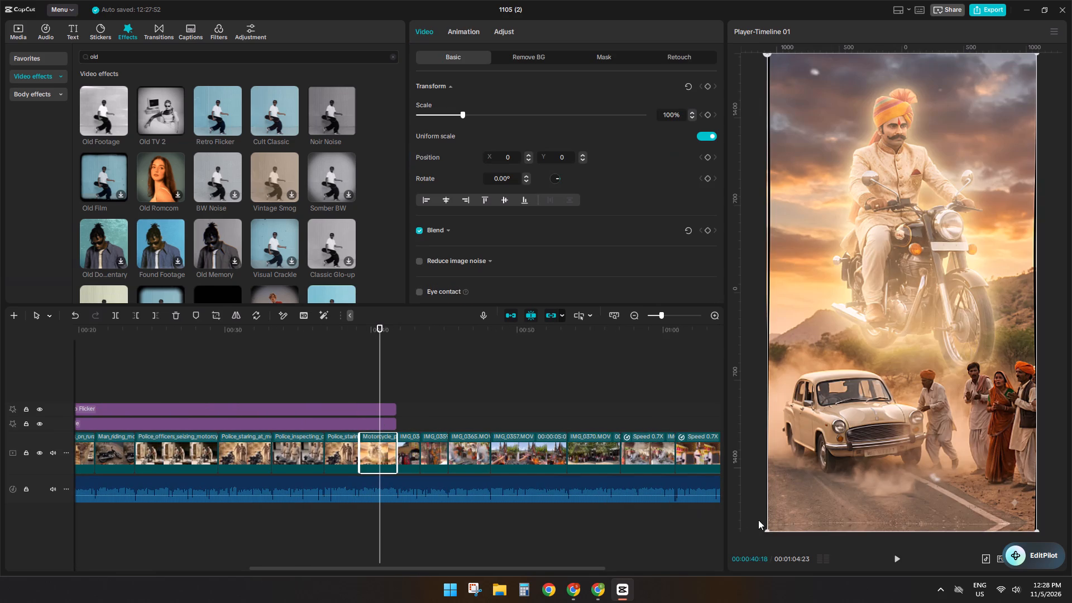
drag(767, 532, 755, 538)
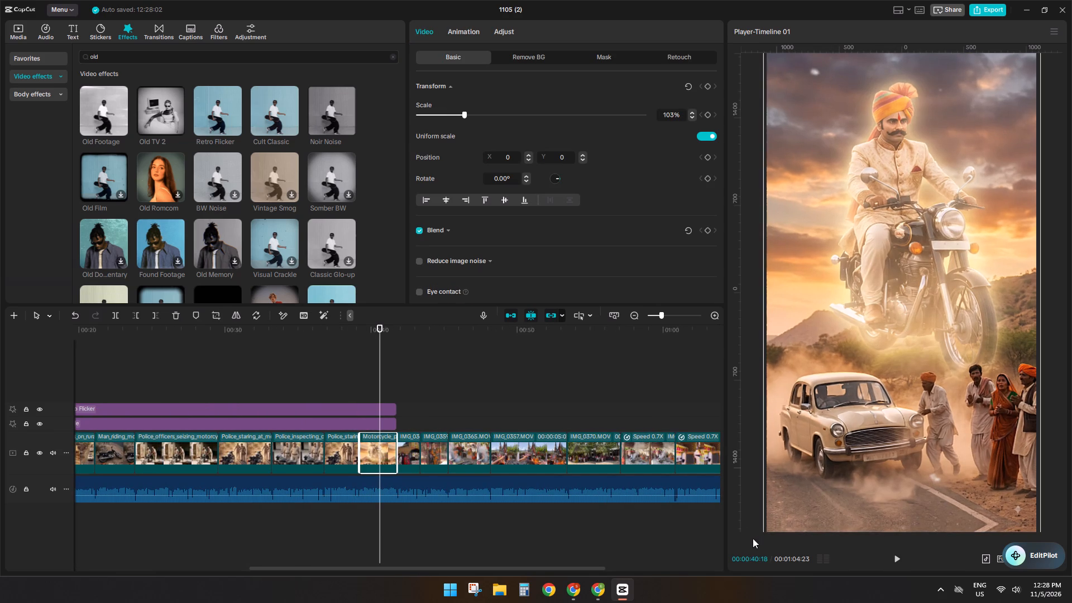
Play the timeline from the start into the story images to review the Retro Flicker effect.
key(space)
click(349, 390)
drag(349, 390, 0, 427)
ctrl+scroll(436, 390, down, 10)
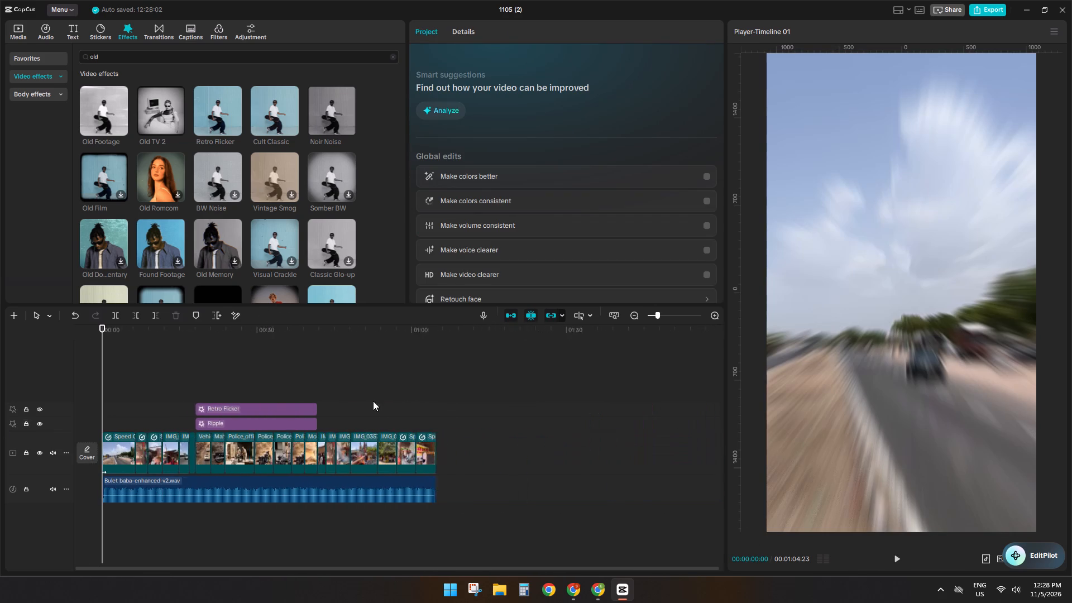
ctrl+scroll(373, 401, down, 1)
key(space)
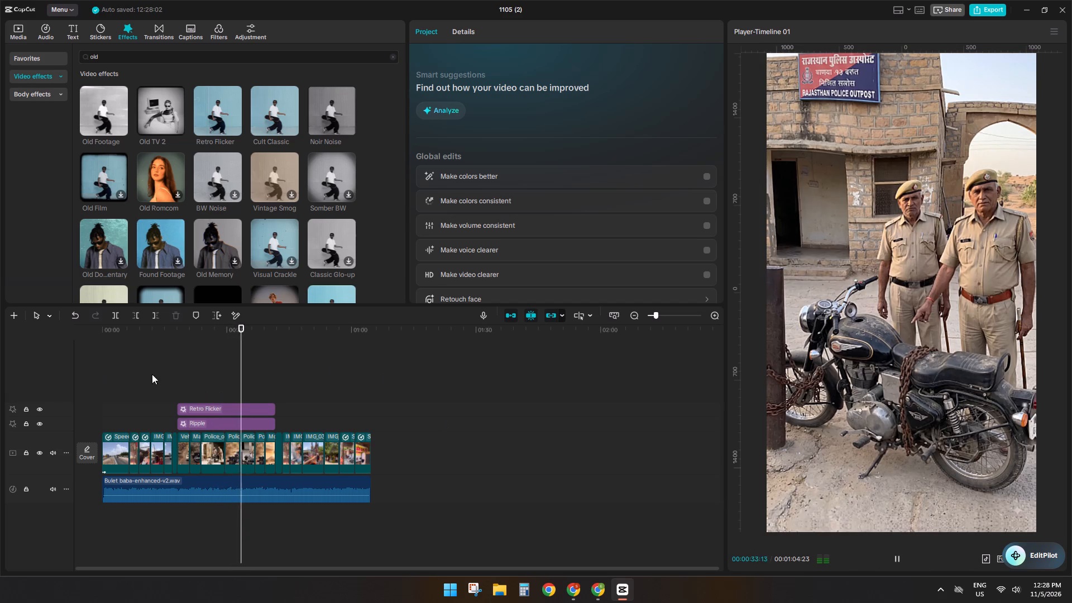
Enlarge the Police_officers_seizing_motorcycle image clip to 103% so it fills the frame edges.
key(space)
click(211, 380)
click(212, 436)
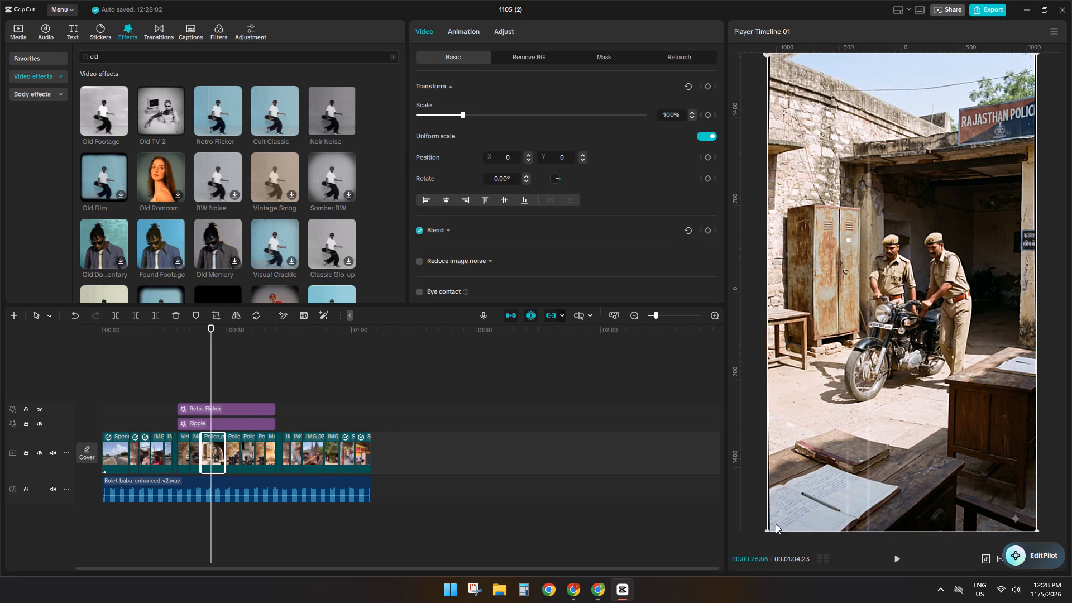
click(769, 527)
drag(769, 528, 758, 535)
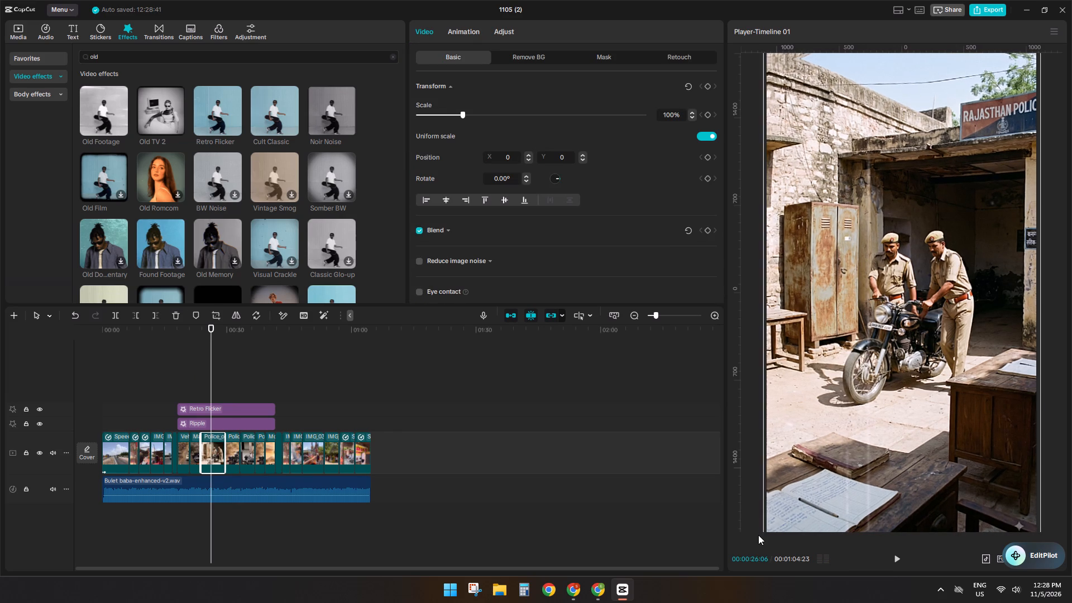
Replay the enlarged police clip and the switch from shrine footage to story images, checking the picture under Retro Flicker.
key(space)
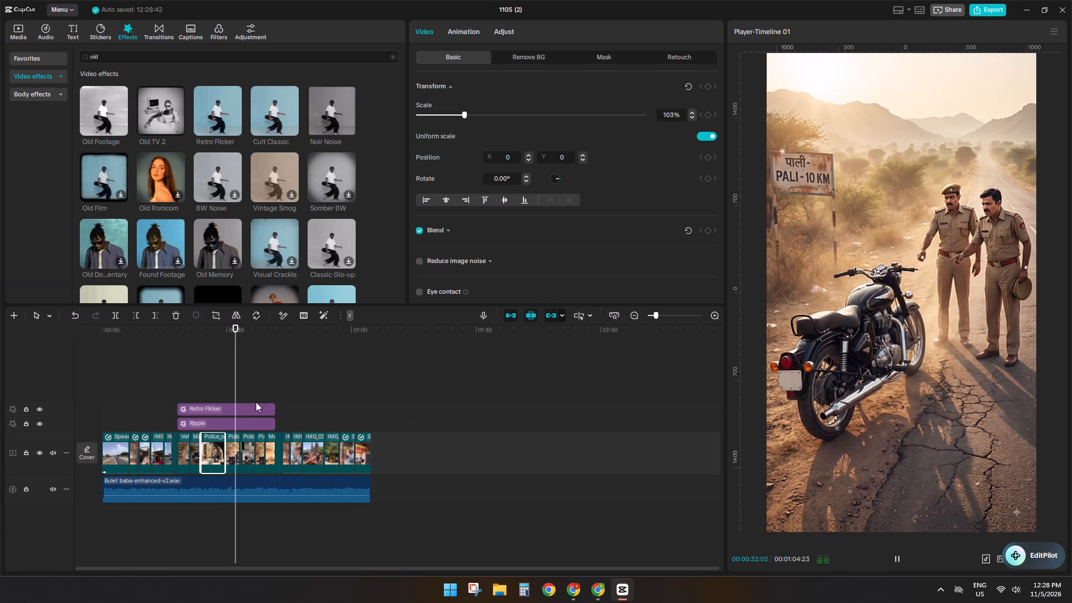
click(224, 389)
drag(224, 389, 103, 406)
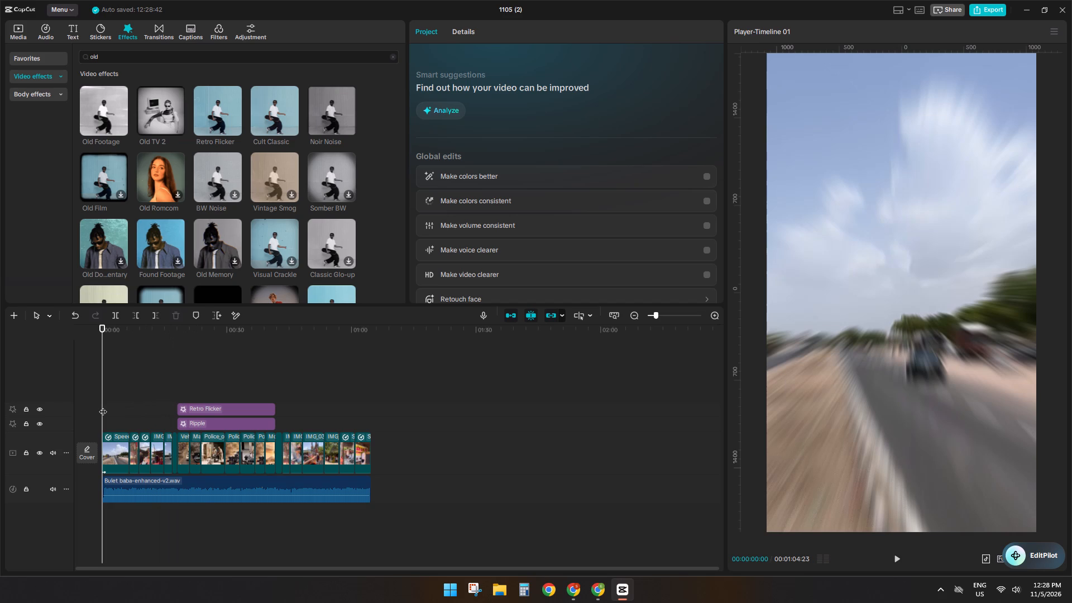
click(176, 385)
key(space)
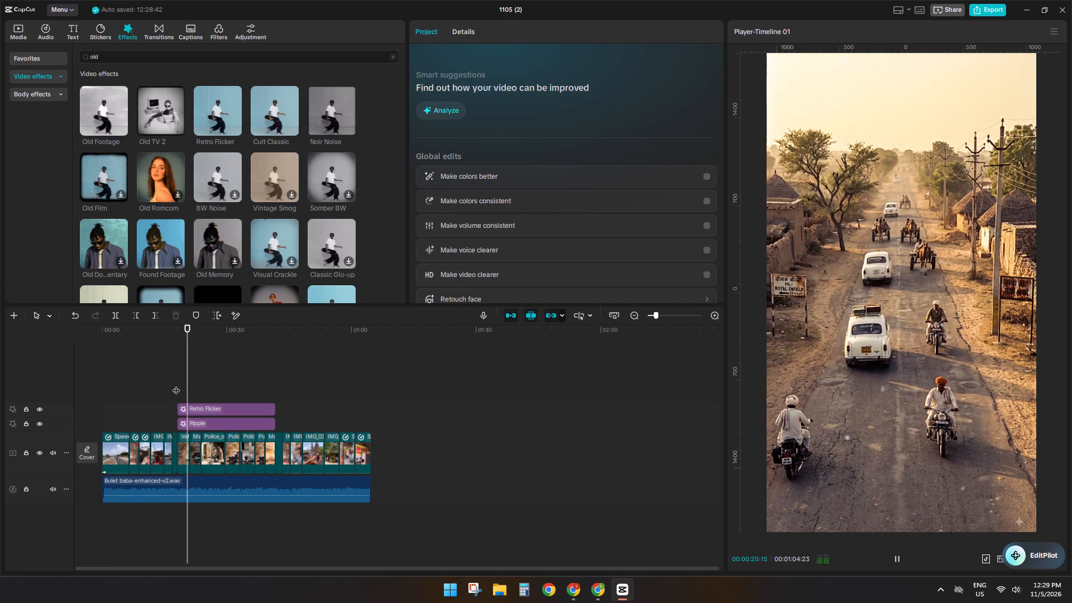
key(space)
click(232, 362)
drag(231, 362, 0, 355)
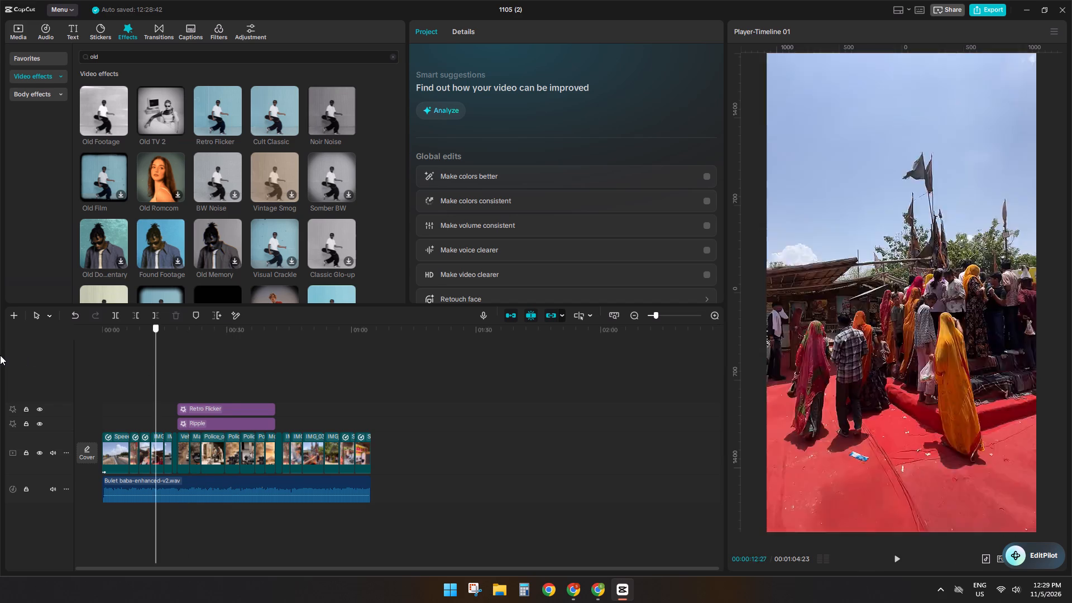
drag(0, 355, 0, 354)
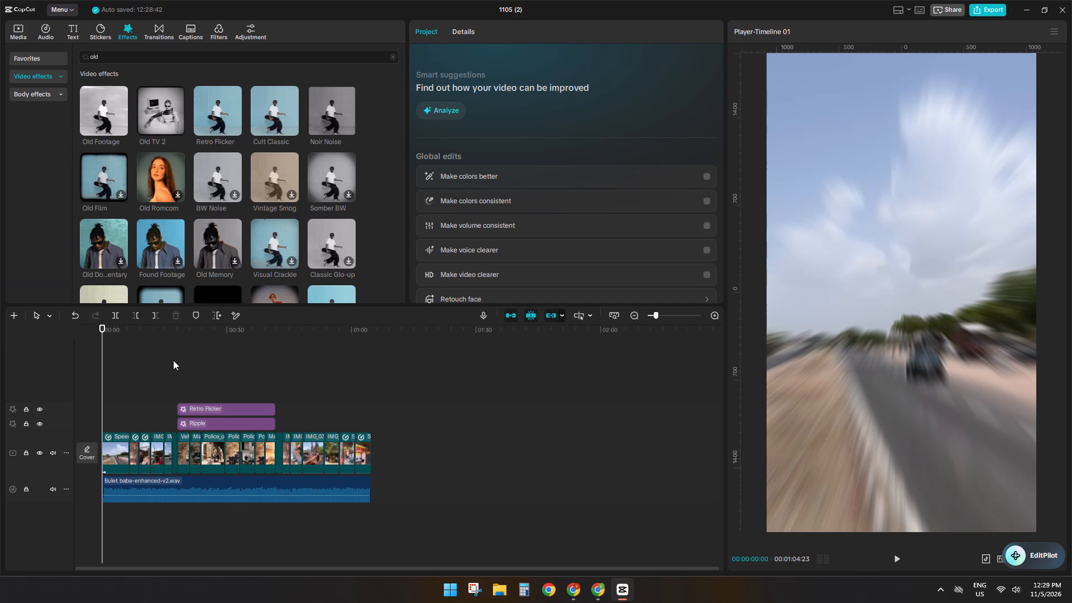
click(173, 360)
click(174, 362)
key(space)
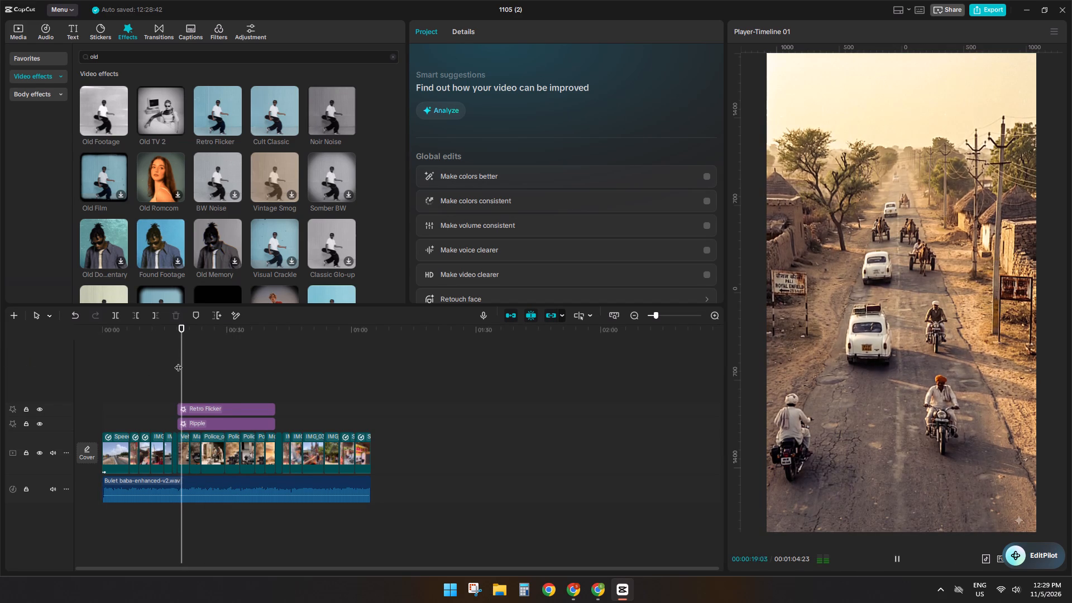
key(space)
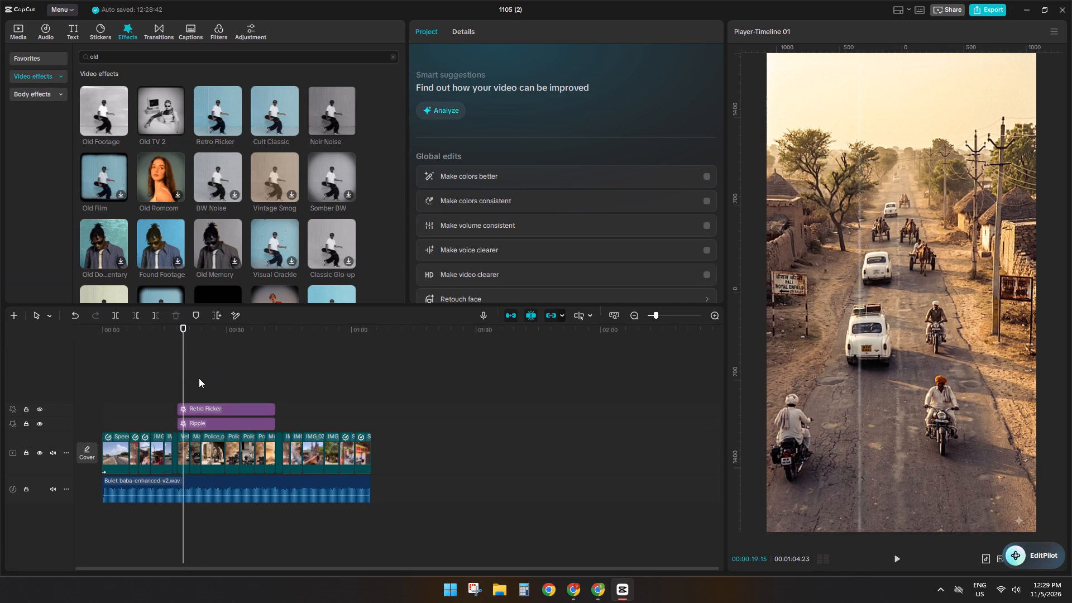
key(space)
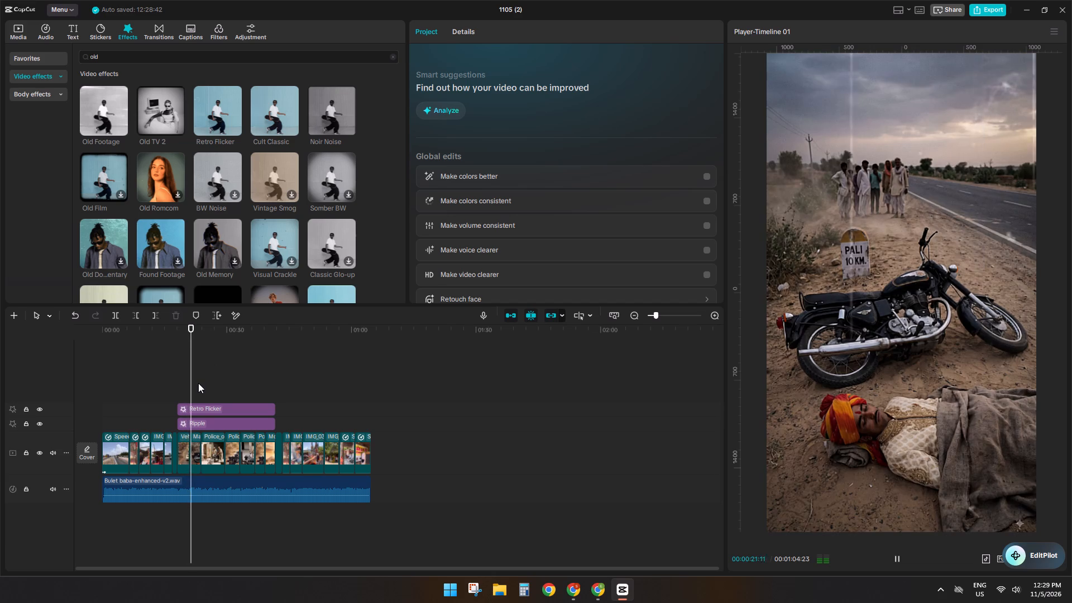
key(space)
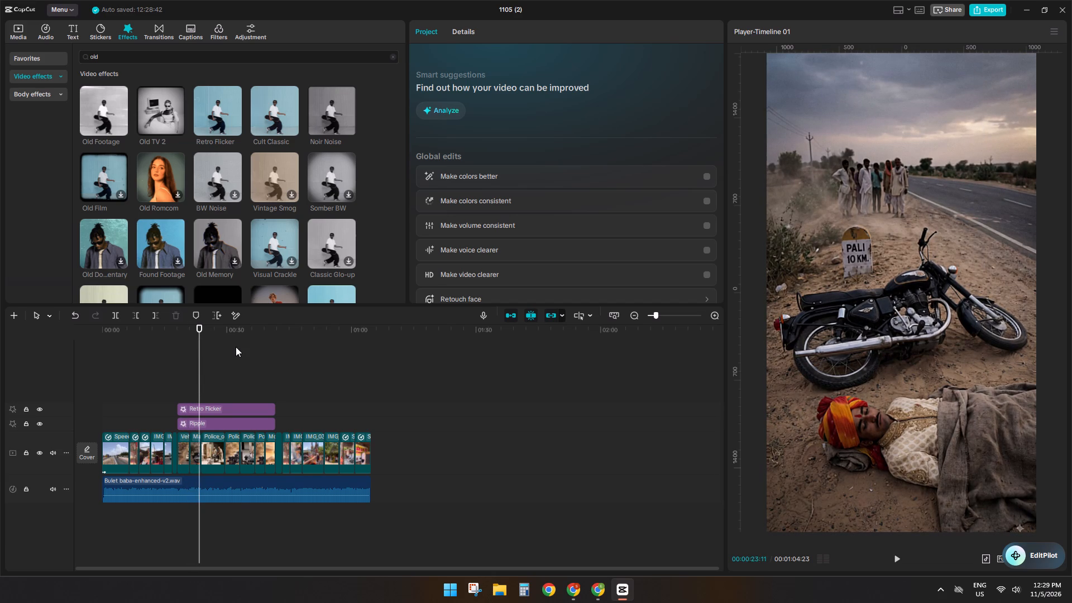
key(space)
key(space)
click(200, 378)
click(218, 384)
drag(218, 384, 0, 389)
click(135, 381)
drag(135, 381, 87, 378)
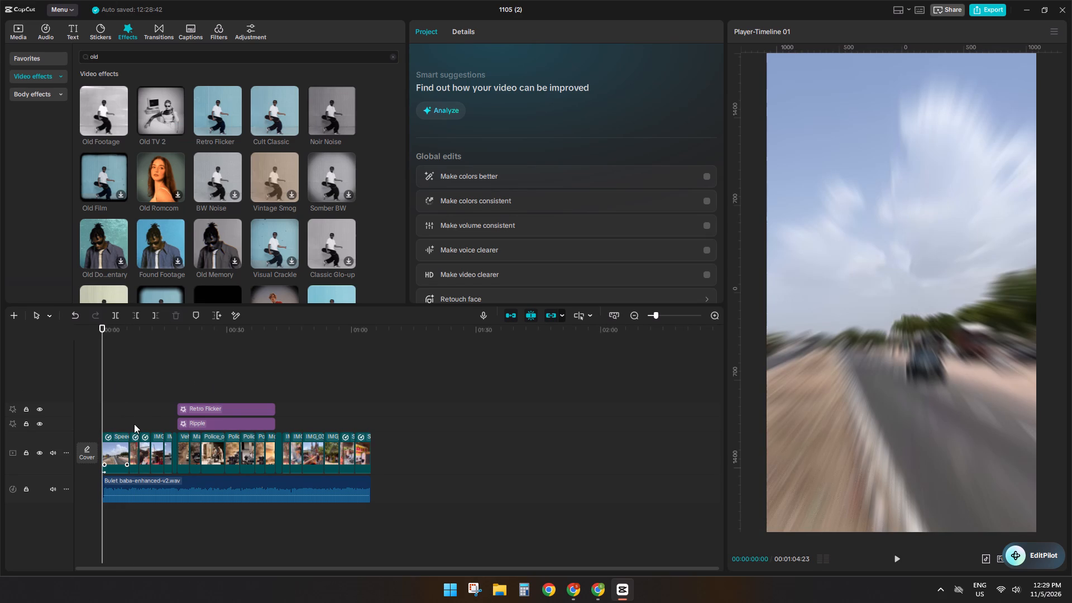
click(140, 405)
drag(140, 405, 106, 405)
Add the Pull in transition between IMG_0374.MOV and the second clip, adjust its duration and play it back.
ctrl+scroll(156, 406, up, 10)
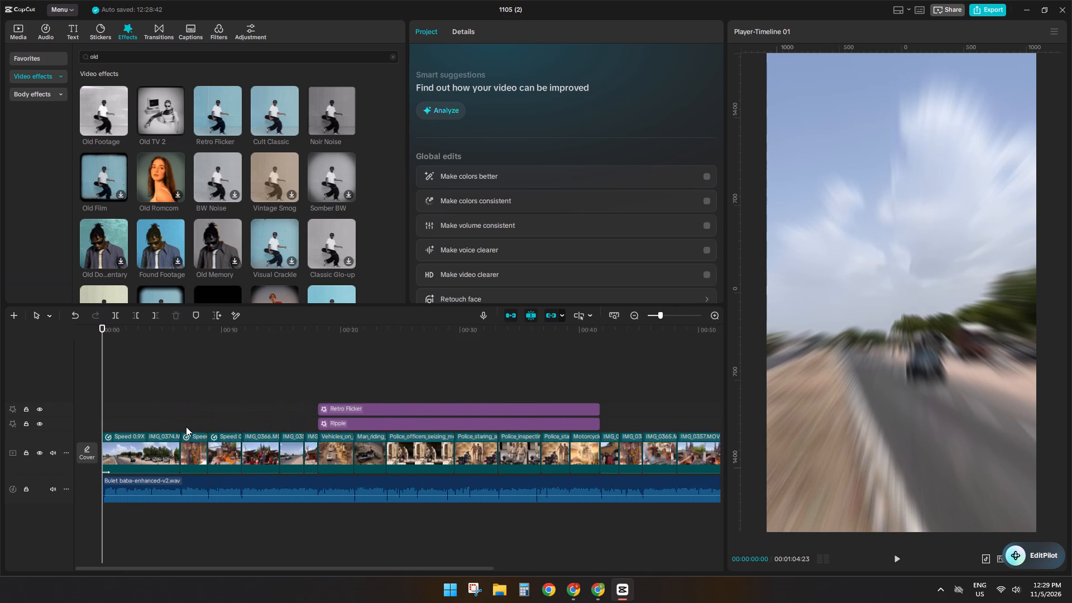
ctrl+scroll(186, 427, up, 8)
click(153, 36)
click(44, 54)
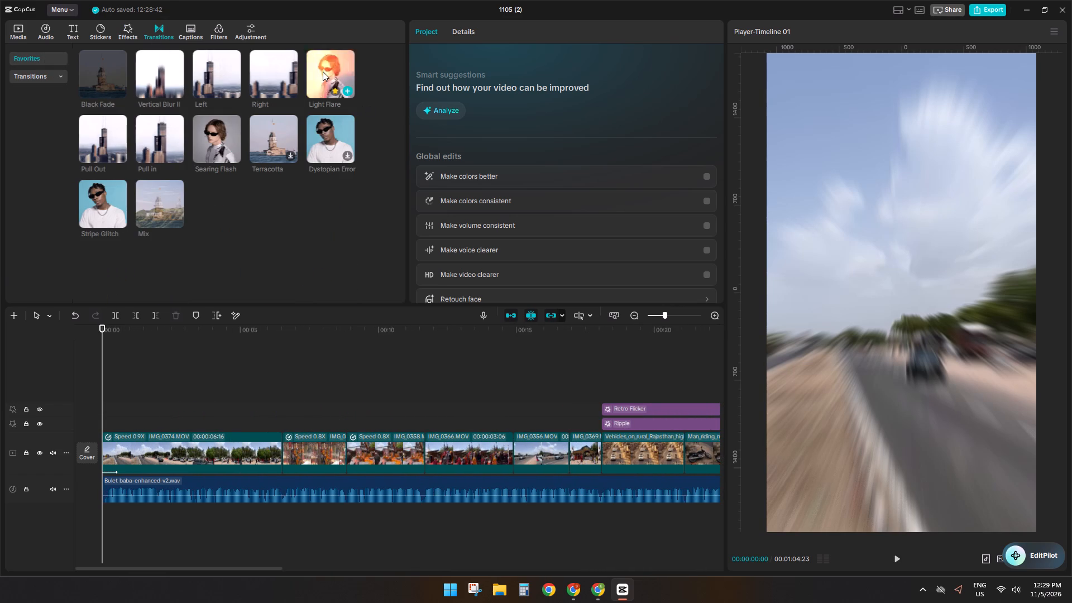
drag(150, 141, 285, 445)
click(568, 105)
click(268, 385)
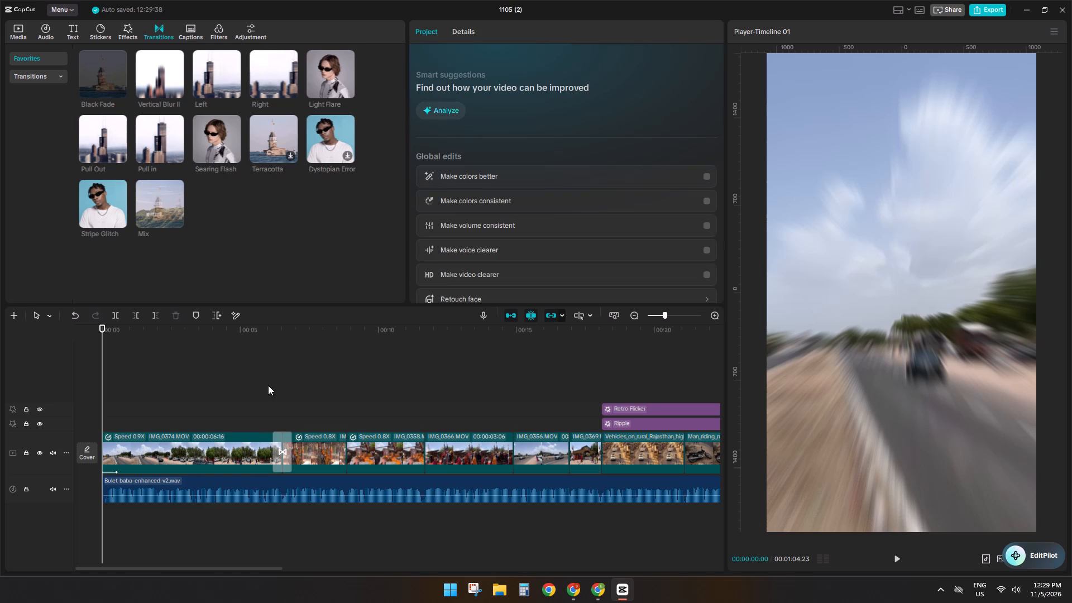
key(space)
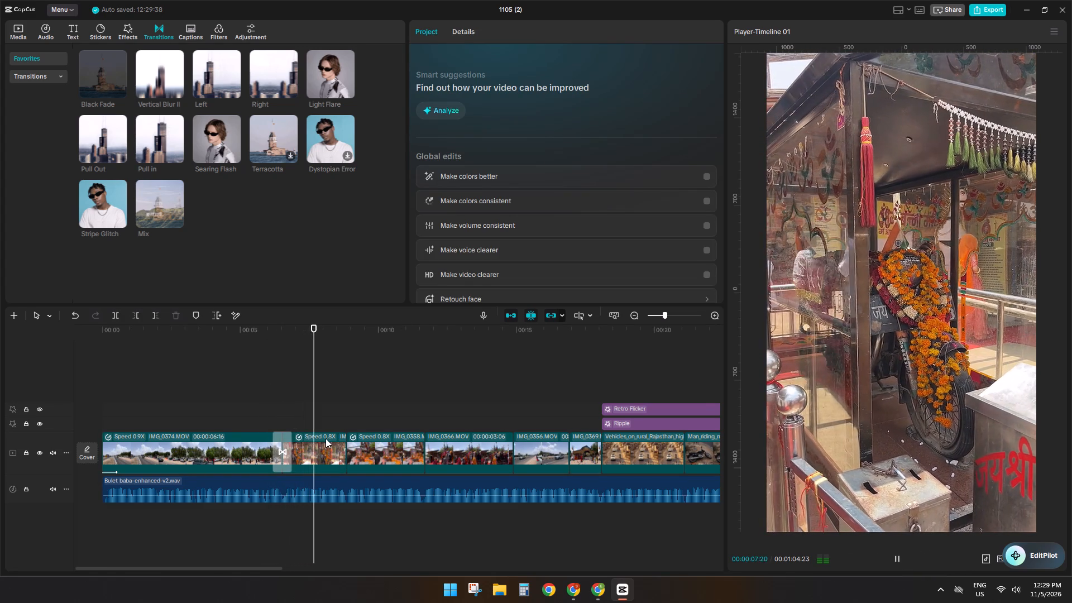
key(space)
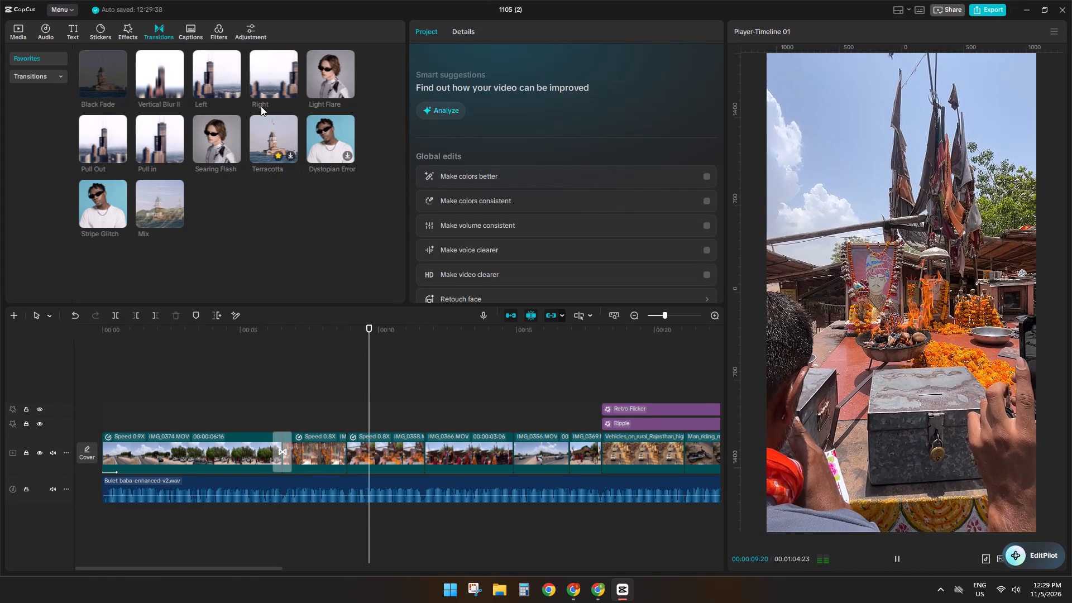
Add the Pull Out transition between the second clip and IMG_0358.MOV and check it in the player.
drag(259, 84, 170, 143)
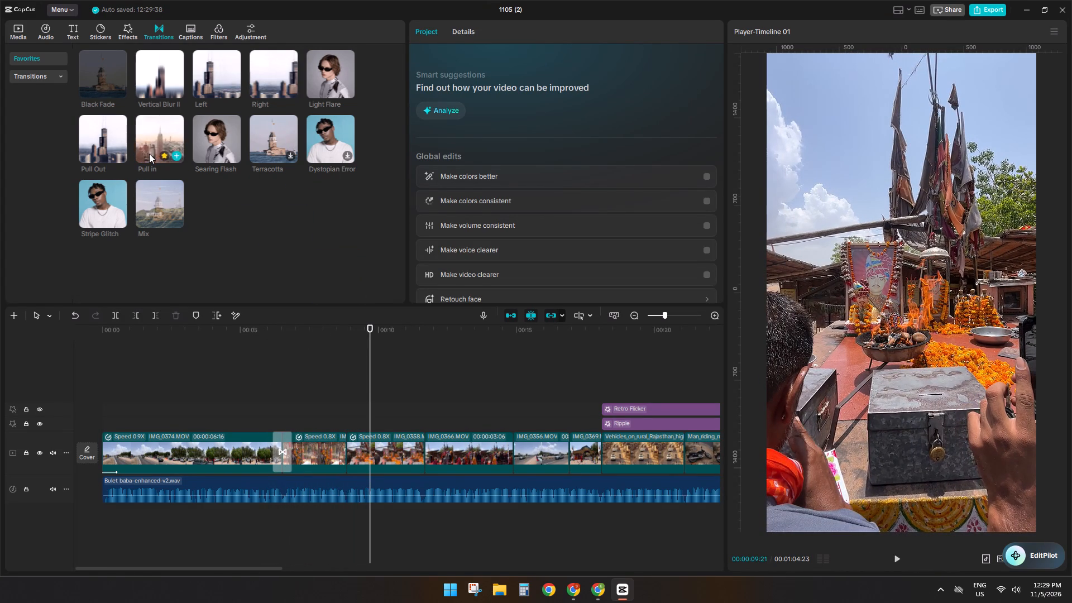
drag(99, 140, 343, 453)
click(330, 410)
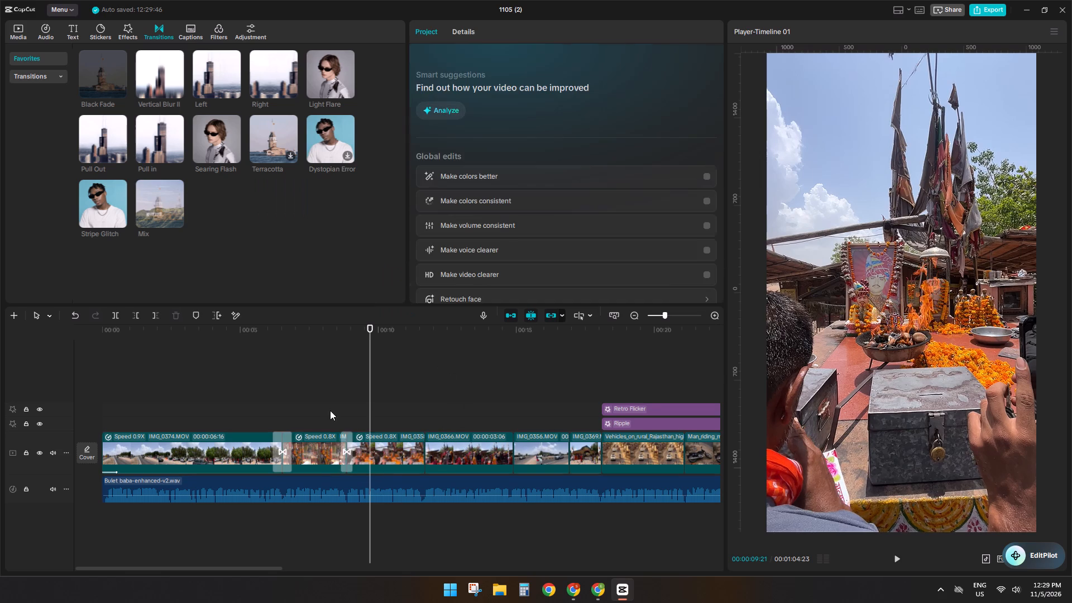
key(space)
click(357, 461)
click(331, 403)
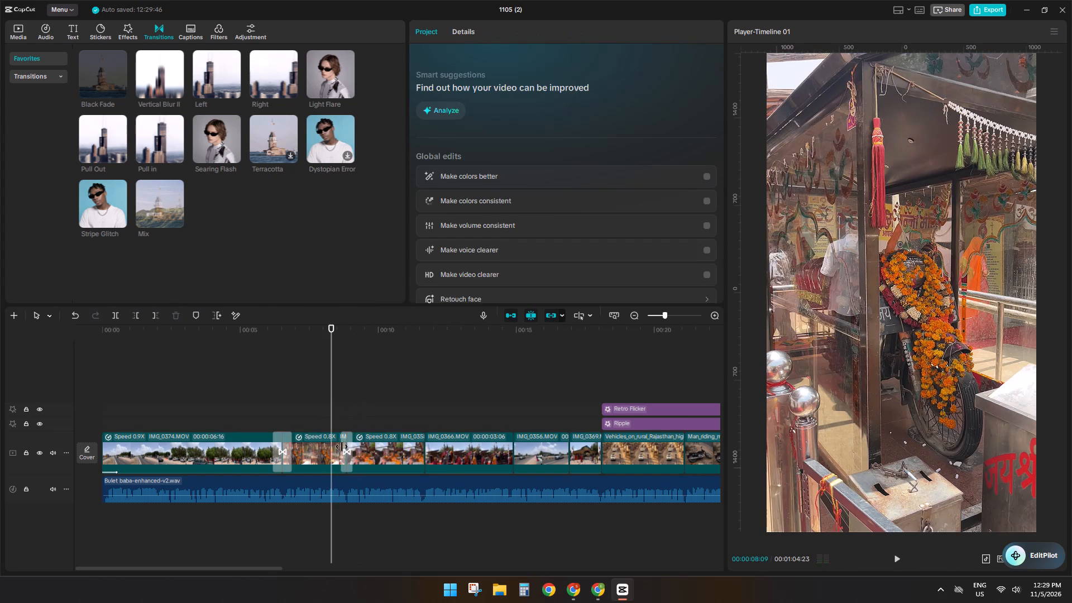
Set the Pull Out transition before IMG_0358.MOV to 0.7 s and play it back.
click(342, 447)
click(558, 114)
click(334, 407)
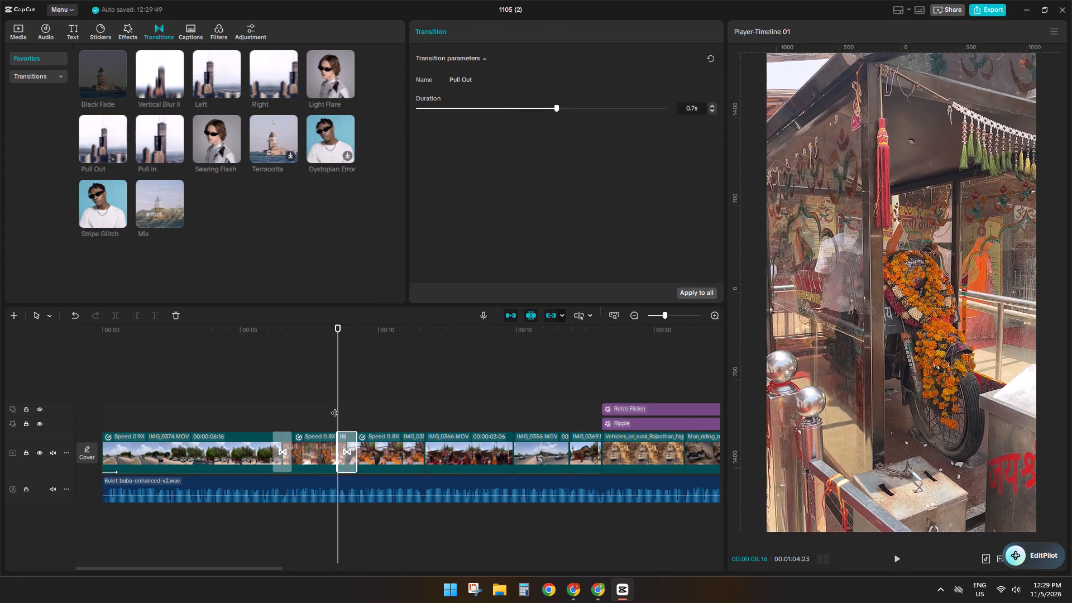
click(323, 413)
key(space)
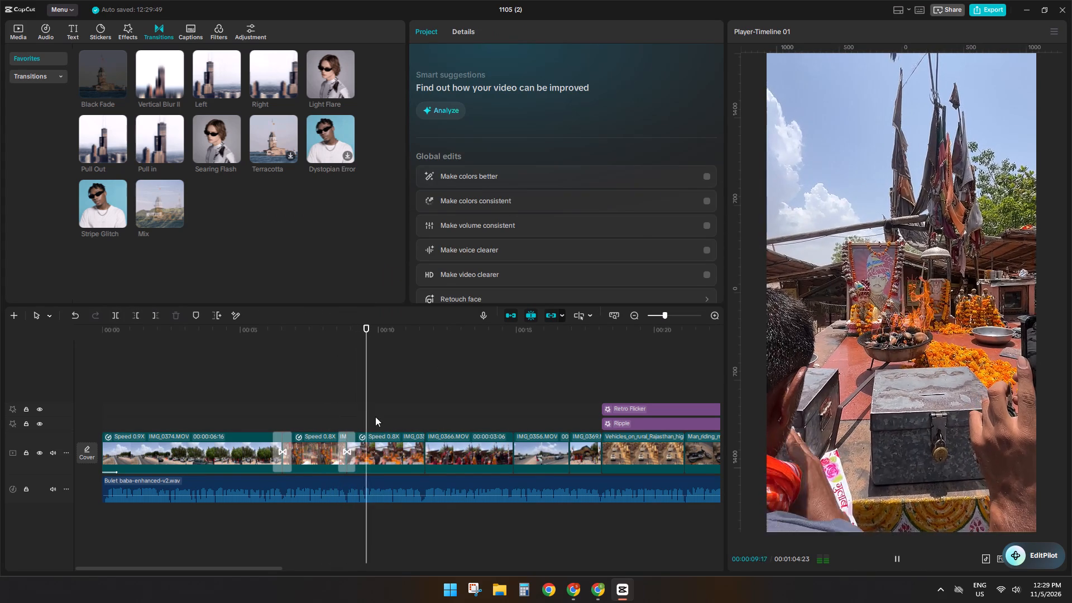
key(space)
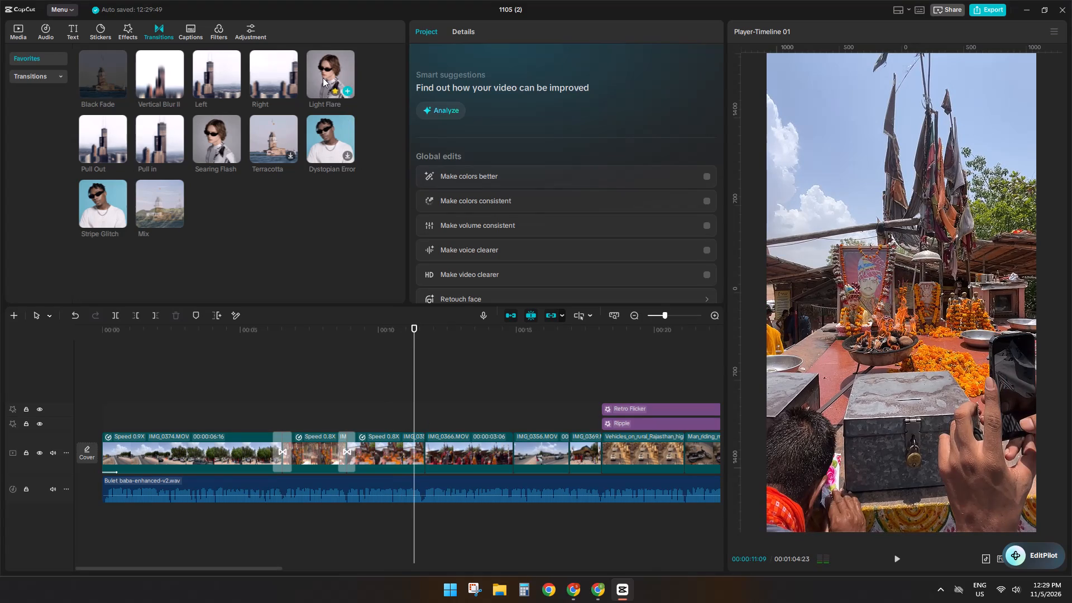
Add the Light Flare transition between IMG_0358.MOV and IMG_0366.MOV, accept duplicate frames for it and play it back.
drag(322, 77, 413, 453)
click(394, 410)
key(space)
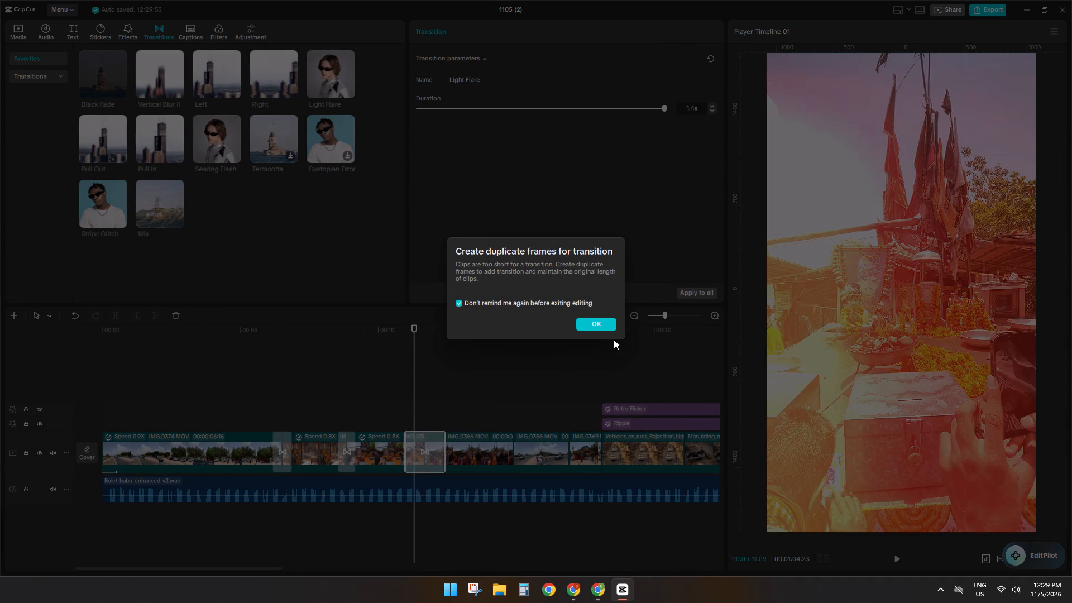
click(590, 327)
click(385, 416)
click(400, 417)
key(space)
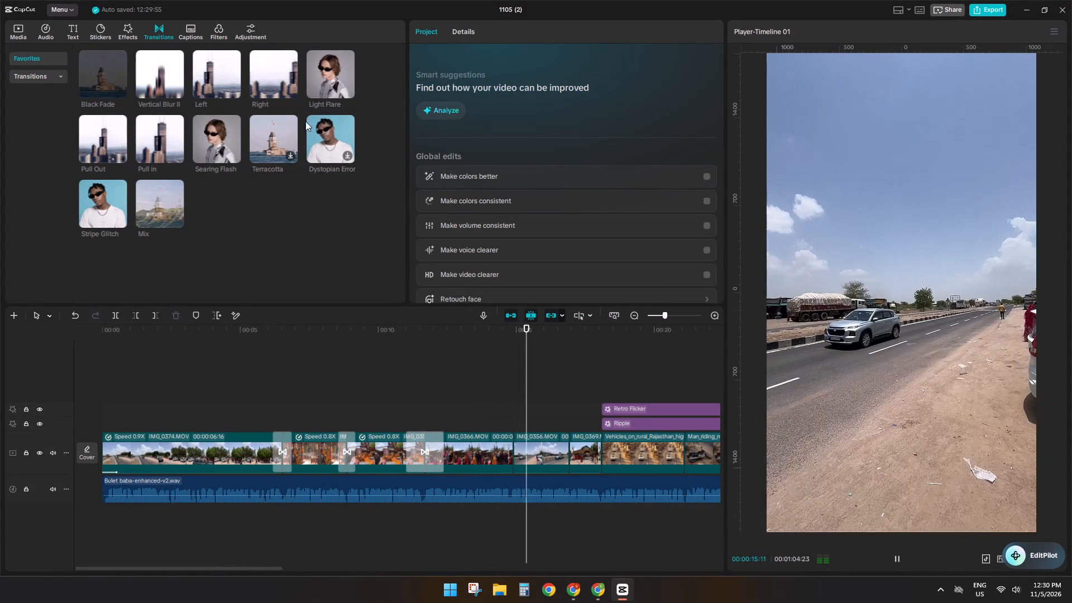
key(space)
Add the Pull in transition between IMG_0366.MOV and IMG_0356.MOV, set its duration to 0.7 s and play it back.
drag(164, 141, 503, 462)
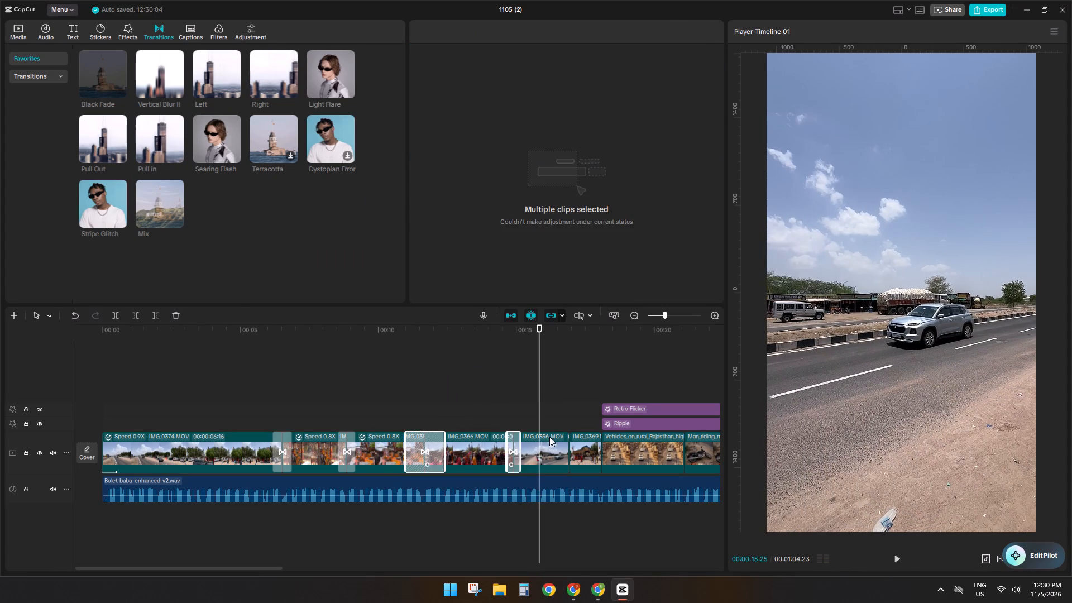
click(511, 449)
click(587, 111)
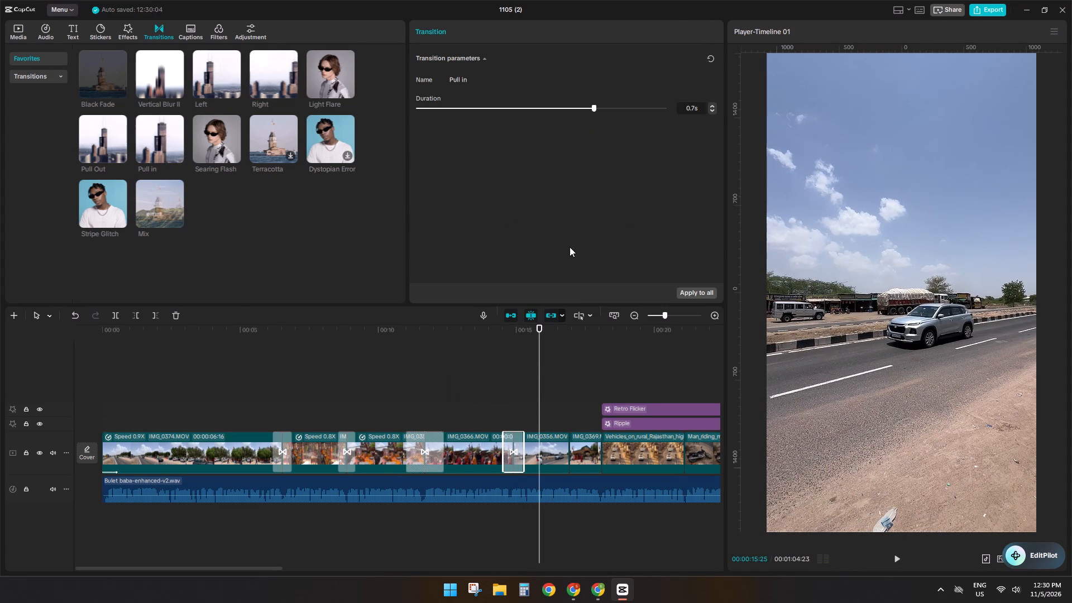
click(499, 394)
key(space)
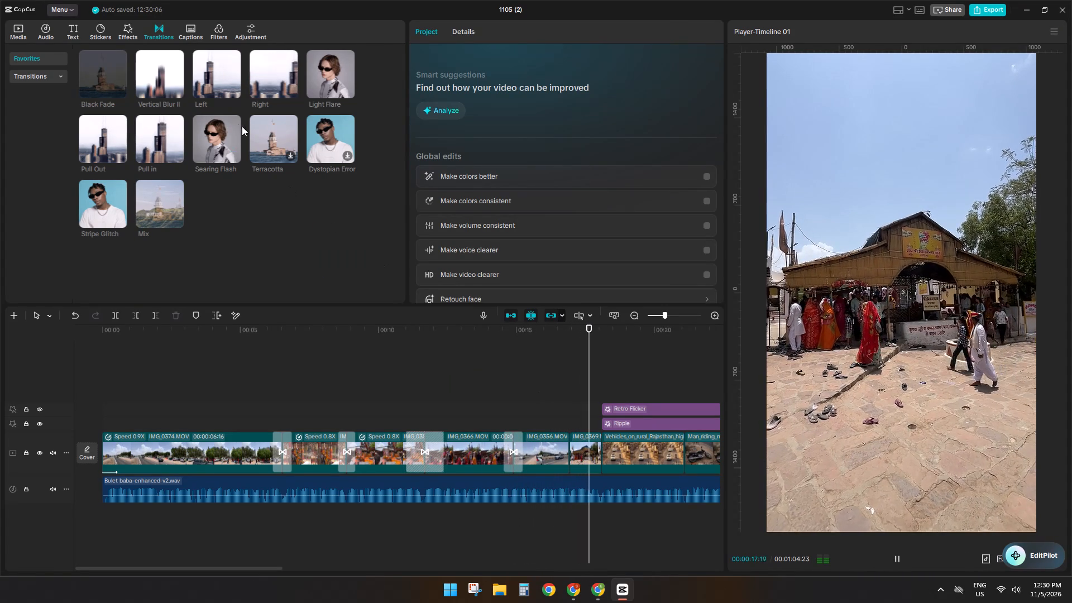
key(space)
Add the Searing Flash transition between IMG_0356.MOV and the last shrine clip before the story images, and play it back.
click(210, 141)
drag(210, 141, 628, 415)
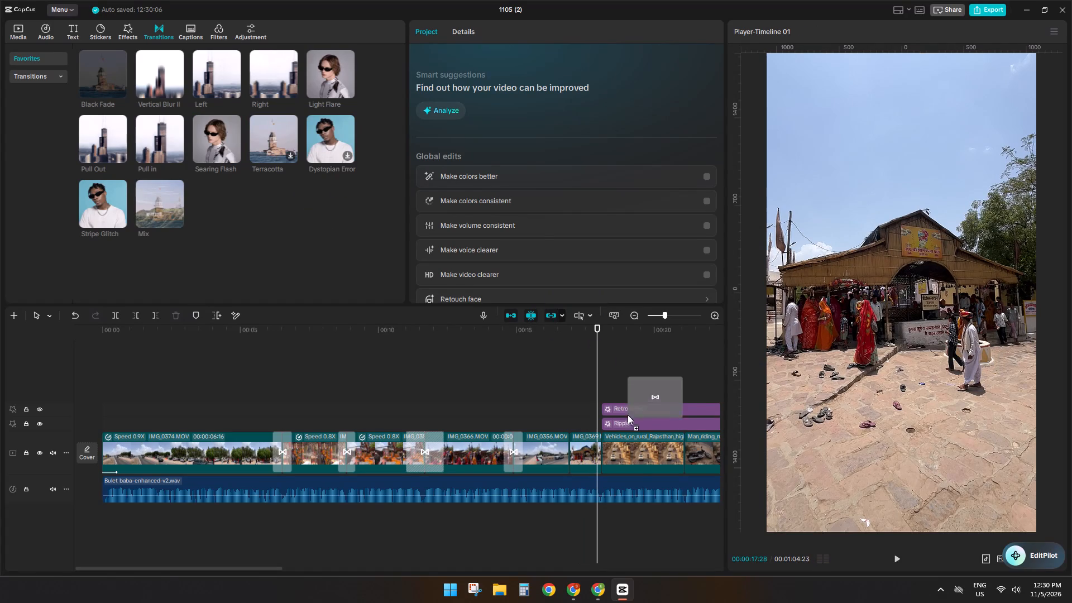
drag(628, 415, 568, 460)
click(540, 404)
key(space)
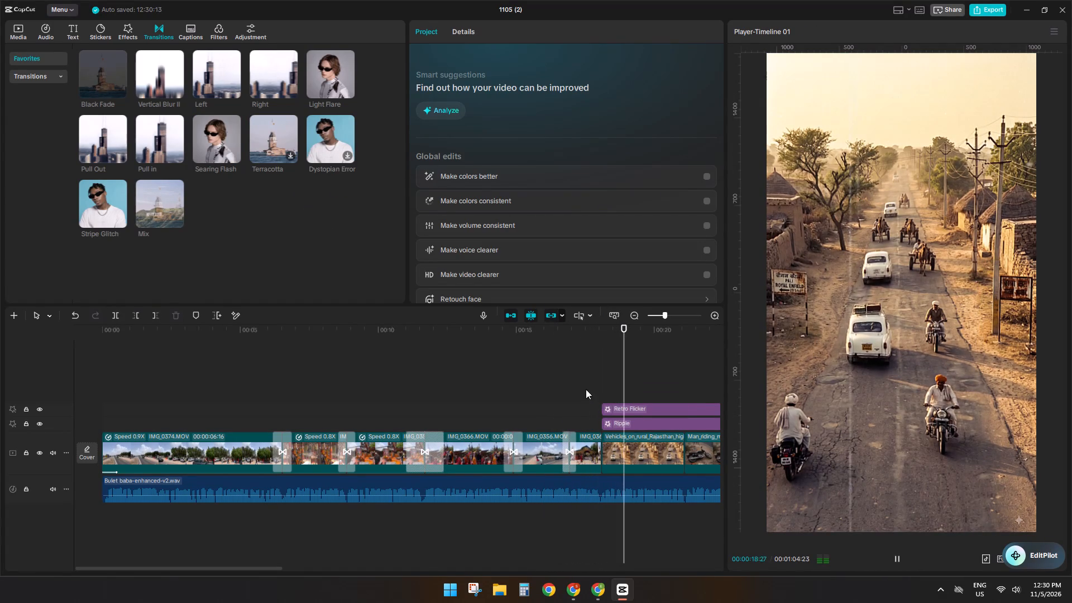
key(space)
Add the Pull in transition between the last shrine clip and the Vehicles_on_rural_Rajasthan image, adjust its duration and play it back.
ctrl+scroll(604, 389, down, 8)
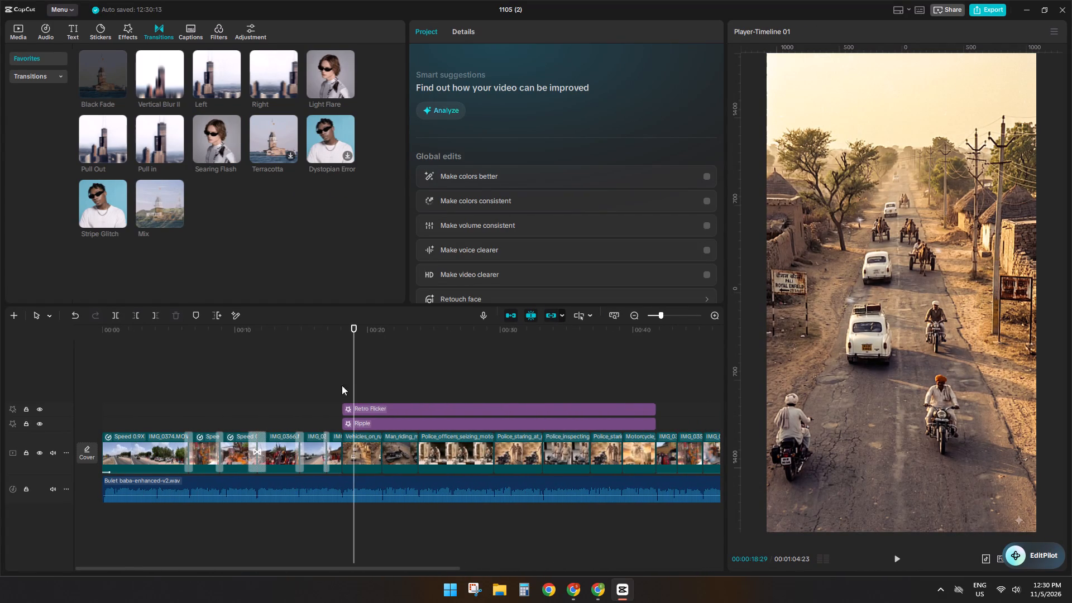
ctrl+scroll(361, 390, up, 4)
ctrl+click(341, 380)
click(337, 384)
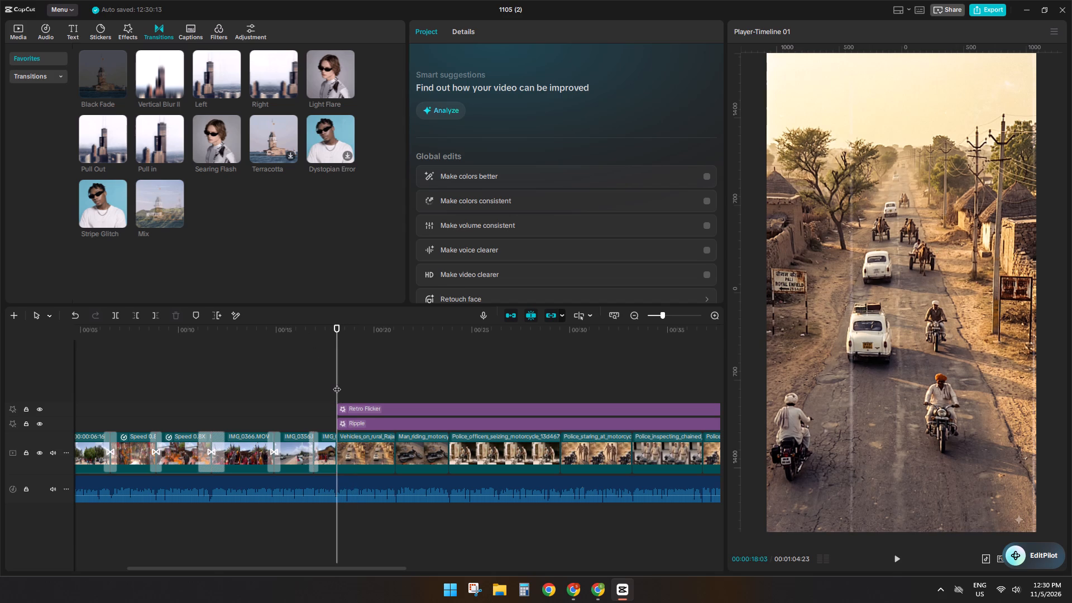
drag(162, 131, 334, 445)
click(334, 441)
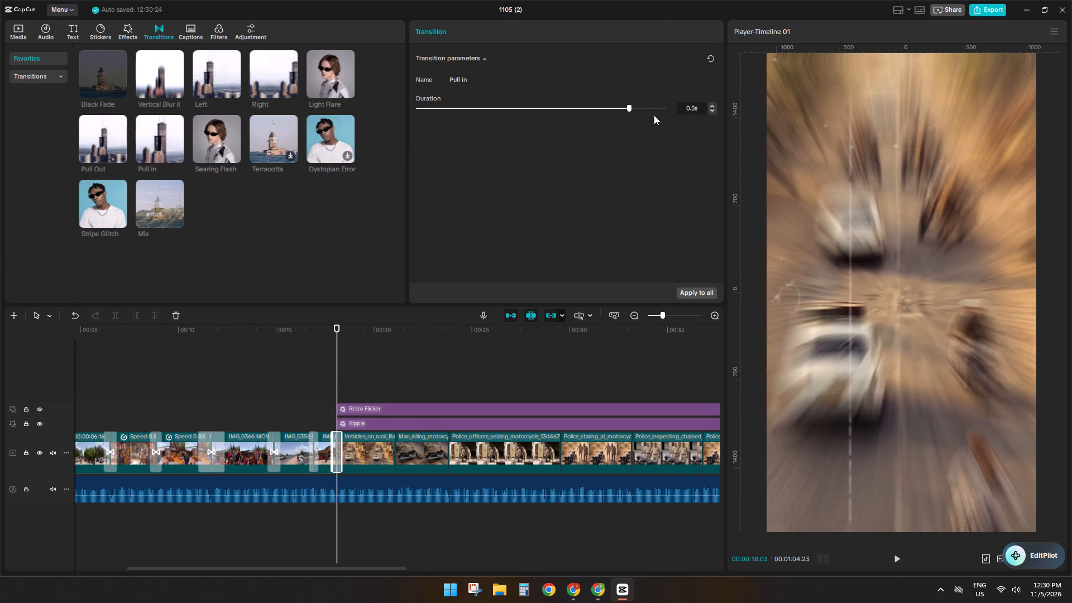
drag(649, 102, 791, 106)
drag(644, 111, 786, 107)
click(326, 405)
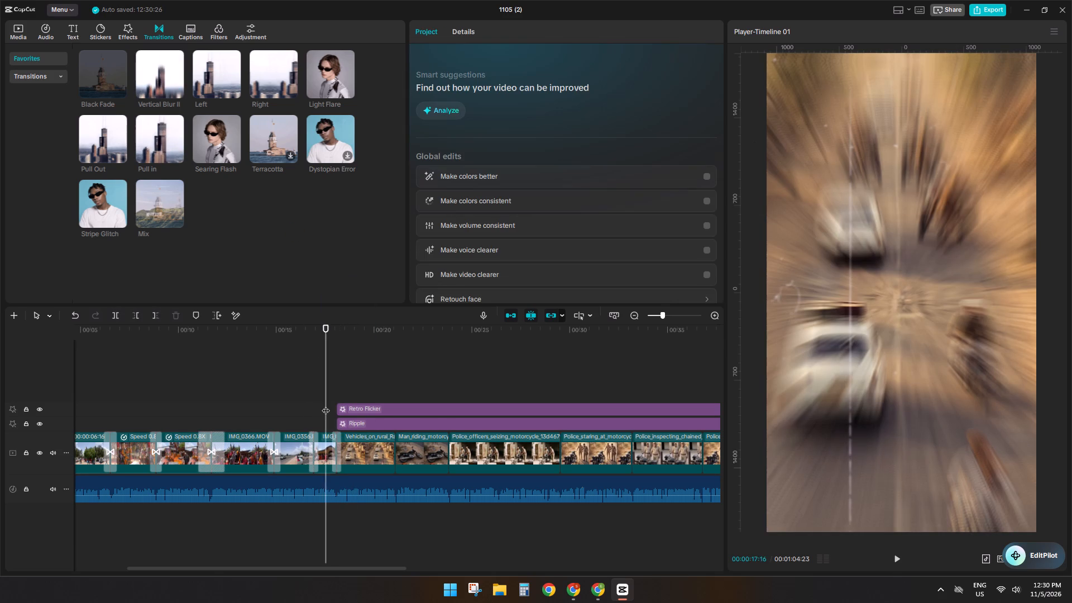
key(space)
ctrl+scroll(355, 426, up, 4)
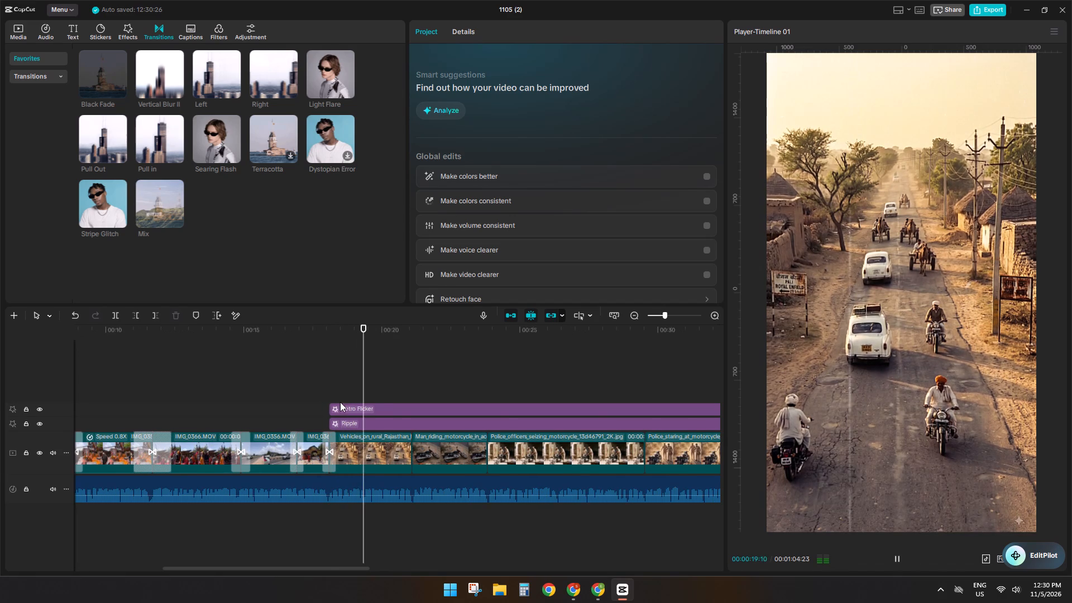
double_click(327, 375)
key(space)
key(space)
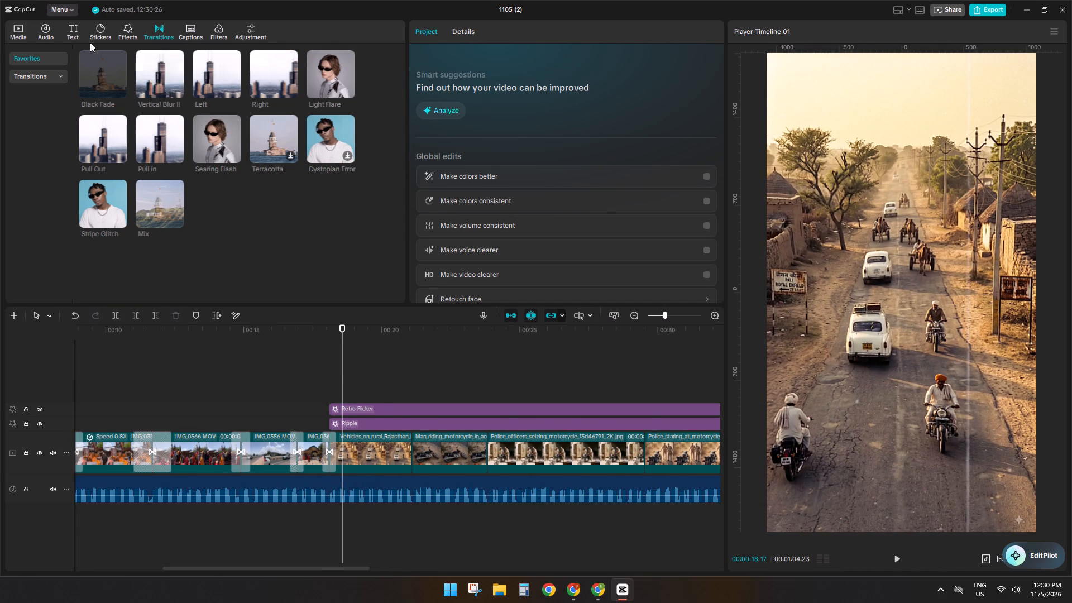
Browse the text templates in the Trending and Title categories for a suitable on-screen text style.
click(79, 32)
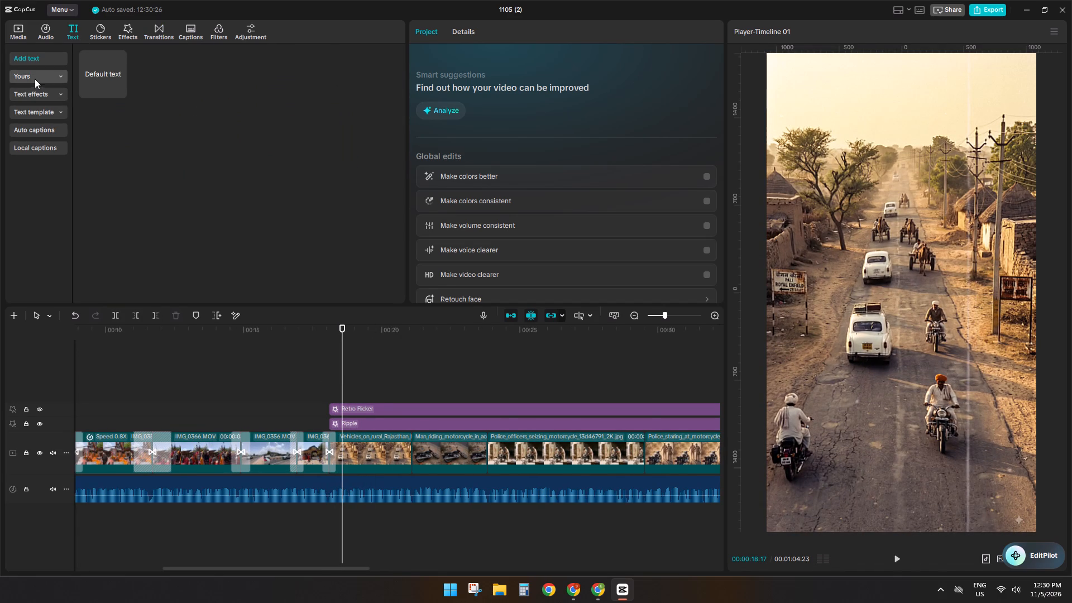
click(33, 115)
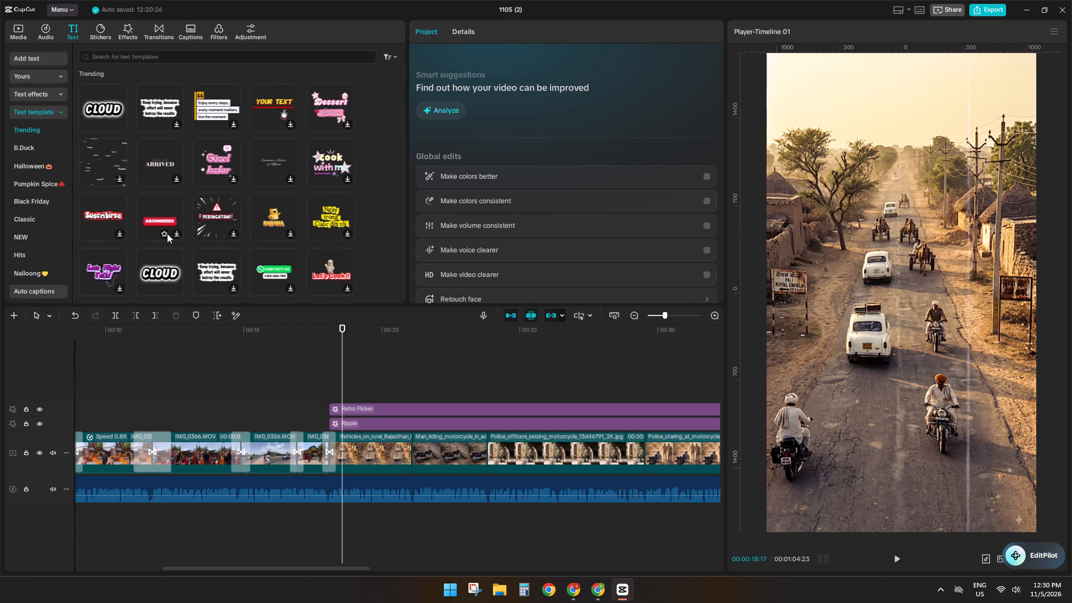
scroll(158, 157, down, 2)
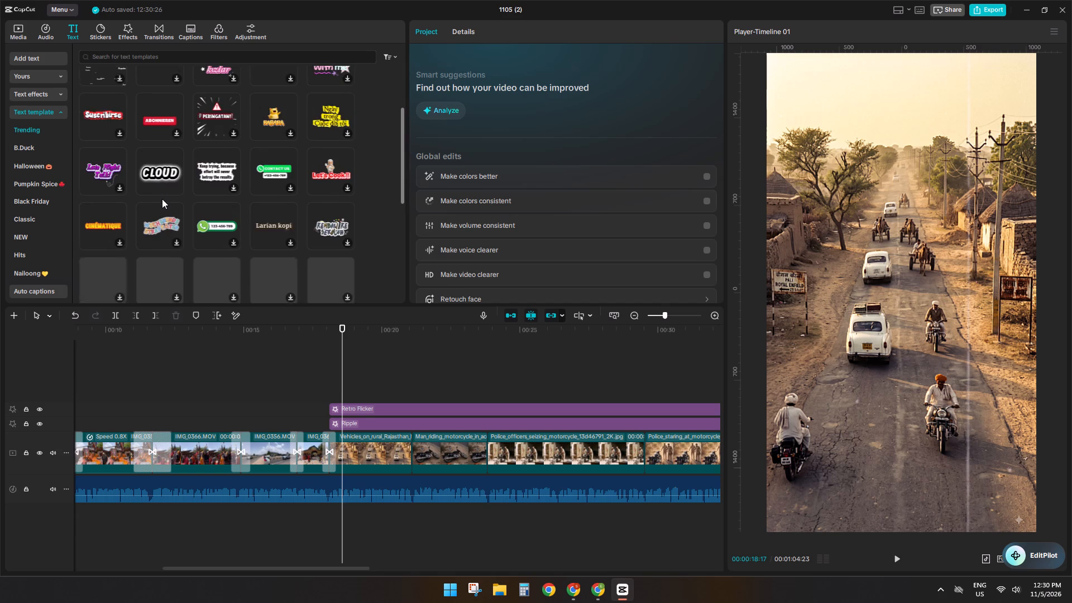
scroll(162, 199, down, 2)
click(27, 189)
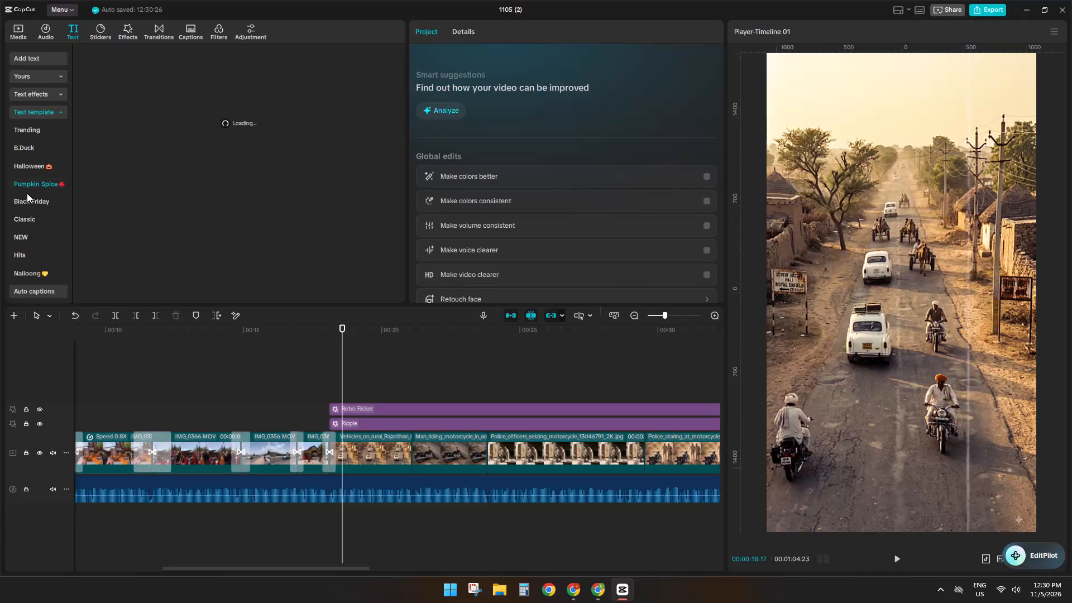
scroll(25, 255, down, 2)
click(27, 216)
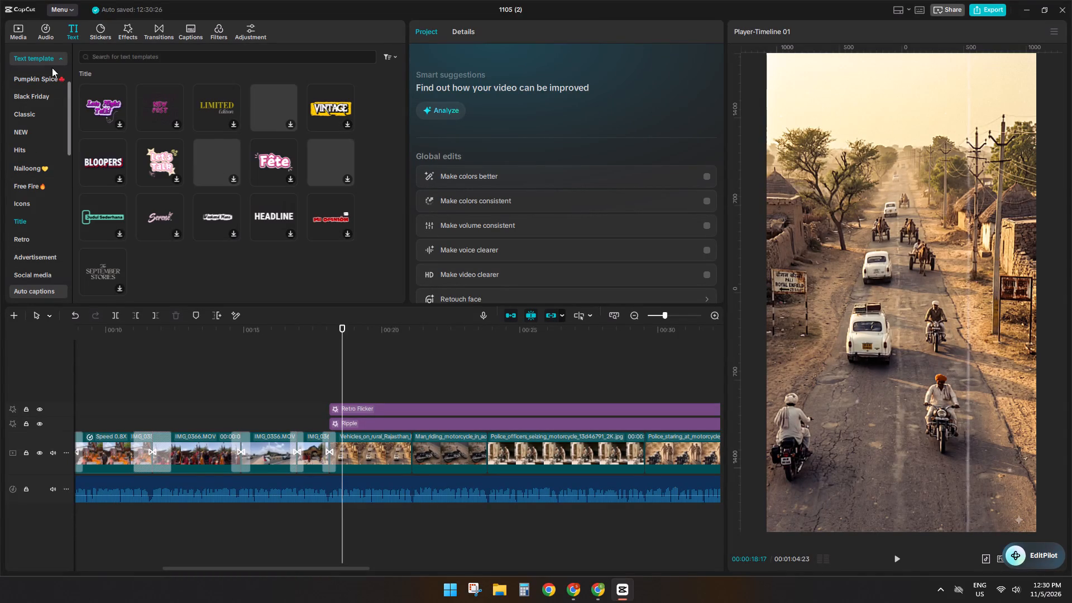
scroll(116, 226, down, 2)
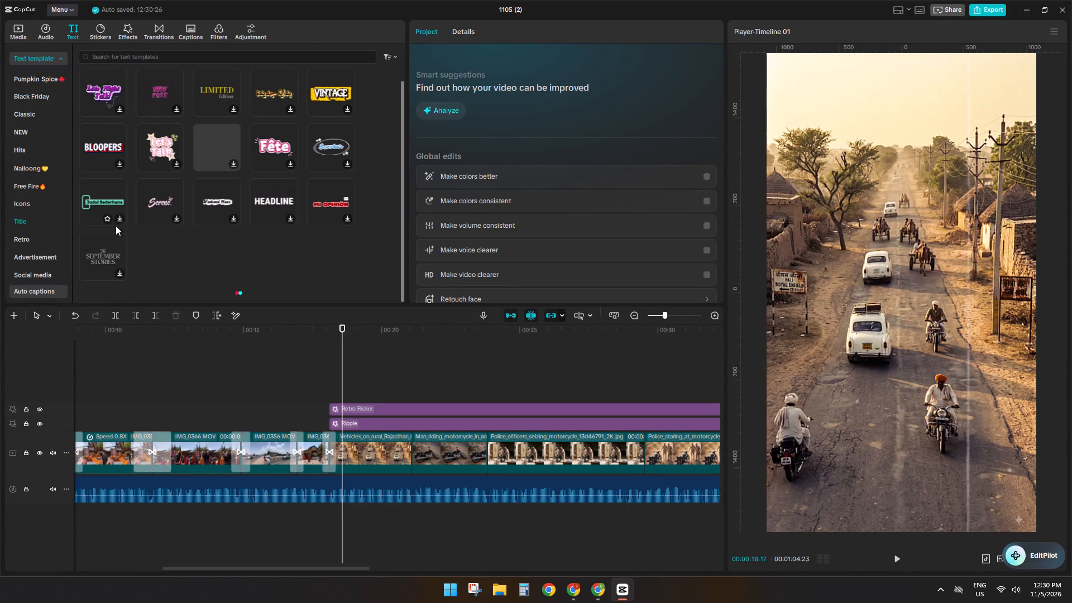
scroll(92, 123, up, 10)
scroll(31, 128, up, 6)
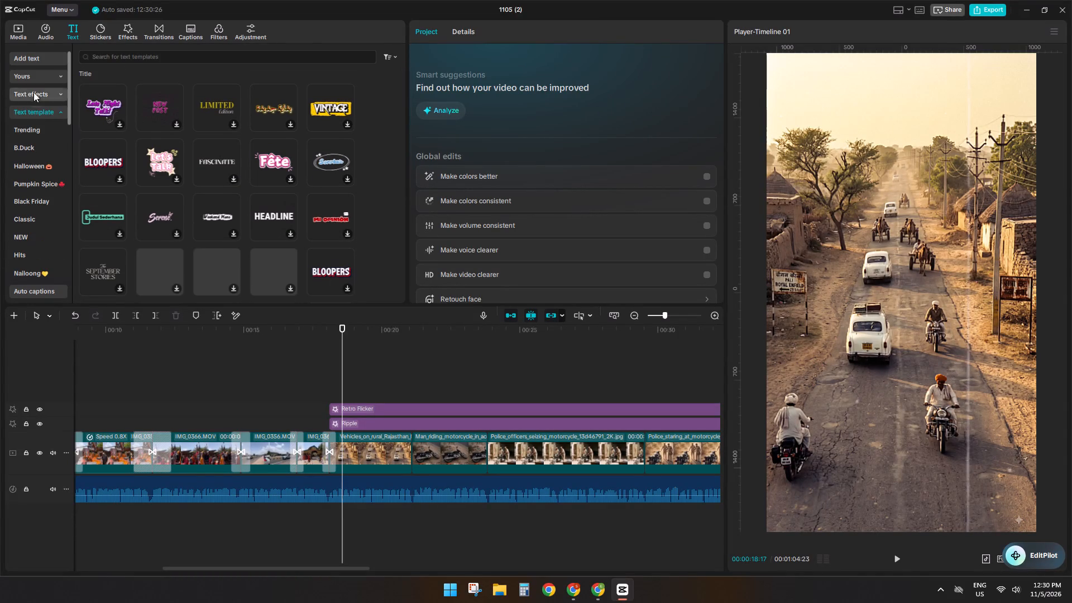
scroll(33, 92, up, 3)
Check the favorite text effects, then look further through the Trending and Tag text templates.
click(31, 77)
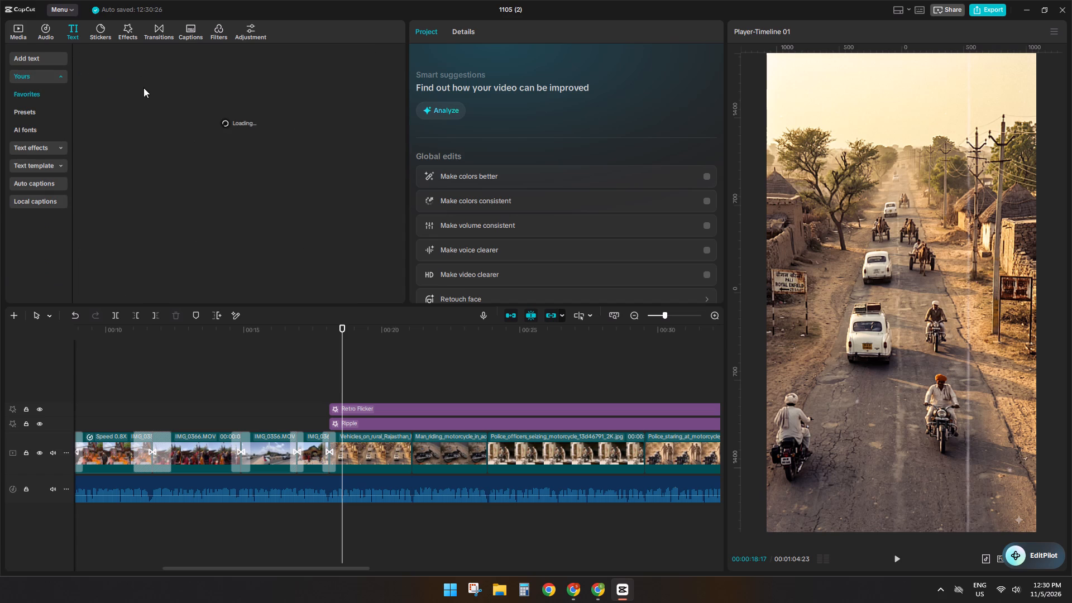
click(47, 151)
click(42, 114)
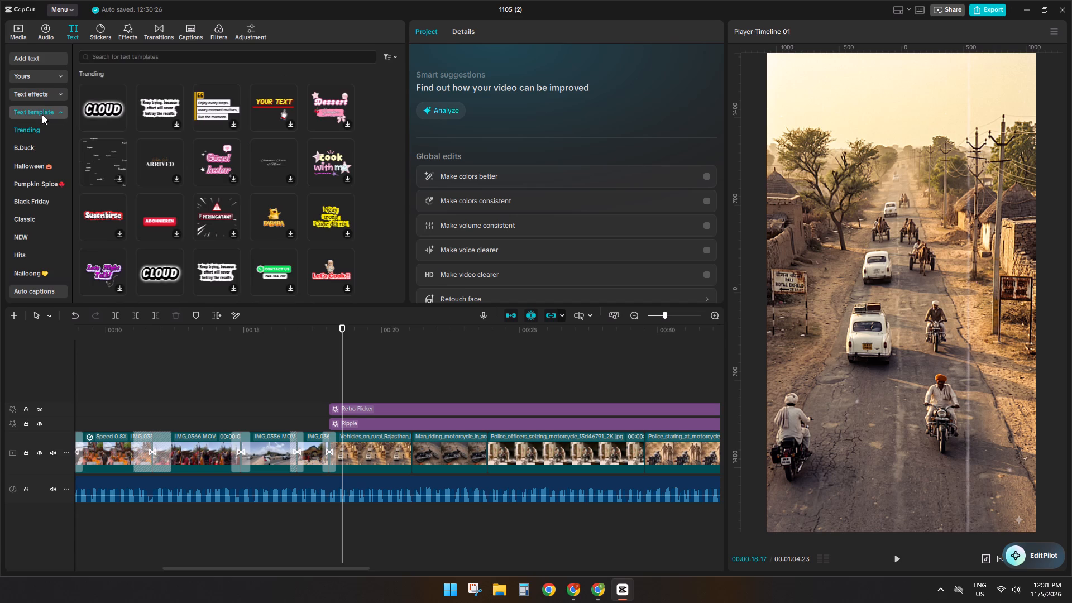
scroll(276, 116, down, 3)
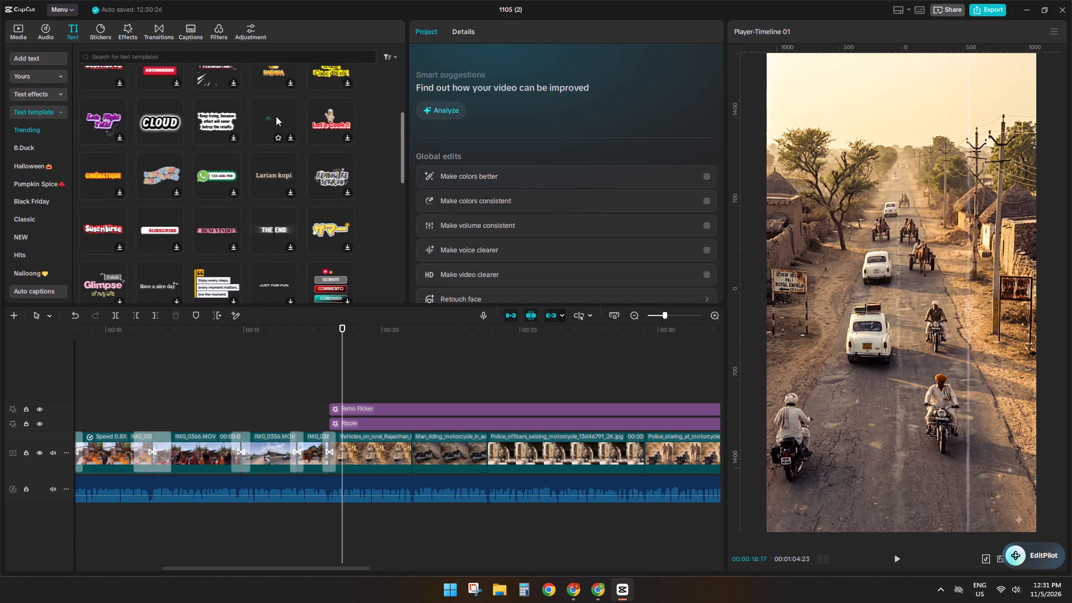
scroll(250, 159, down, 3)
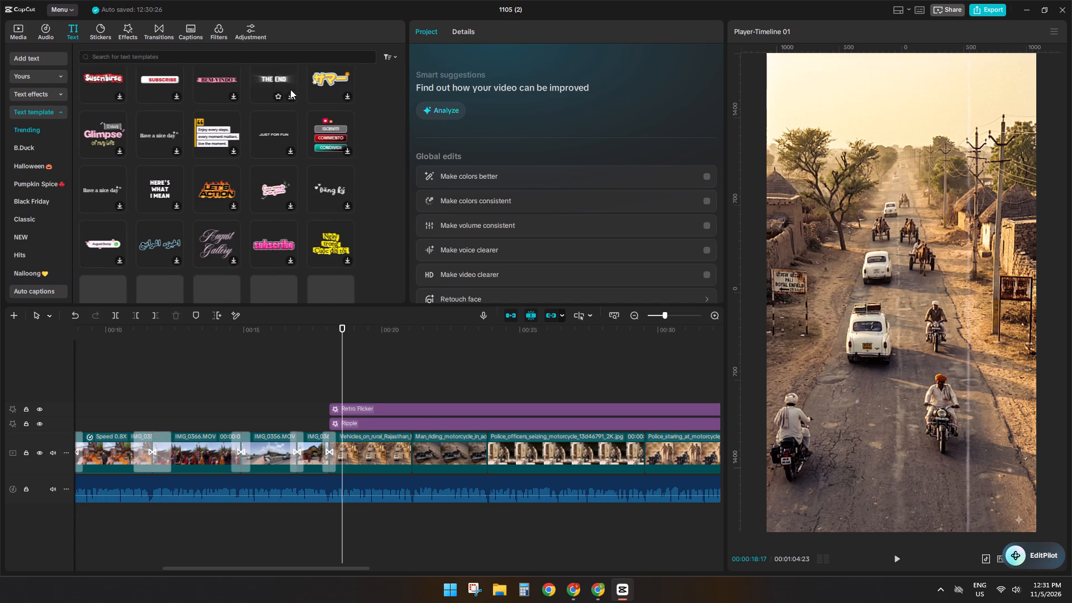
scroll(289, 173, down, 7)
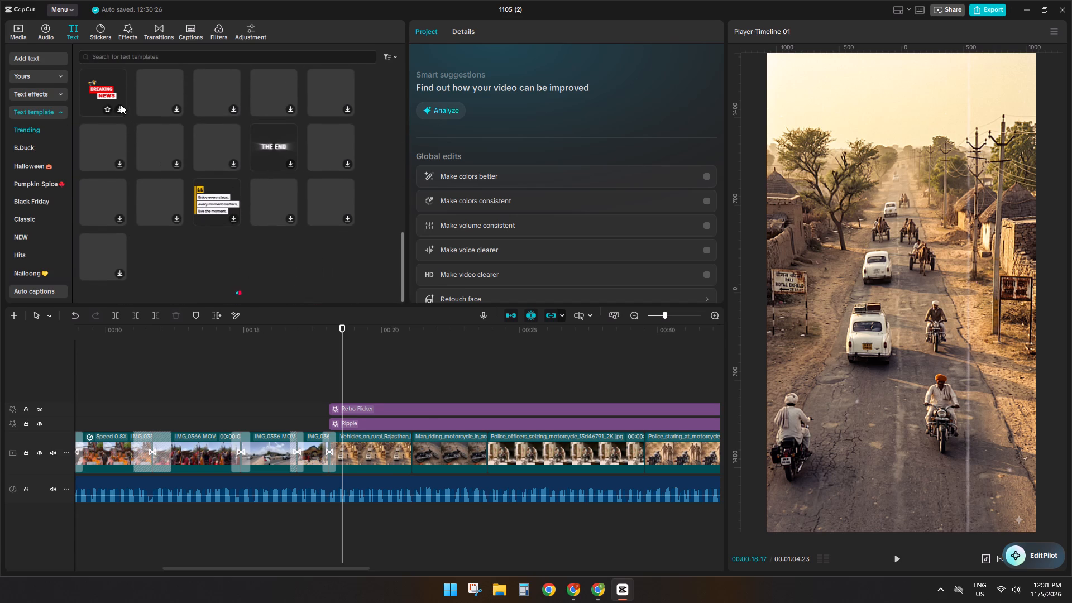
click(19, 150)
scroll(32, 264, down, 4)
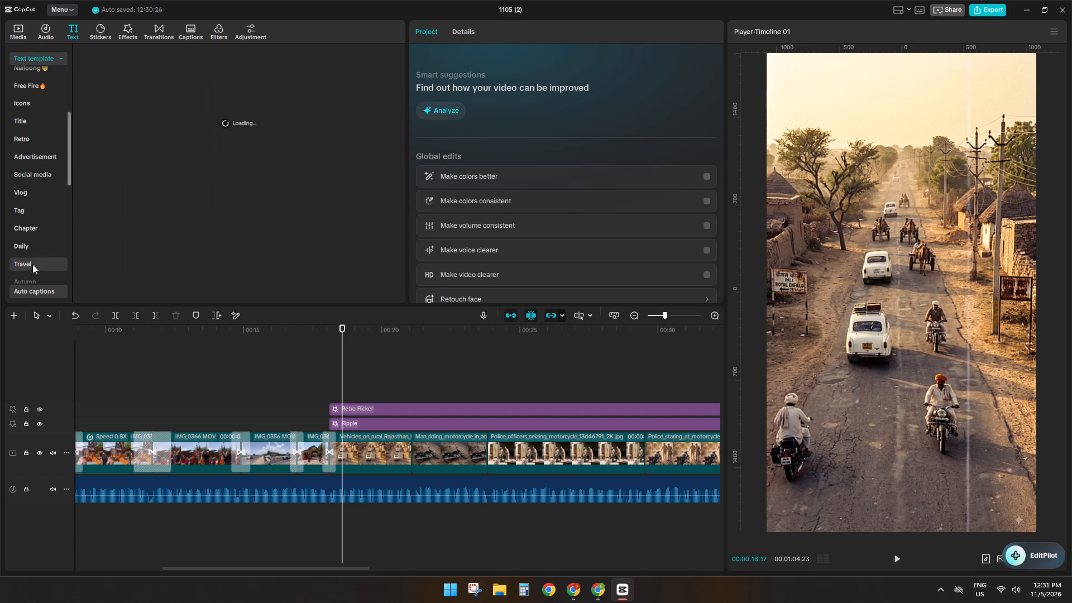
click(22, 209)
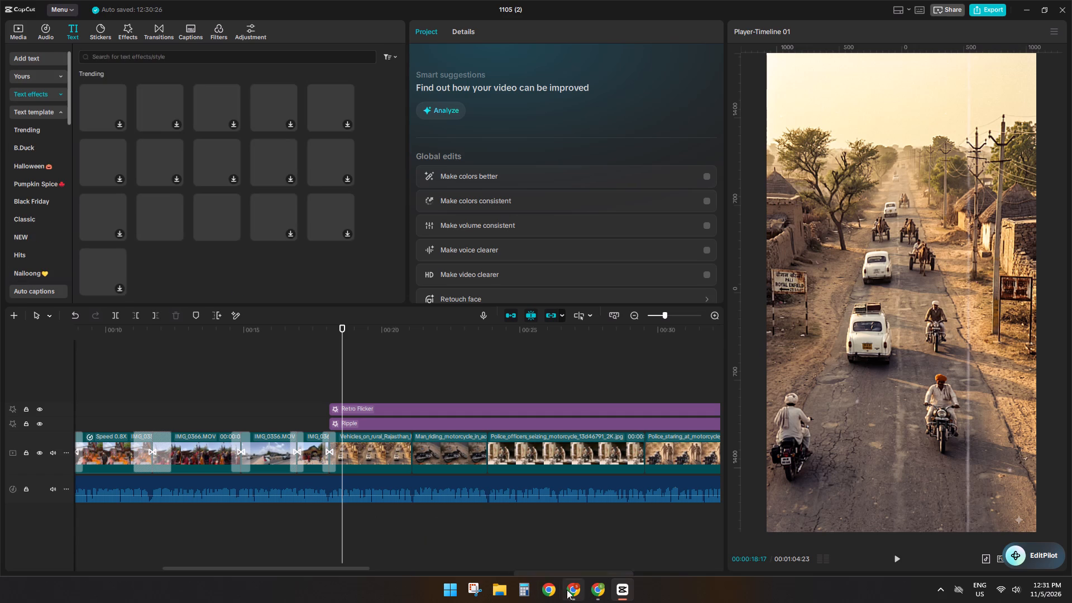
Preview the first Trending text effect and look through the Title and 3D text templates.
click(102, 112)
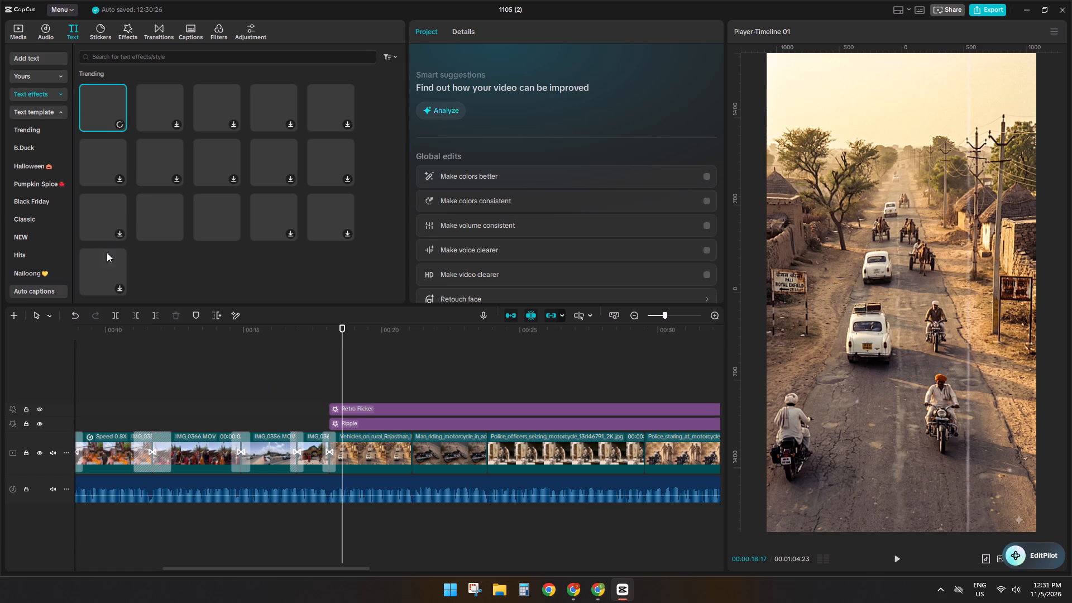
scroll(31, 236, down, 2)
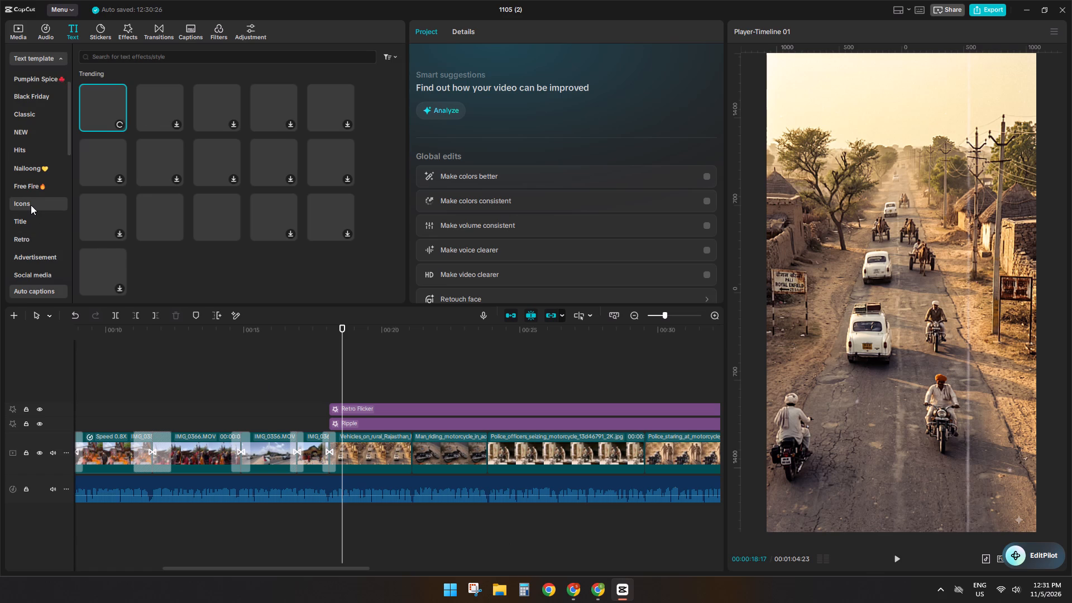
click(23, 226)
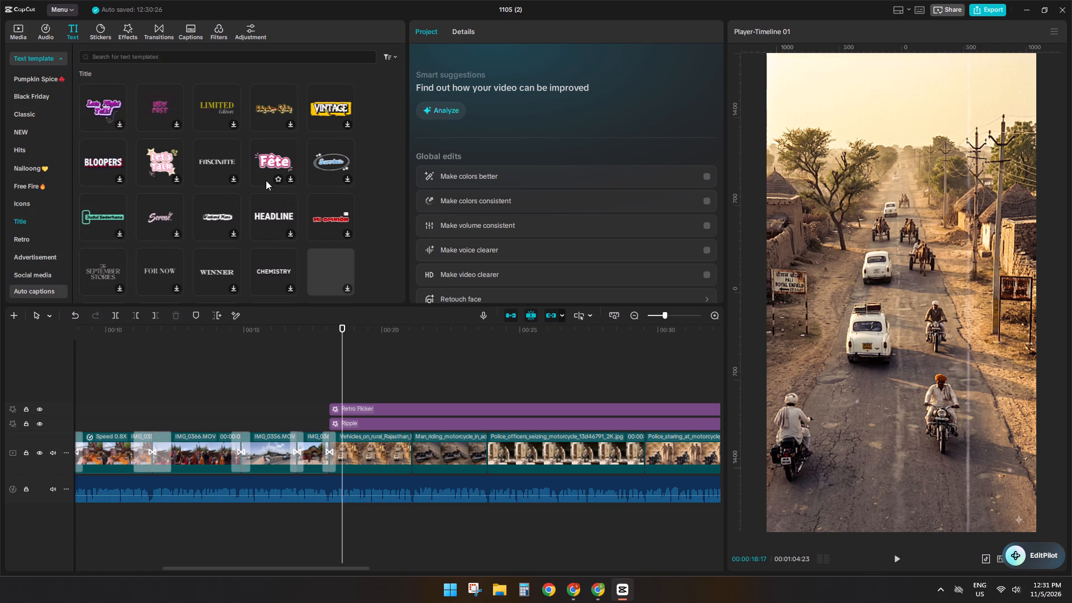
scroll(262, 183, down, 3)
click(9, 202)
click(27, 202)
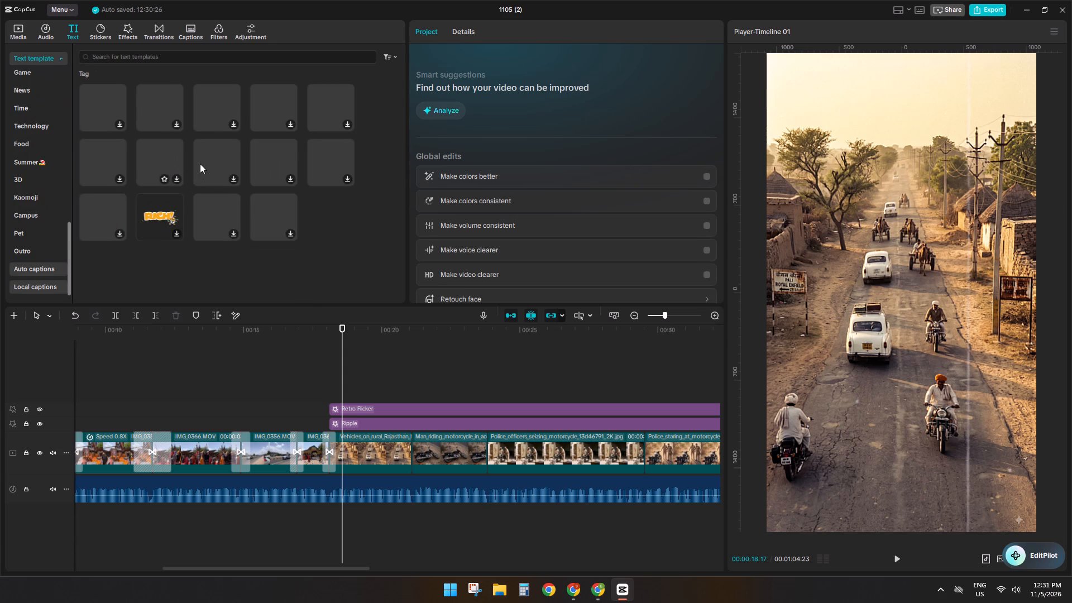
click(35, 178)
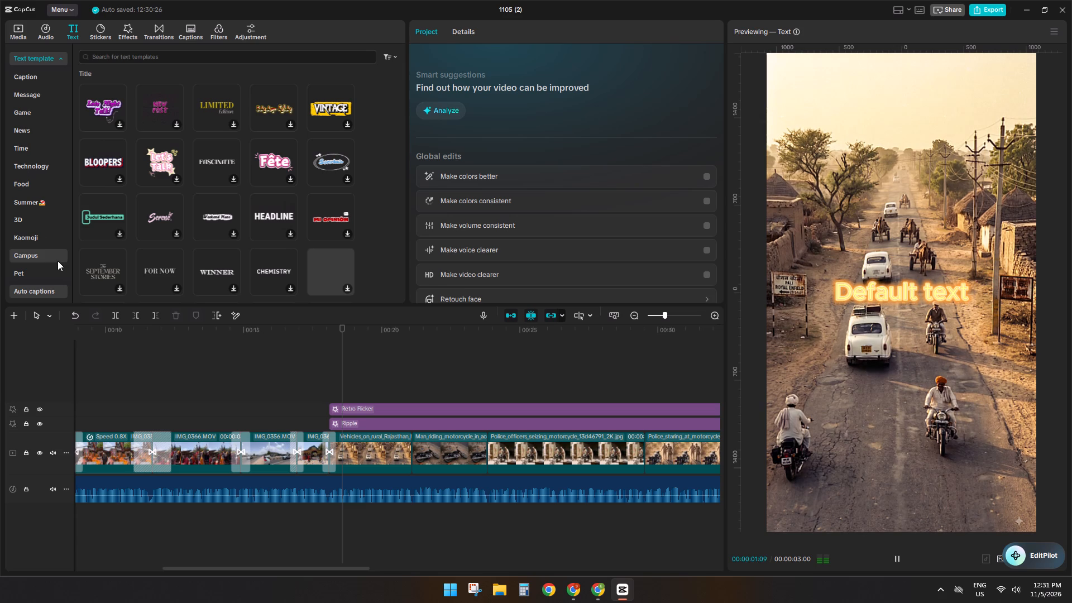
key(space)
Replay the video from the beginning through the opening shrine clips to review the added transitions.
click(328, 380)
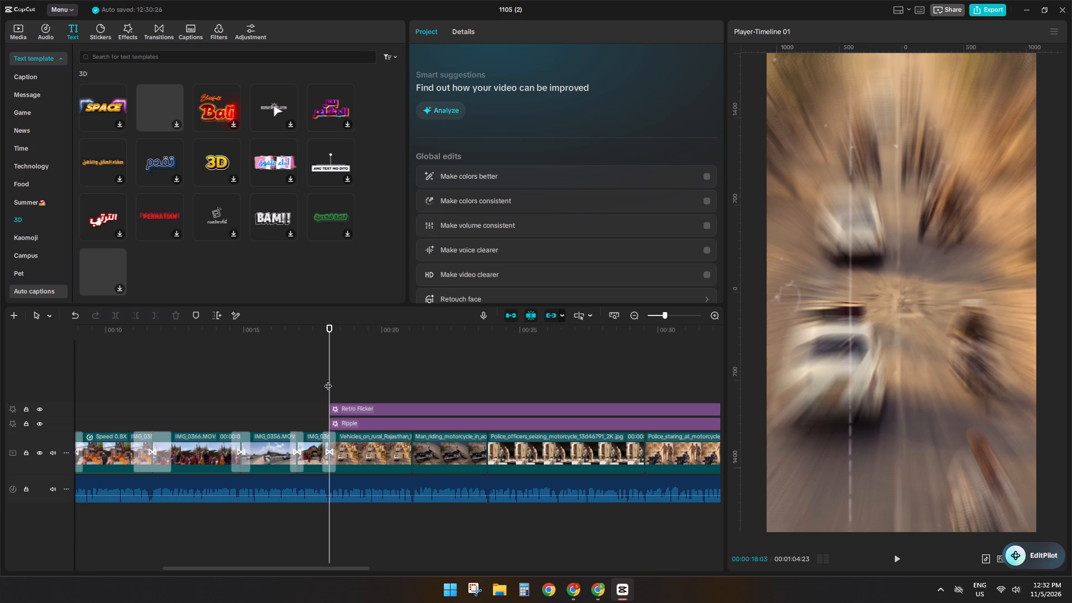
ctrl+scroll(170, 417, down, 2)
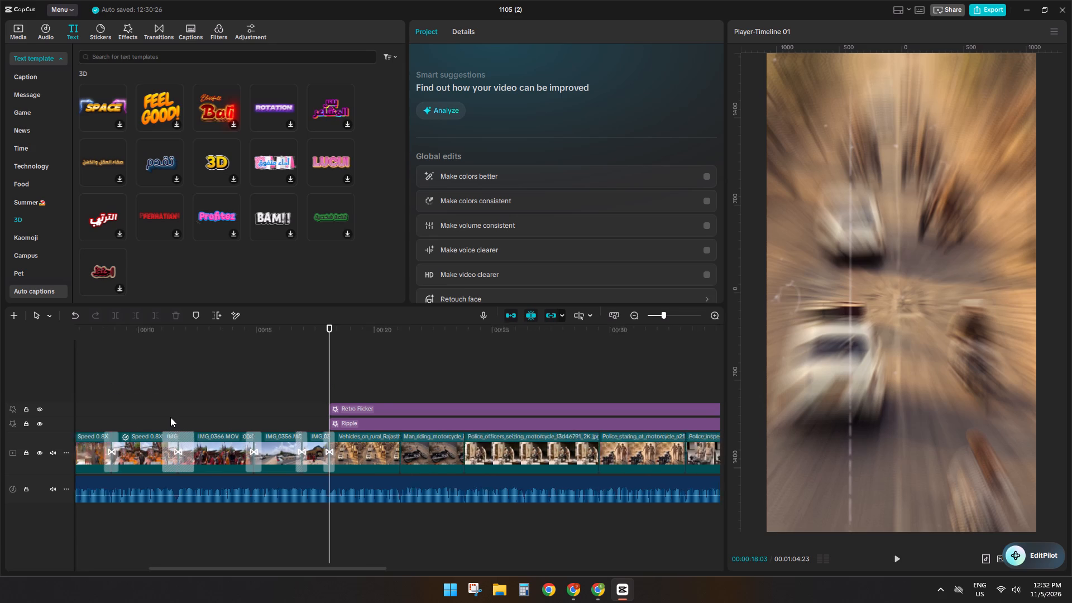
ctrl+scroll(170, 417, down, 10)
click(162, 401)
drag(159, 401, 0, 427)
key(space)
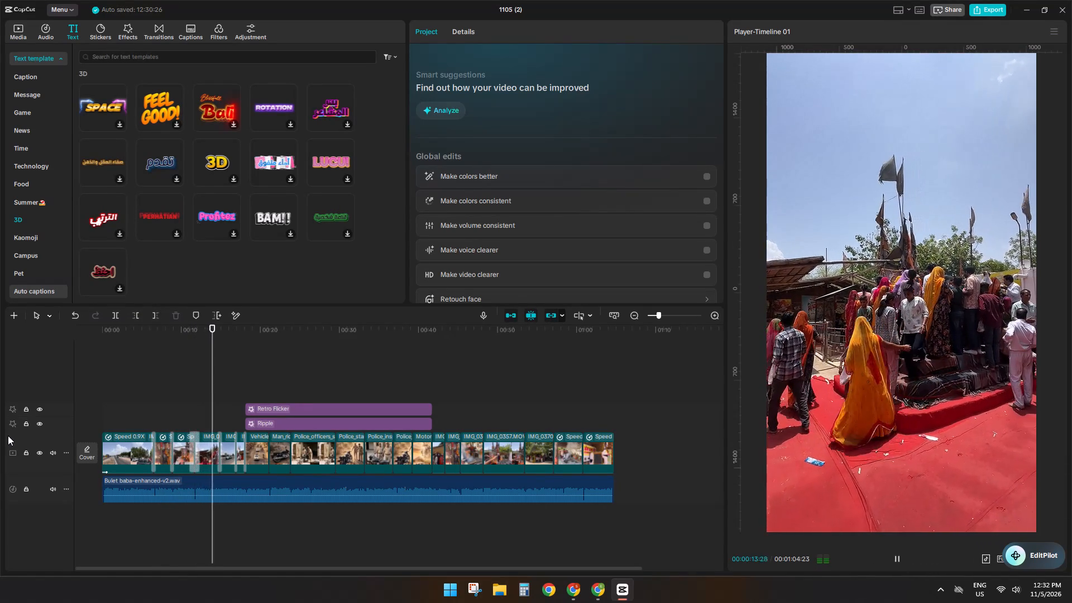
key(space)
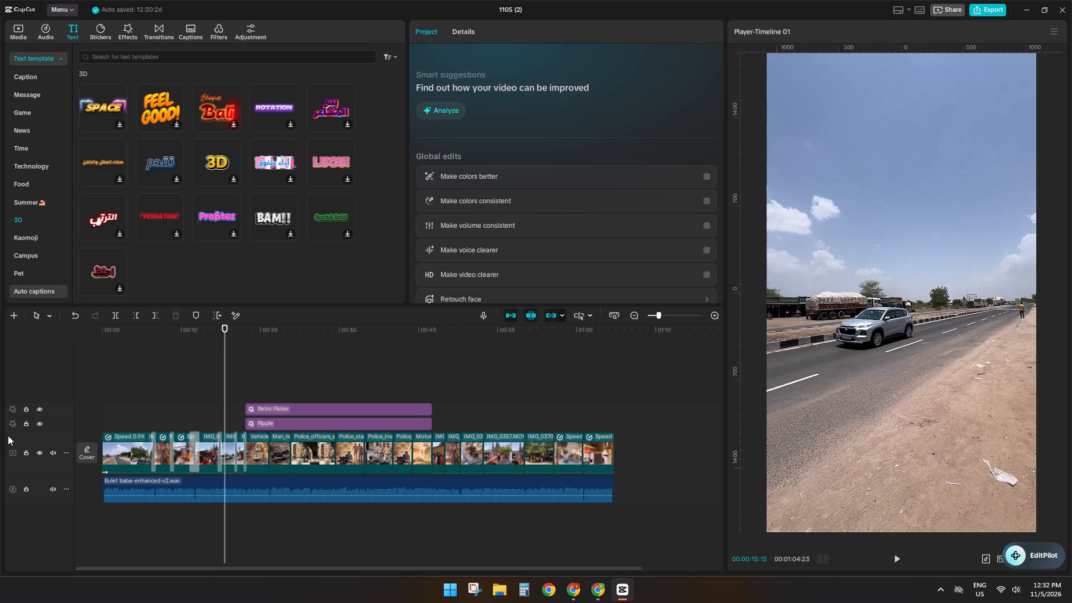
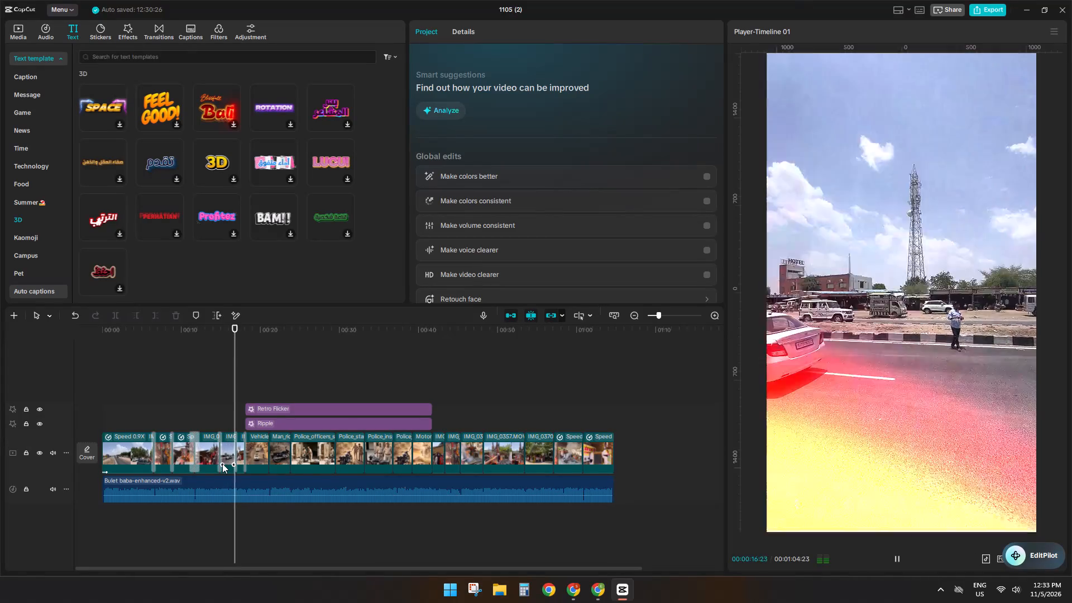
Add a default text clip above the Retro Flicker effect, starting where the old-film images begin.
ctrl+scroll(287, 390, up, 7)
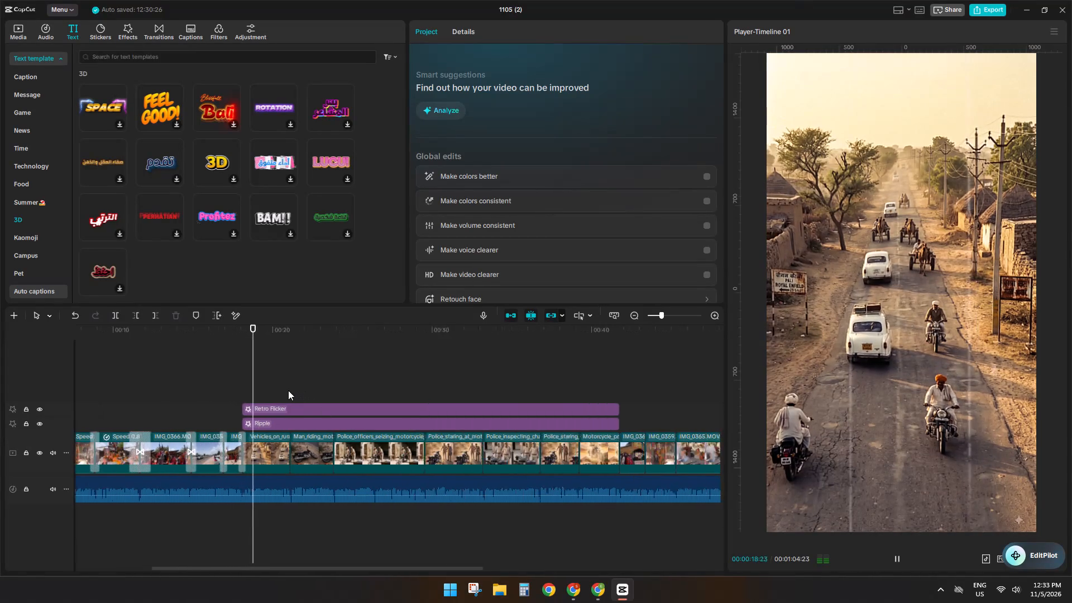
ctrl+scroll(288, 390, up, 2)
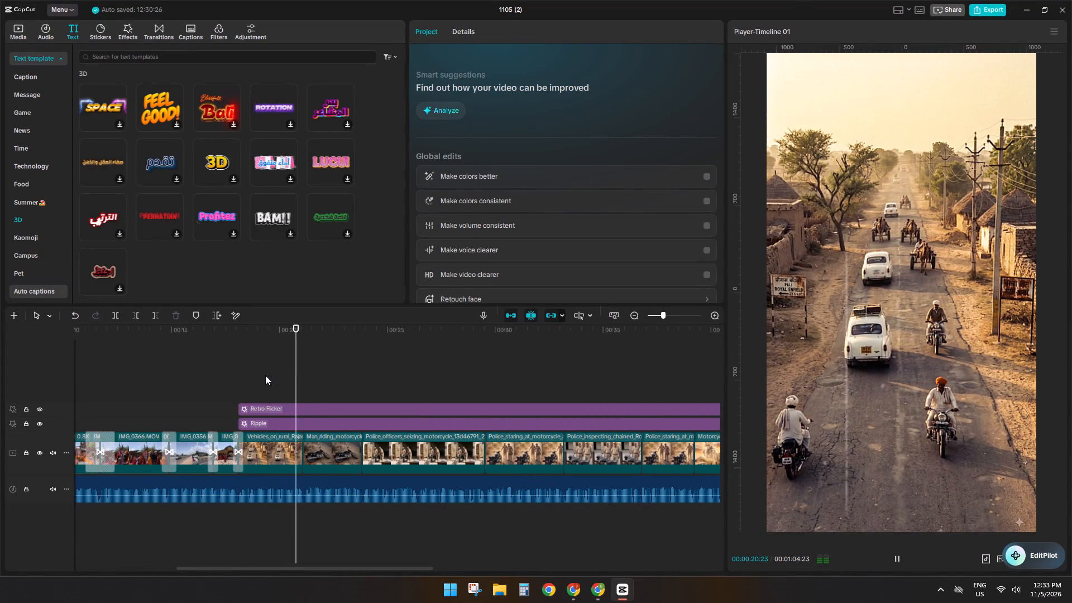
key(space)
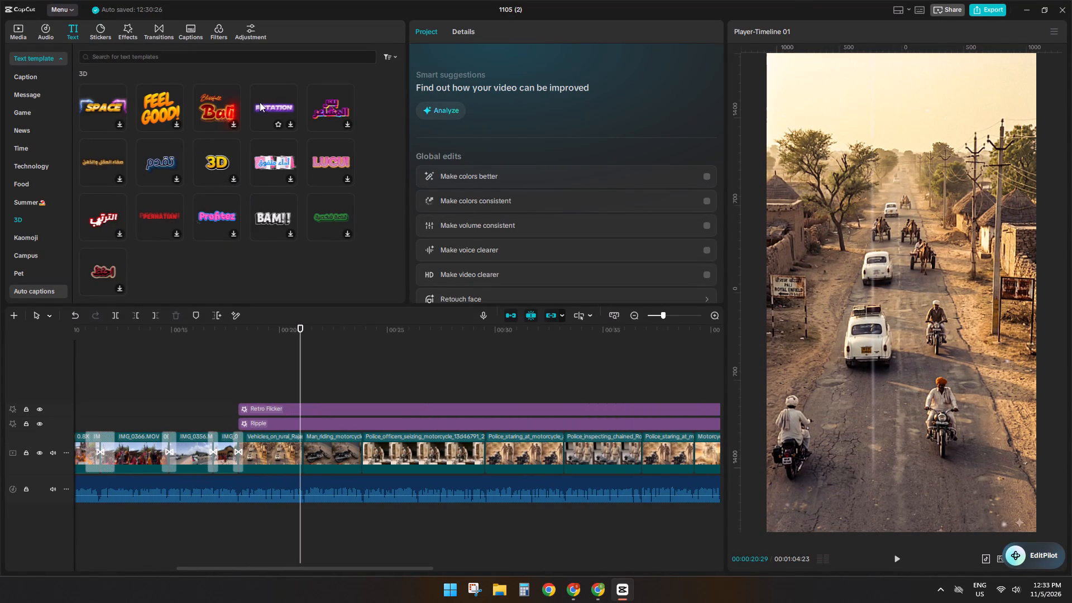
click(26, 189)
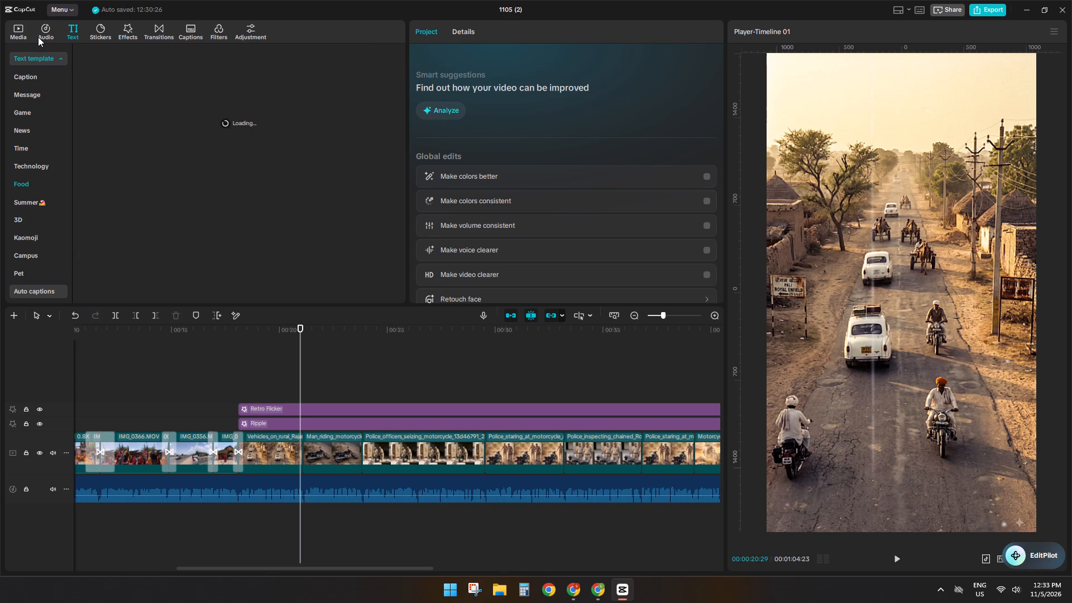
scroll(33, 94, up, 8)
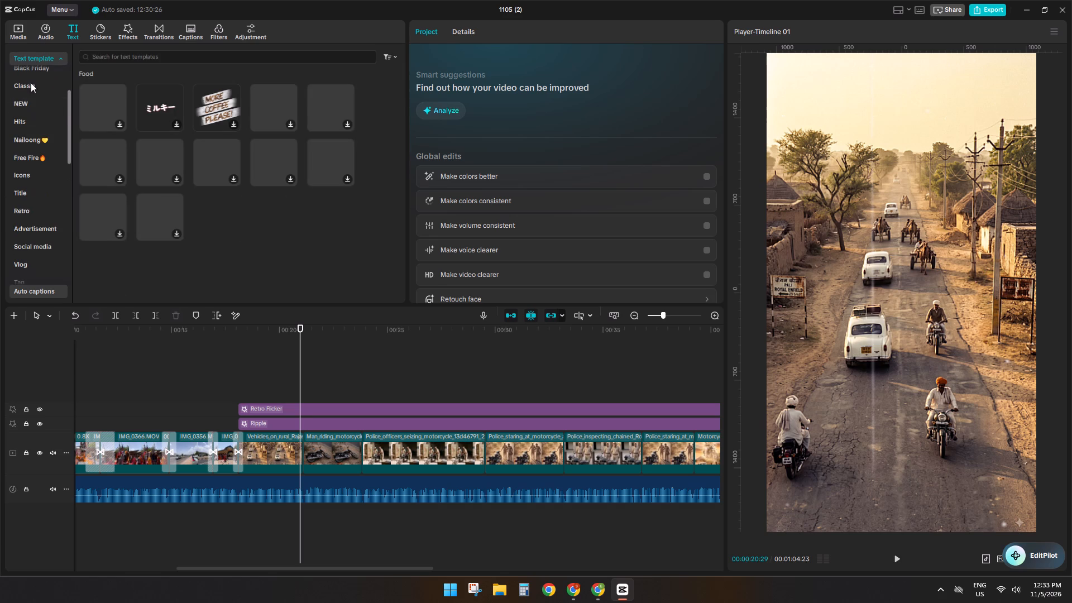
scroll(32, 89, up, 10)
click(27, 52)
drag(95, 76, 256, 256)
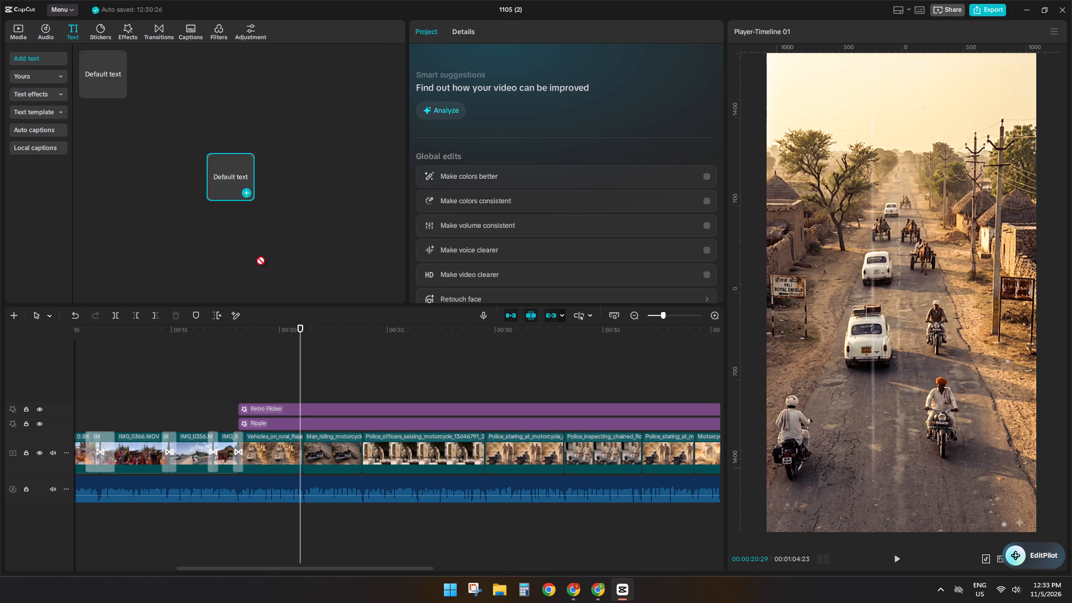
drag(256, 256, 243, 402)
drag(252, 402, 248, 402)
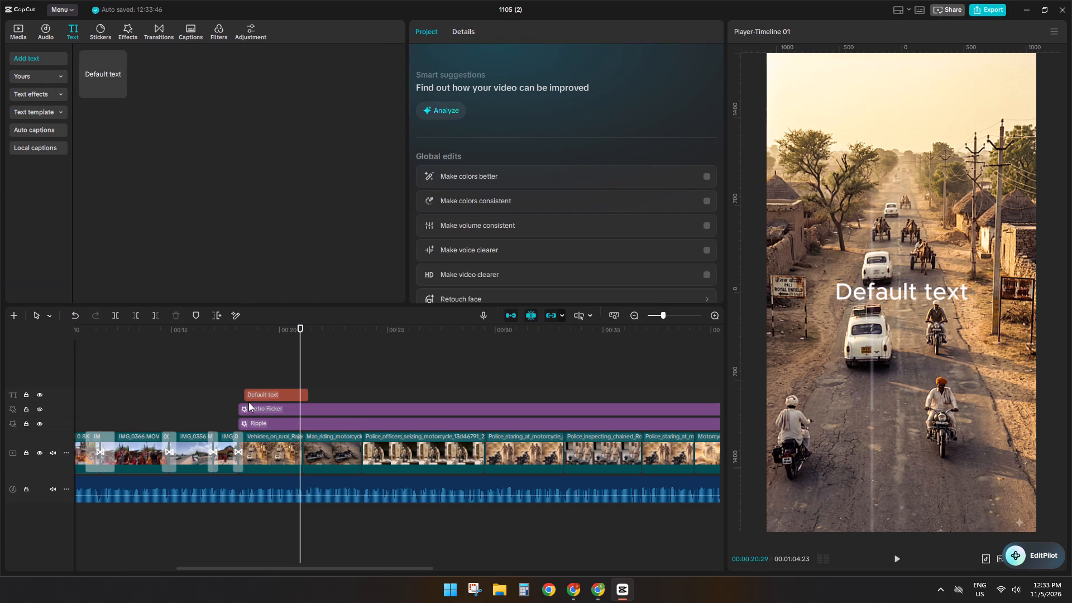
drag(248, 402, 245, 402)
Change the new text clip's wording to 1988 and place the text cursor before the year.
click(254, 400)
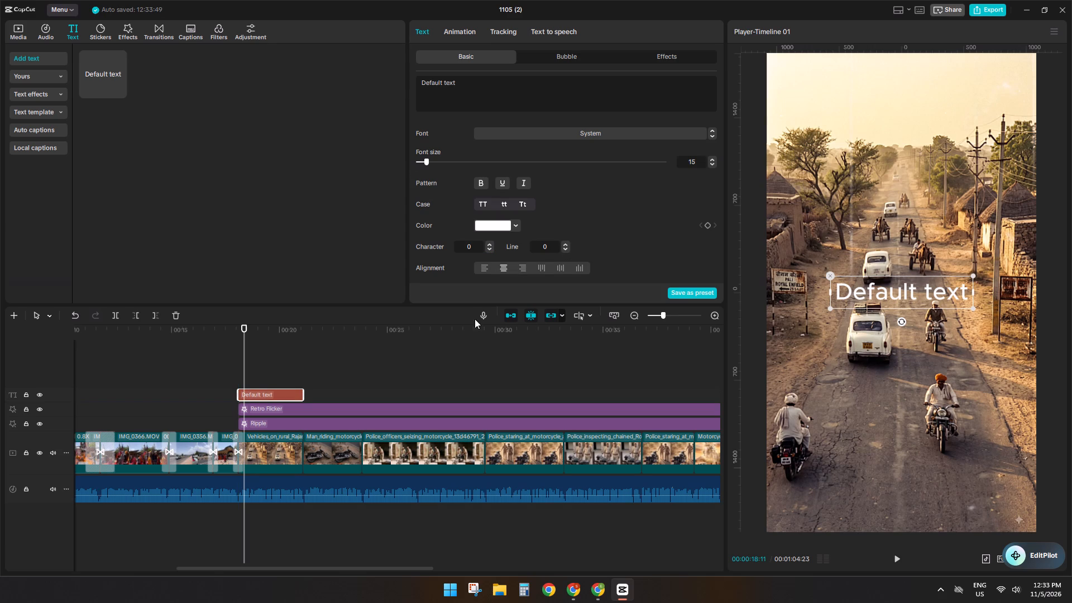
drag(514, 103, 217, 72)
text(1988)
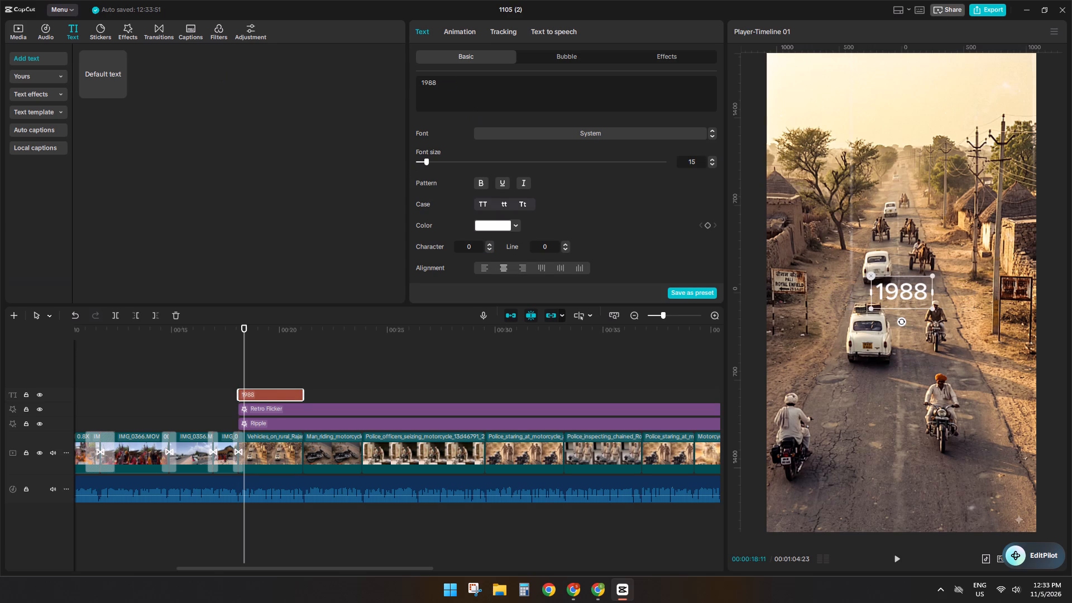
click(422, 82)
Switch to Chrome, open the Hindi to English translation search in a new tab and enter "is visan" as the source text.
click(603, 591)
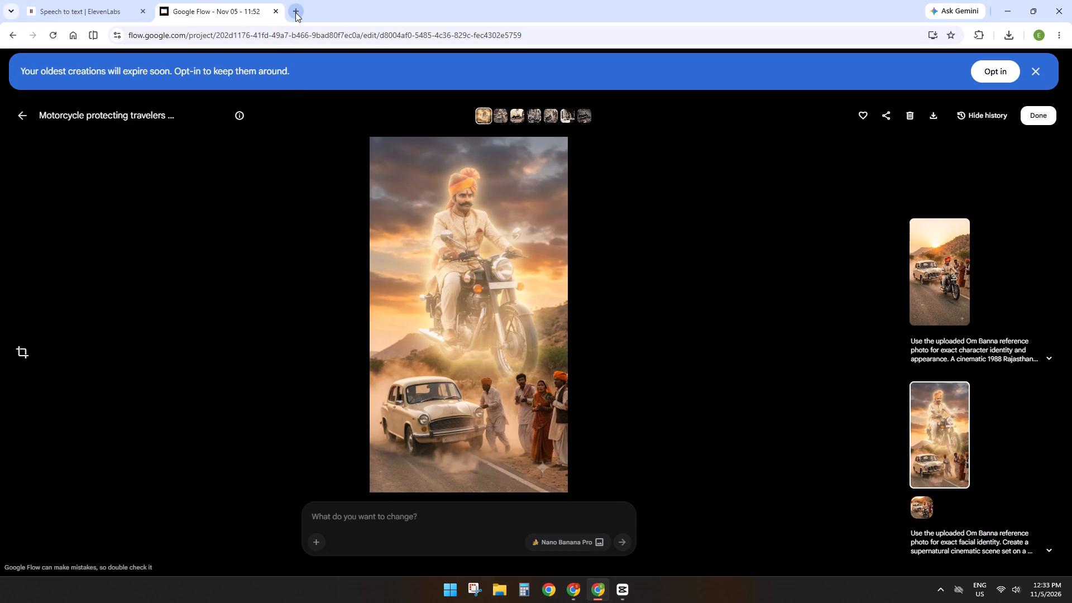
click(295, 12)
click(428, 195)
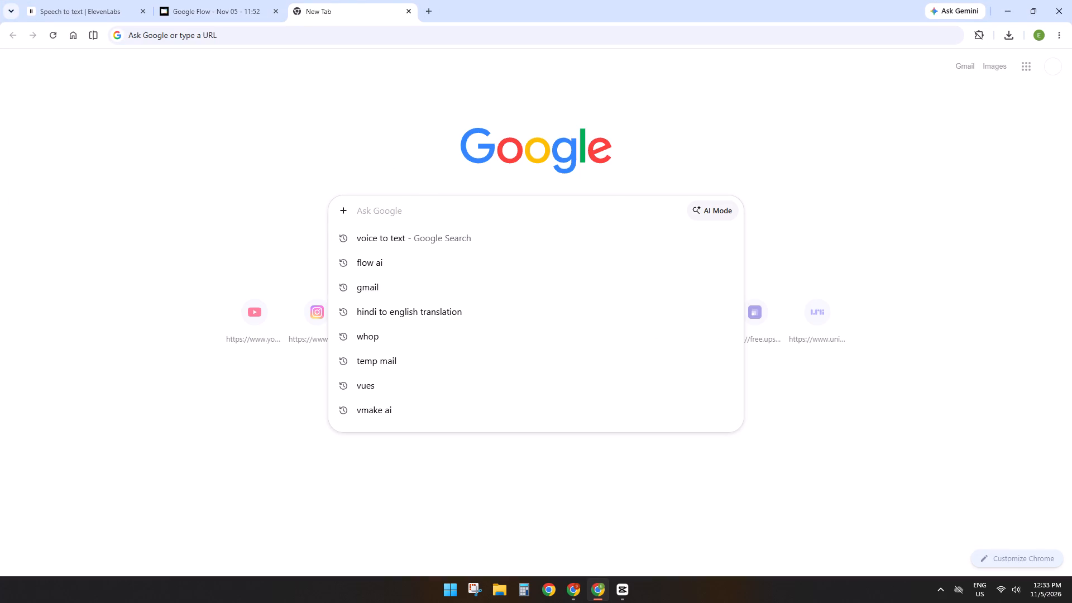
click(400, 316)
click(219, 206)
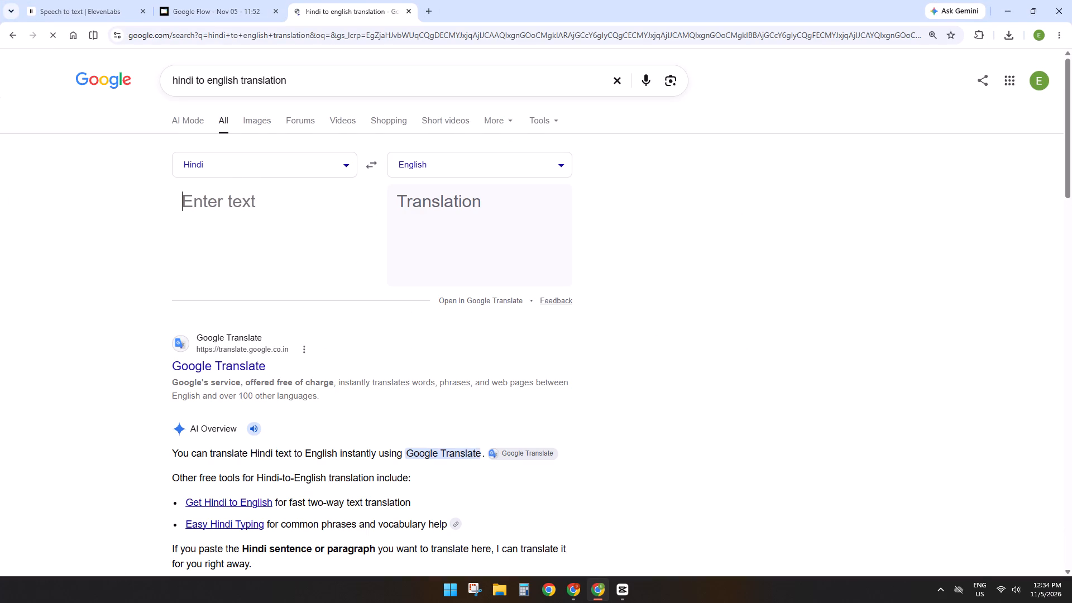
text(is visan)
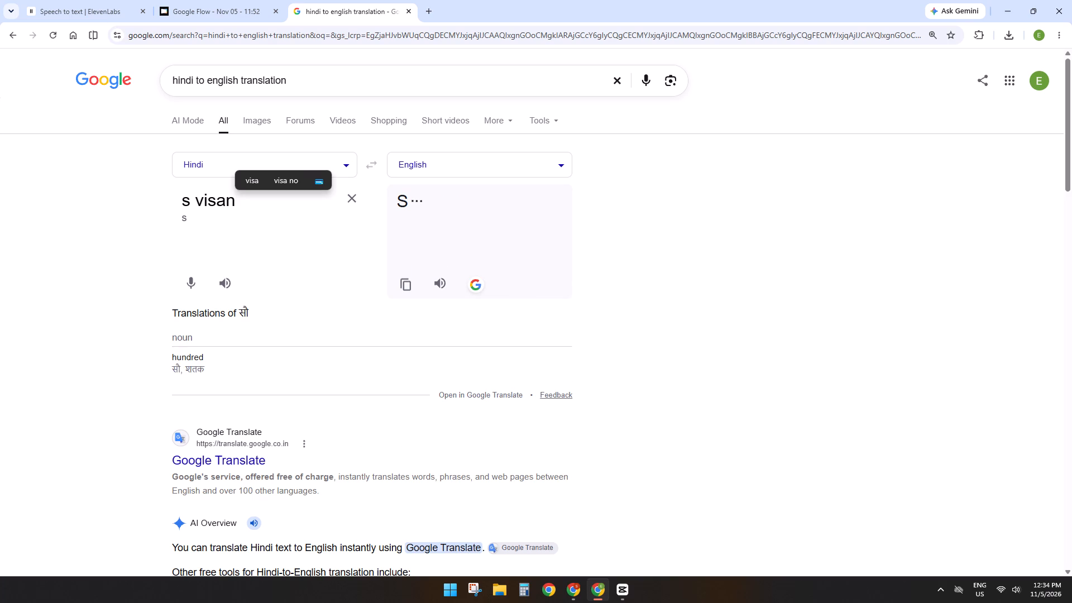
drag(254, 199, 181, 202)
drag(181, 202, 241, 202)
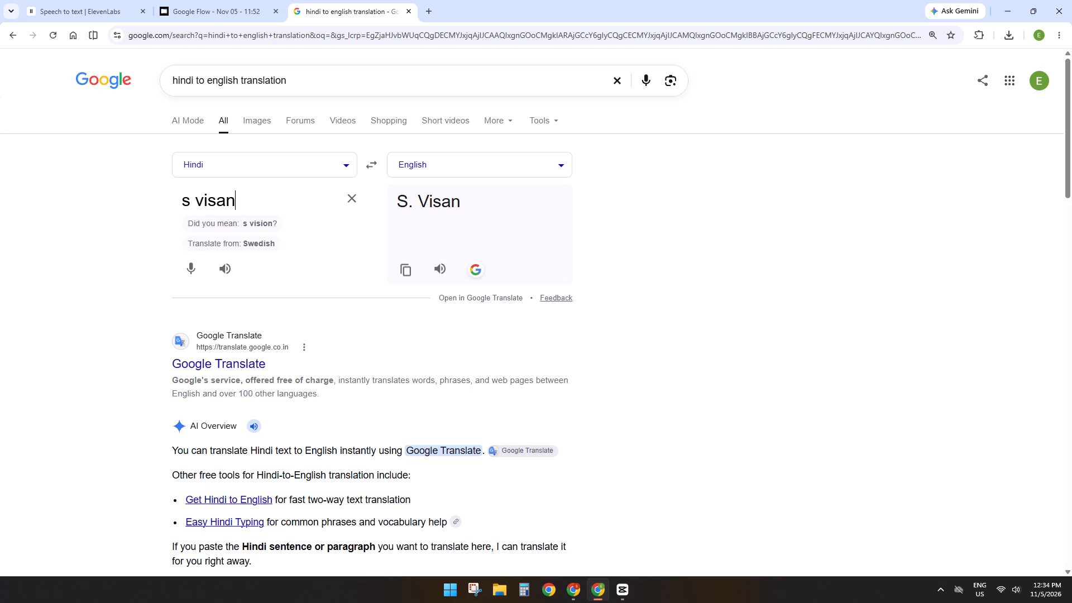
drag(241, 202, 177, 202)
text(is visan)
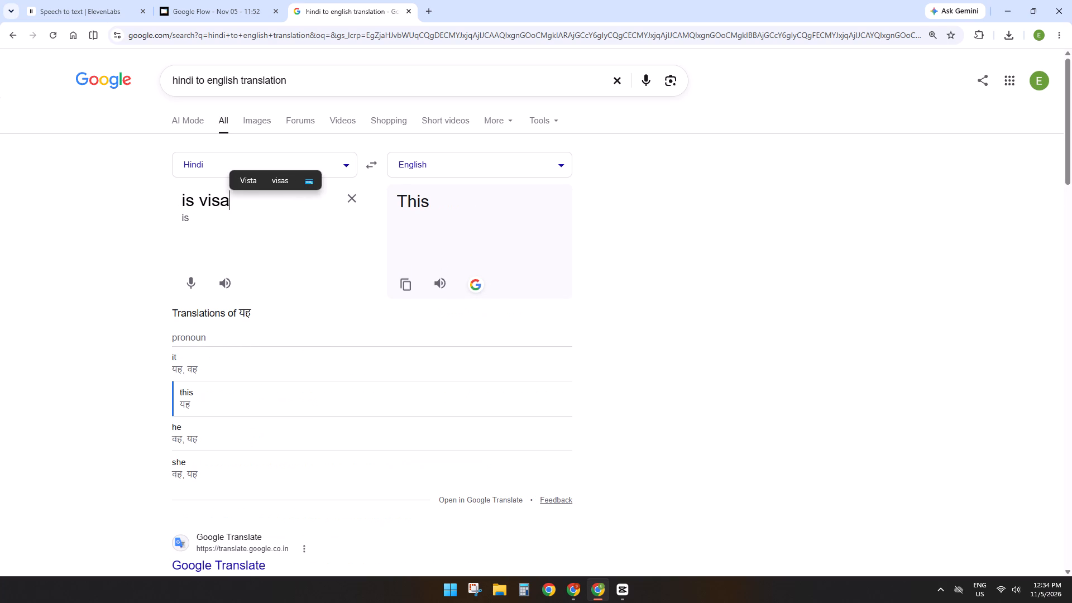
double_click(207, 161)
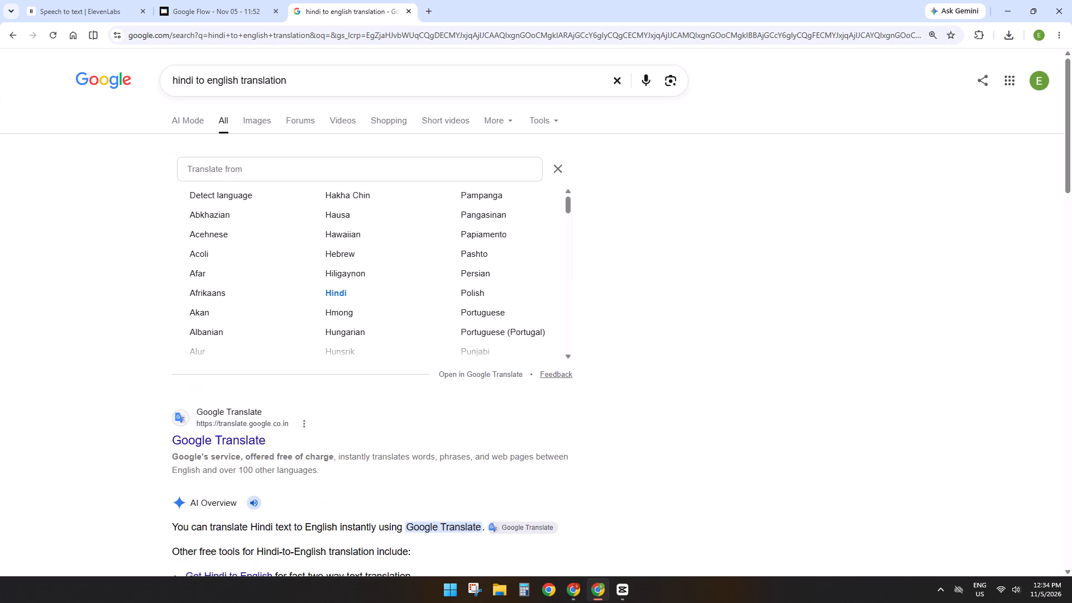
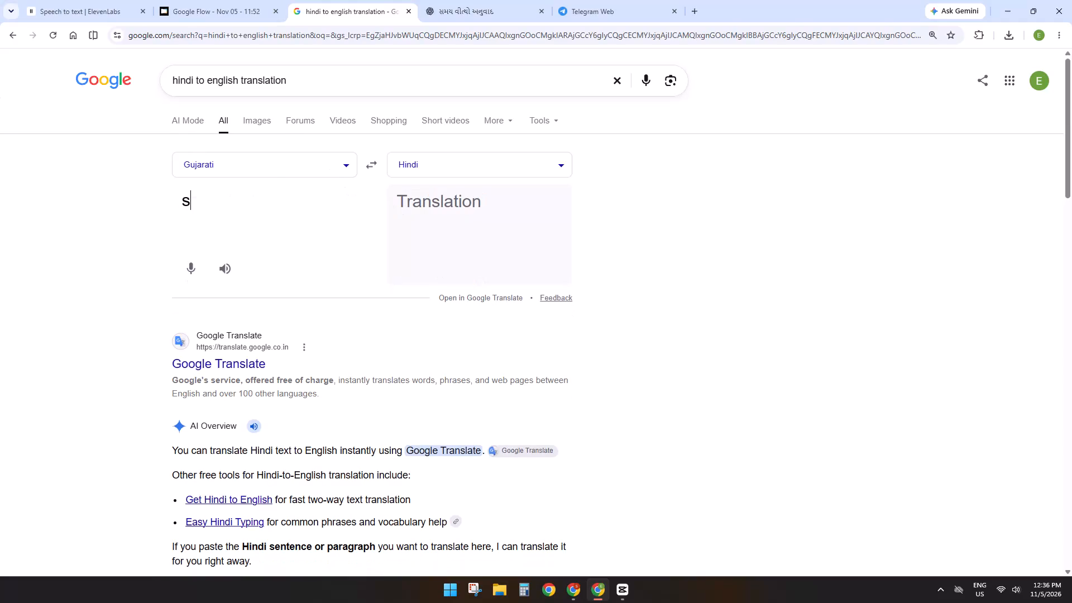
Enter "સન 2000 varsh purv" as the Gujarati source text for the Hindi translation, with the first word in Gujarati script.
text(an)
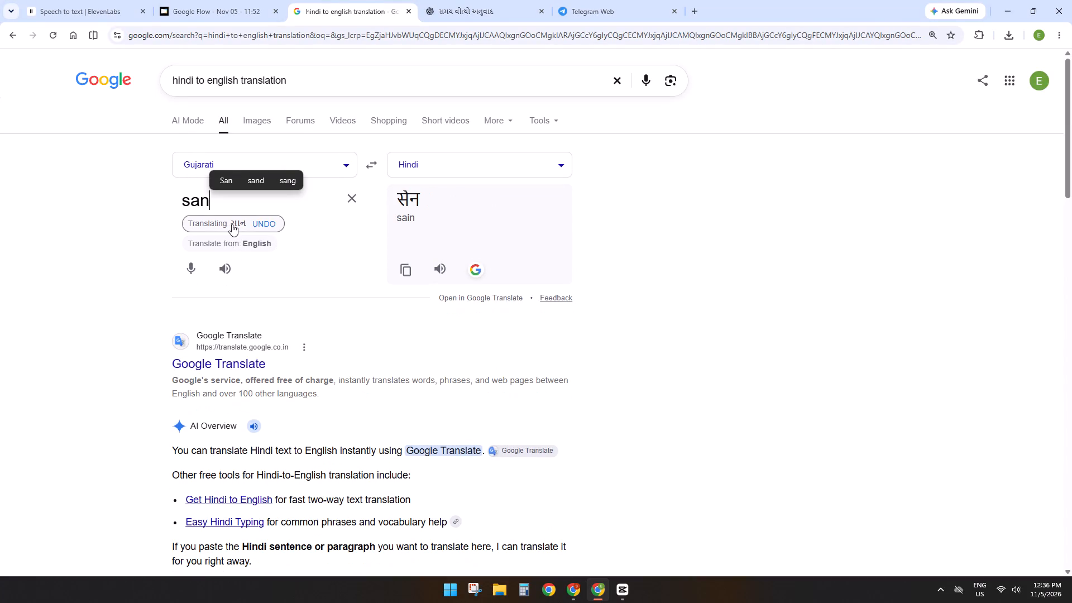
click(232, 224)
click(199, 198)
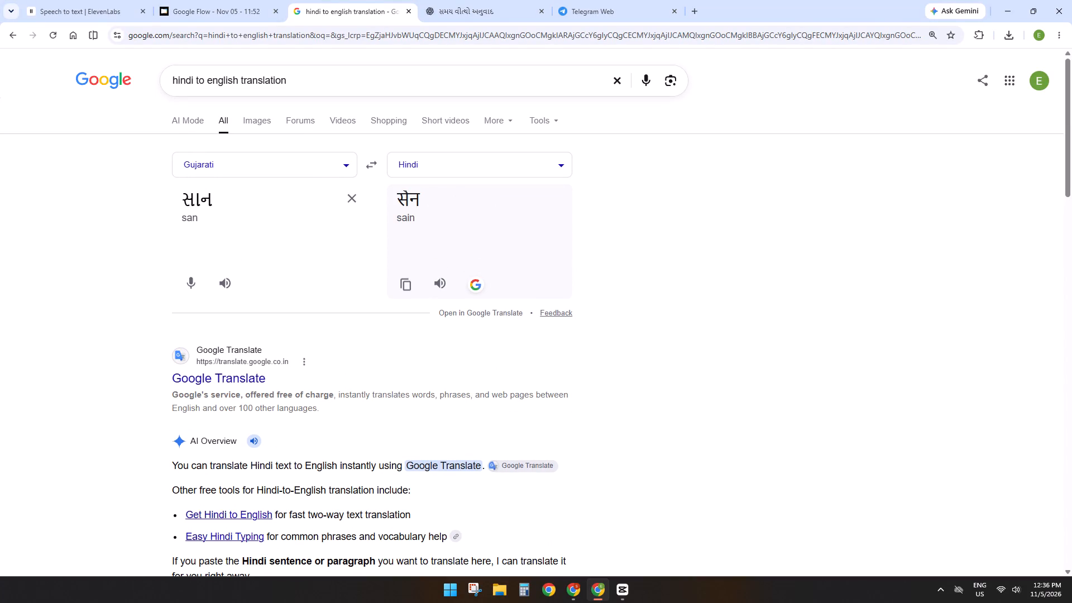
key(BackSpace)
click(225, 203)
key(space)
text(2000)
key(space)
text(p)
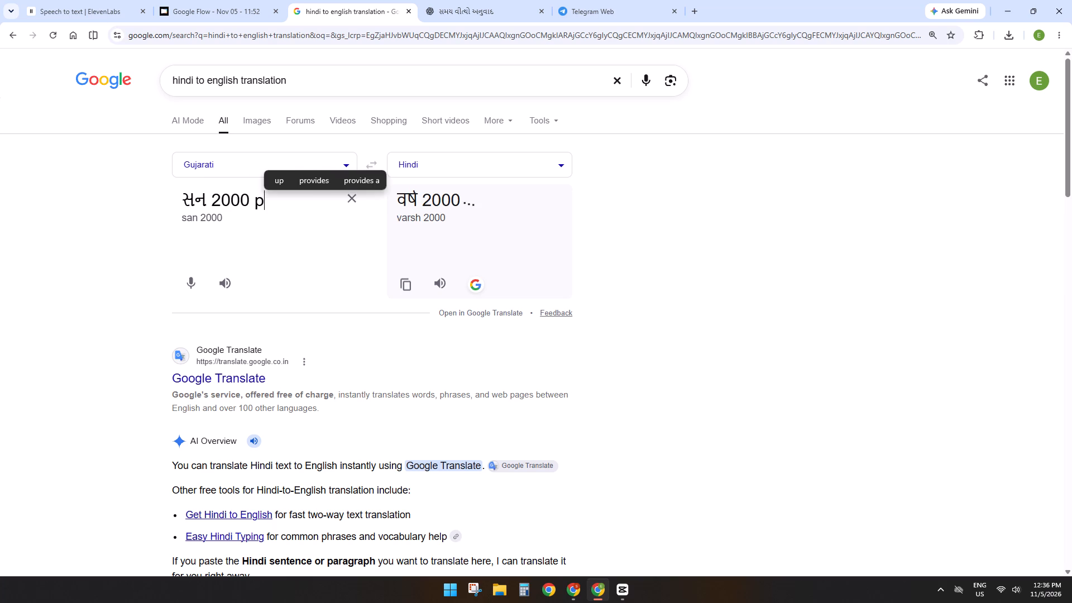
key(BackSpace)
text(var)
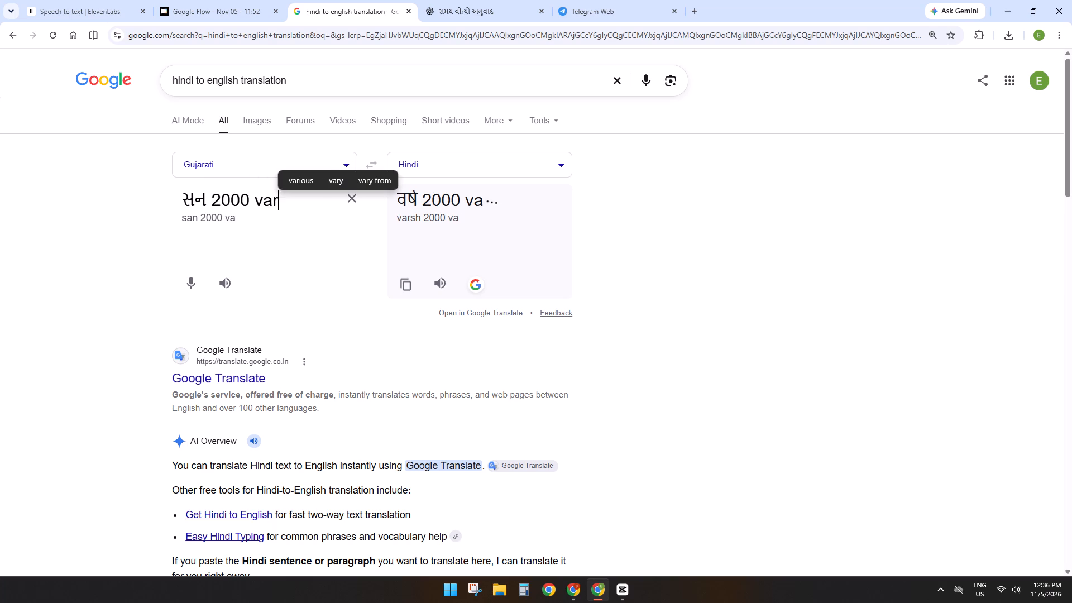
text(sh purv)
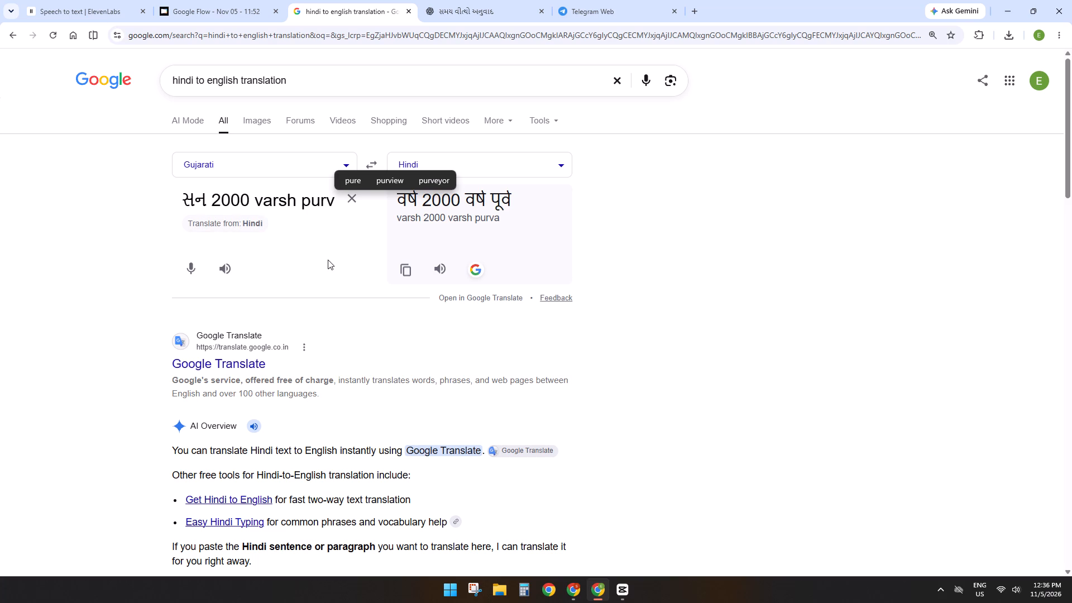
scroll(328, 260, up, 11)
Switch to the CapCut project window.
click(612, 585)
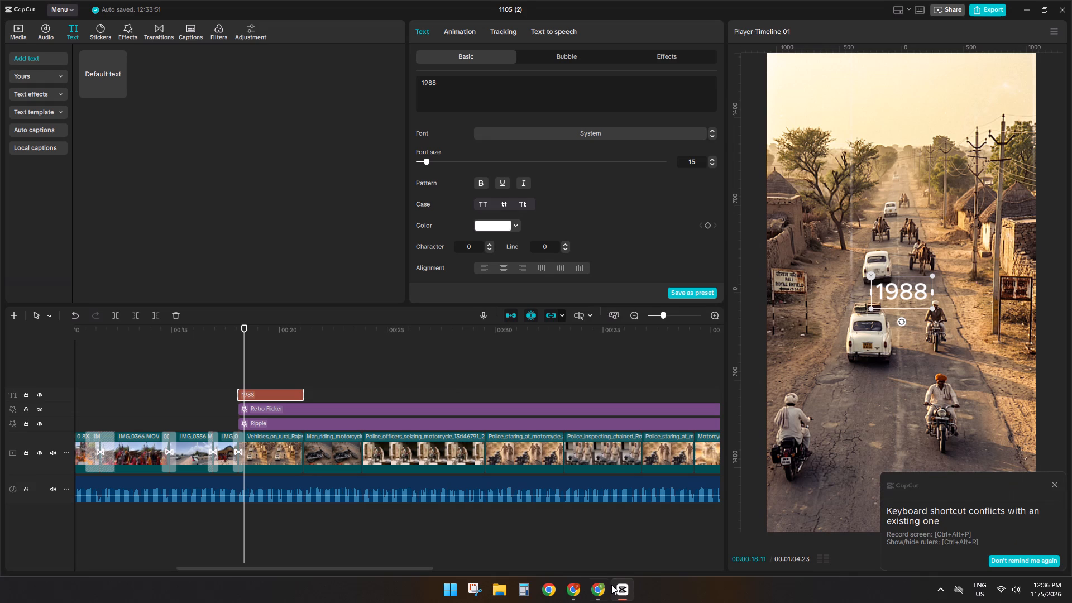
Preview the video around the start of the 1988 title and dismiss the keyboard shortcut conflict notice.
click(236, 374)
key(space)
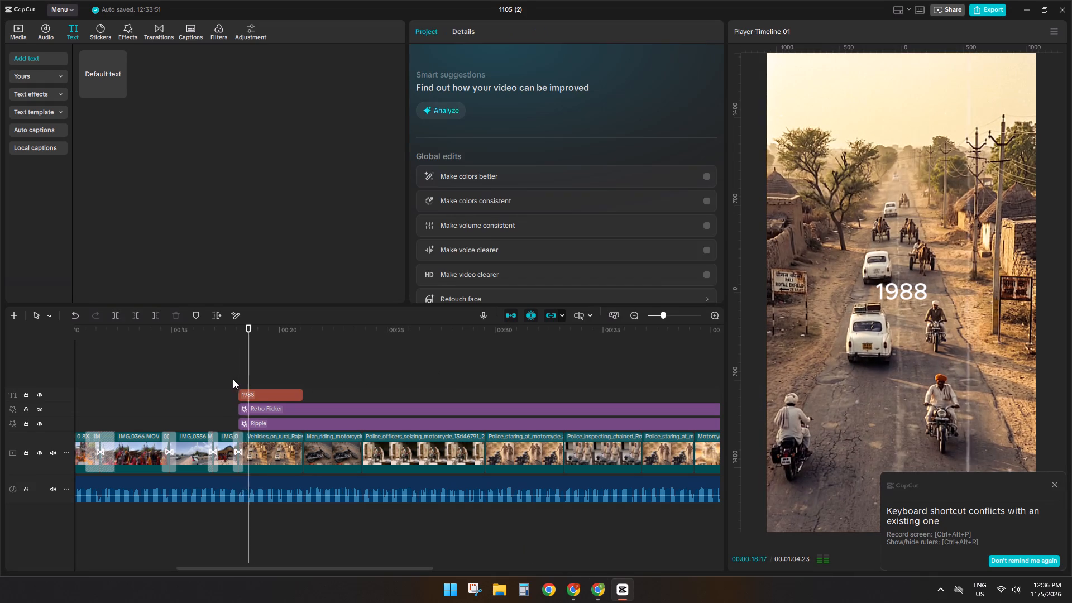
click(232, 379)
key(space)
key(space)
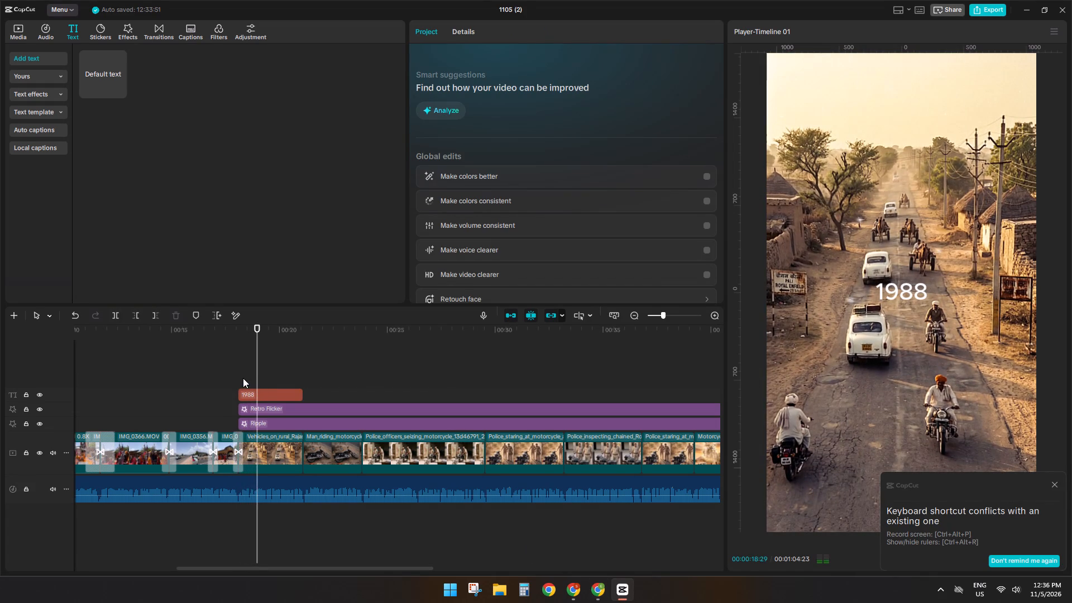
click(238, 378)
drag(238, 378, 245, 379)
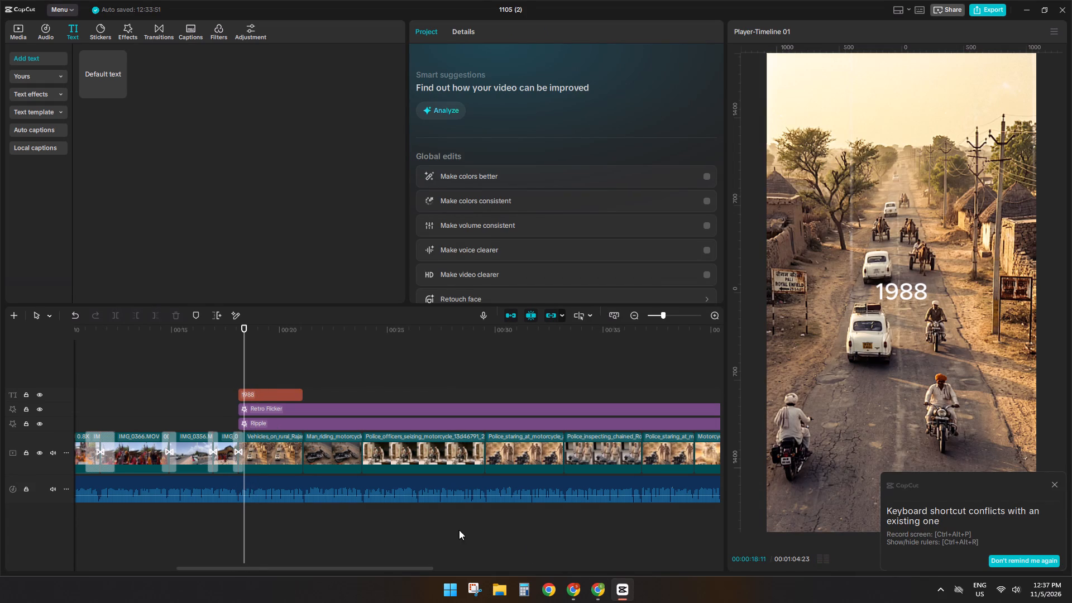
click(1051, 485)
click(1056, 486)
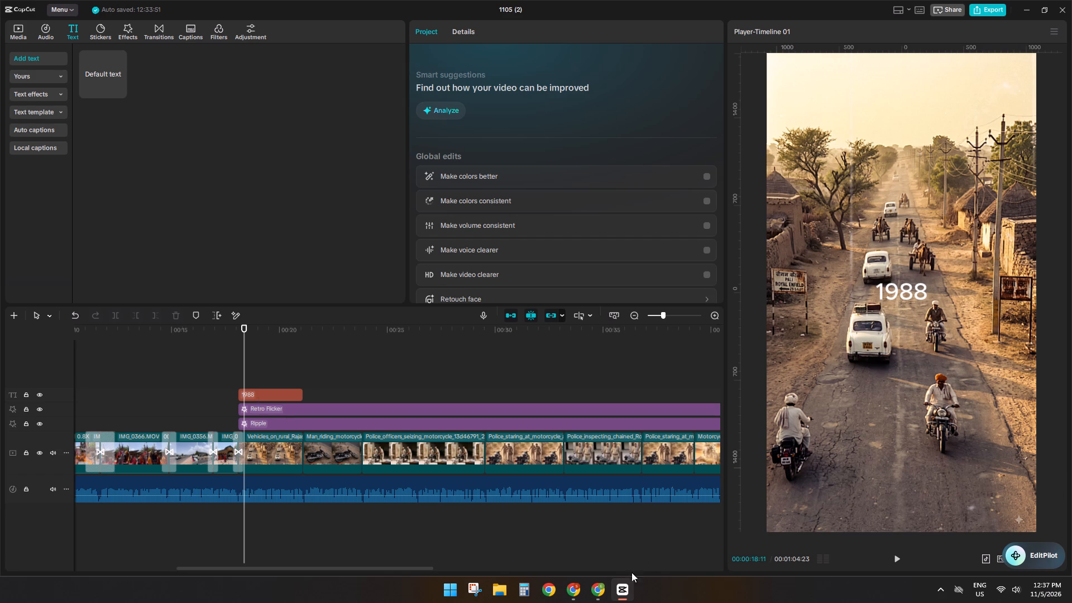
Switch to Chrome and append "es visan 1988" to the Gujarati source text in the translator.
click(600, 591)
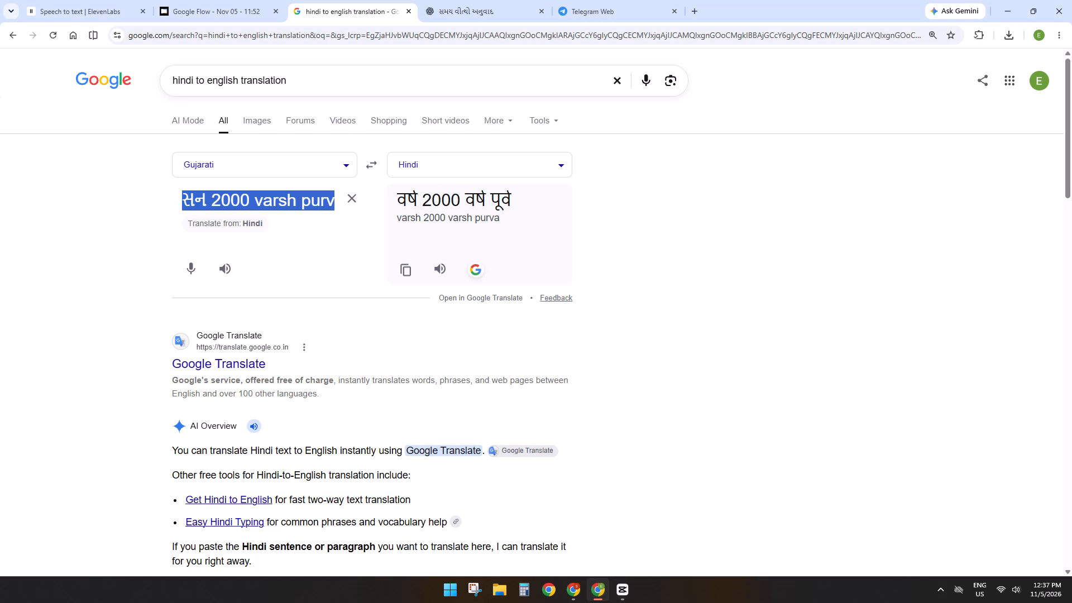
scroll(496, 192, up, 7)
click(286, 206)
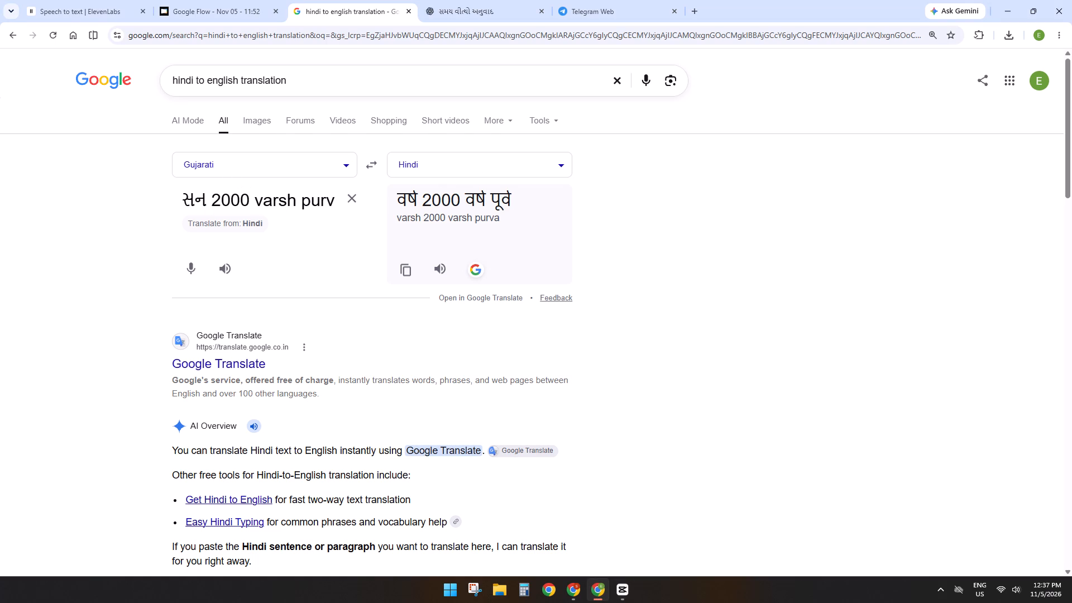
click(336, 202)
key(space)
text(es)
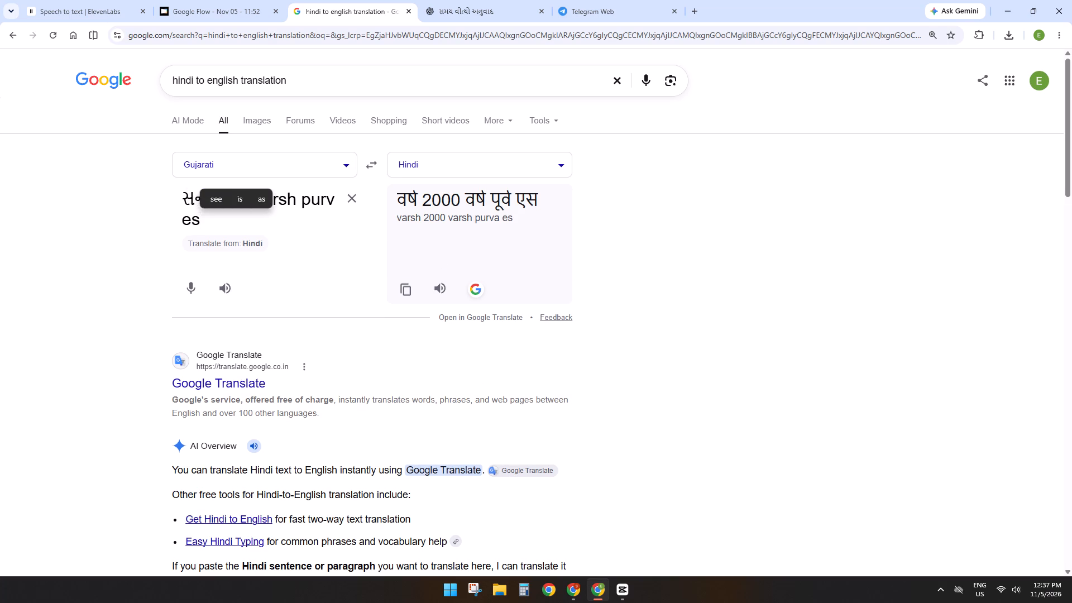
key(space)
text(visan)
key(space)
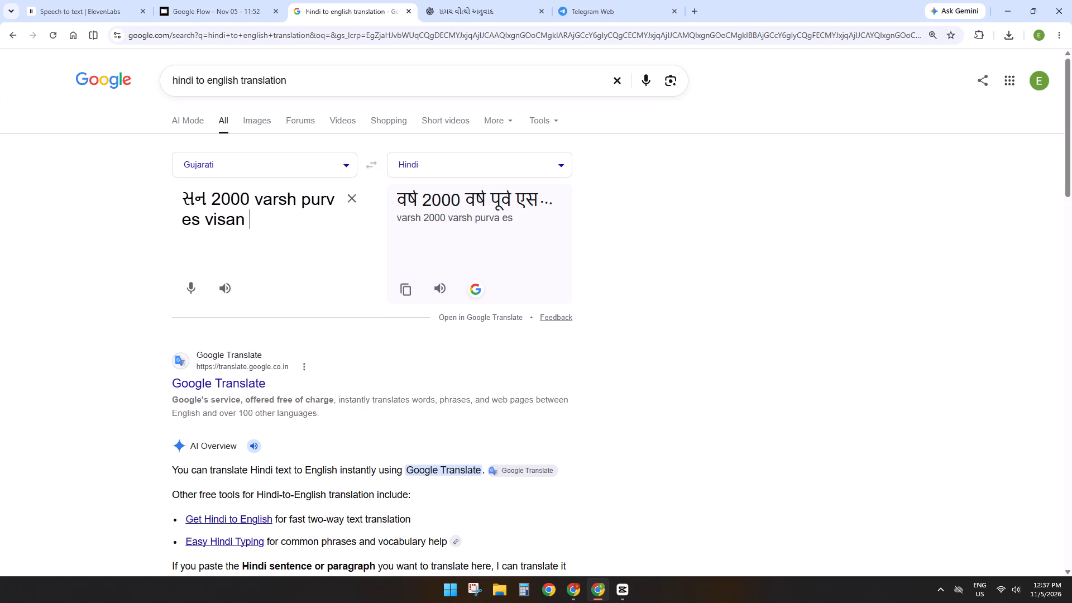
key(1)
text(988)
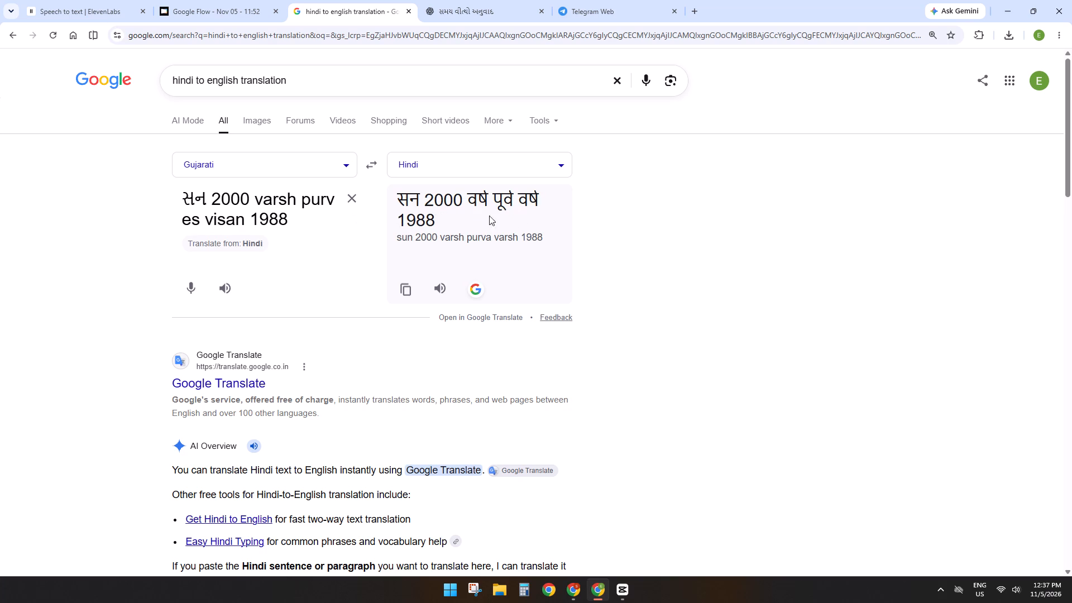
scroll(477, 264, up, 3)
click(203, 218)
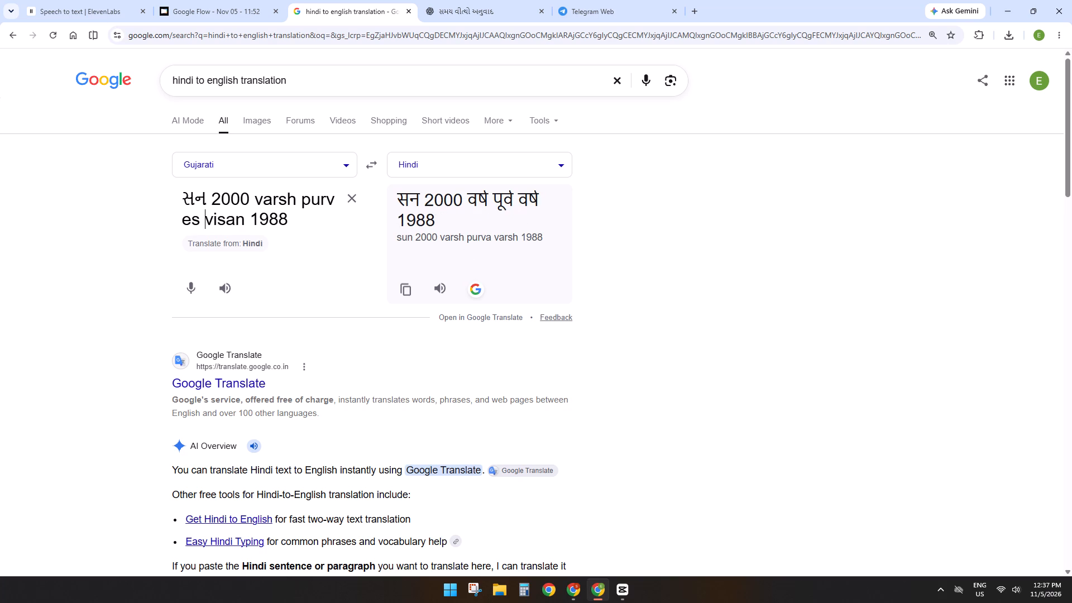
click(199, 218)
drag(199, 218, 185, 219)
key(BackSpace)
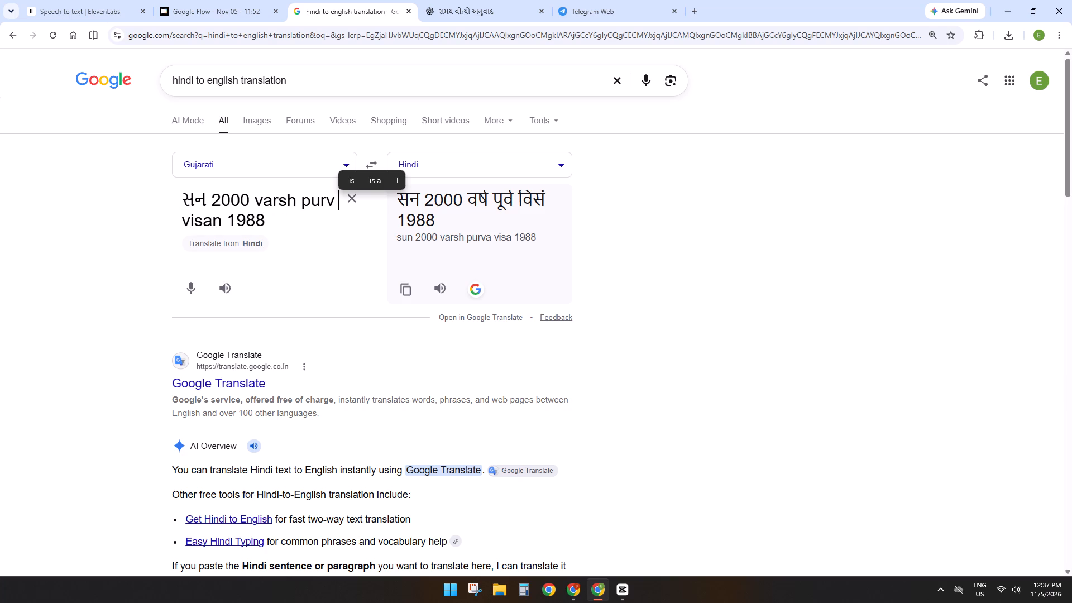
scroll(317, 265, up, 3)
scroll(477, 245, up, 4)
key(e)
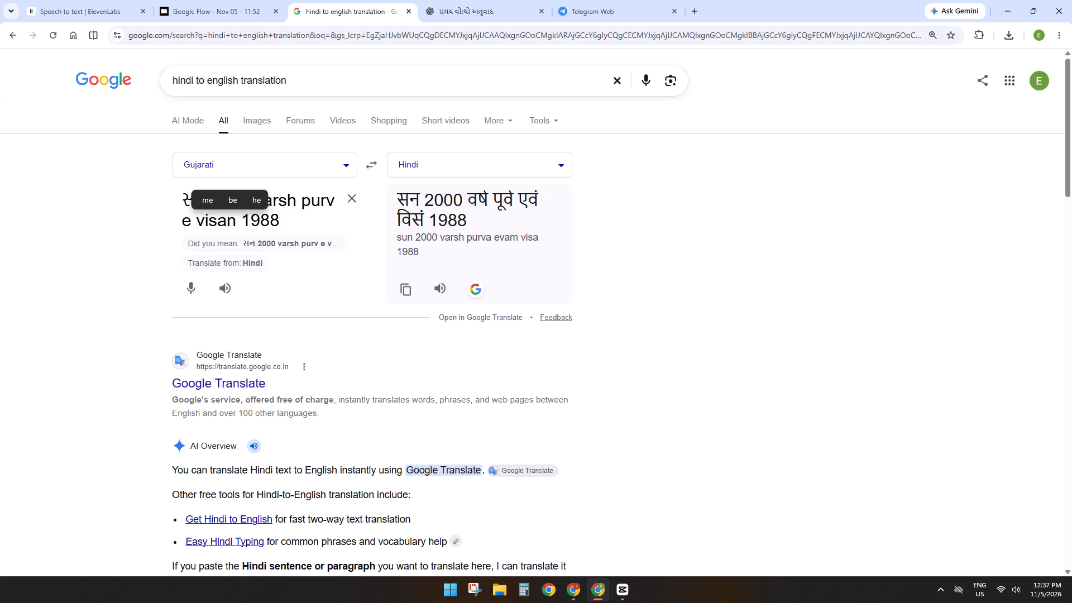
text(sa)
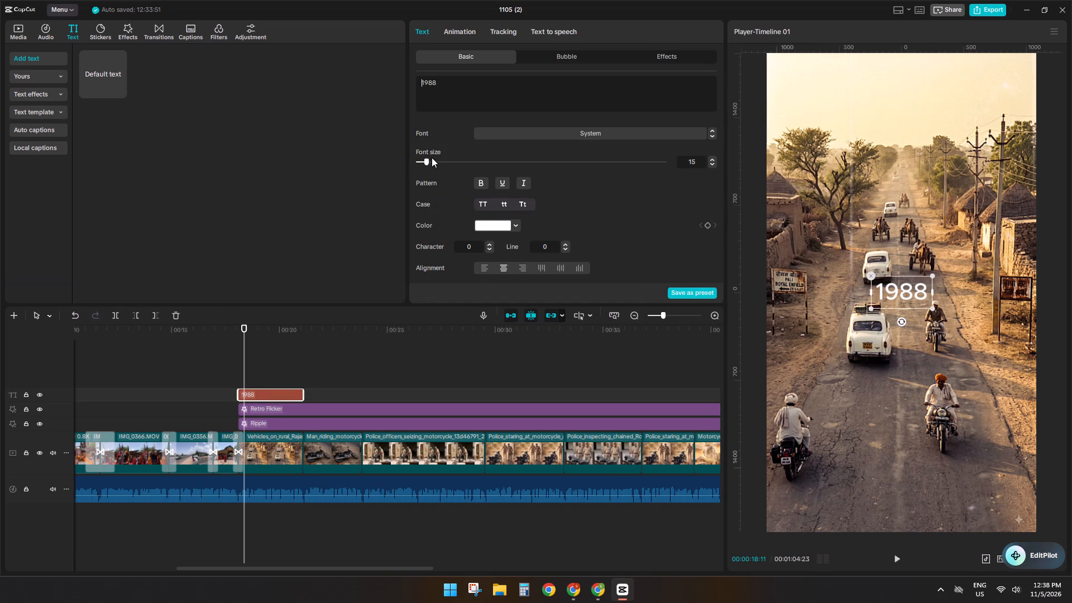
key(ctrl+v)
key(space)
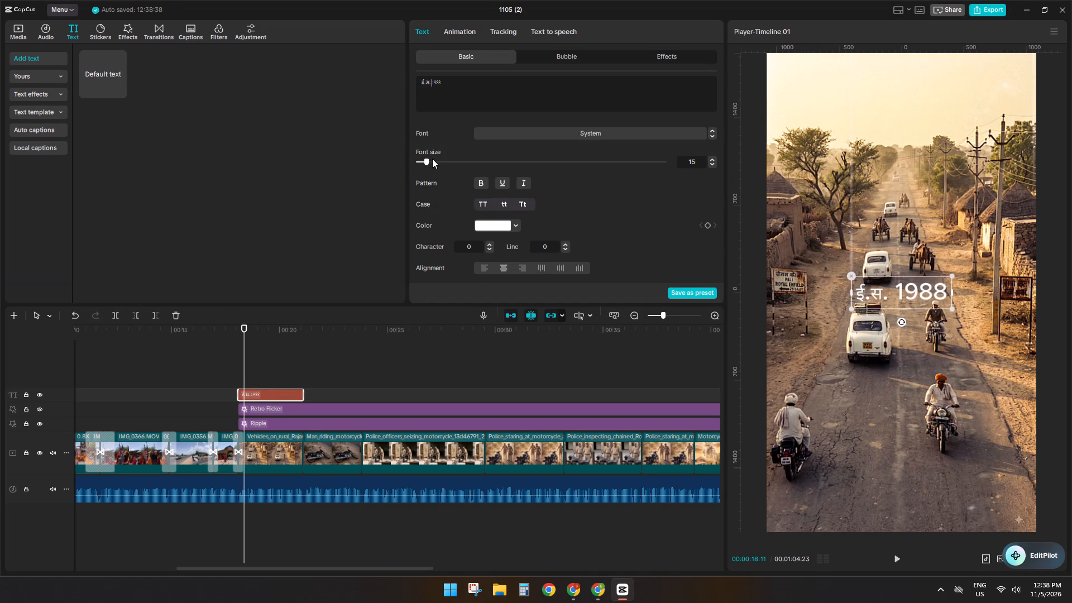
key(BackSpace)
Set the title's font to Hind Vadodara Bold.
click(551, 128)
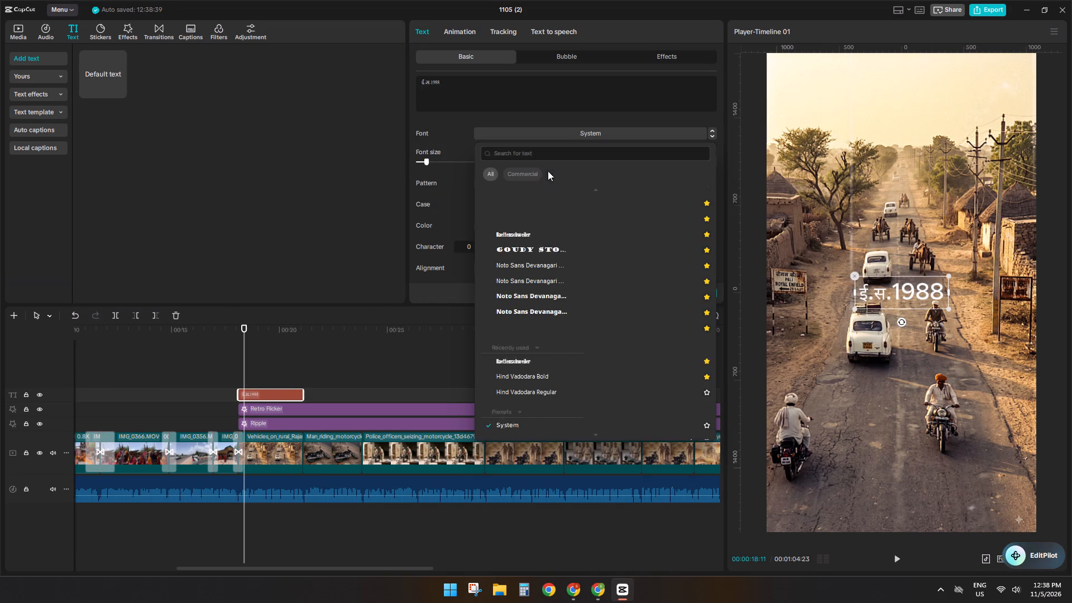
scroll(538, 224, up, 9)
click(535, 213)
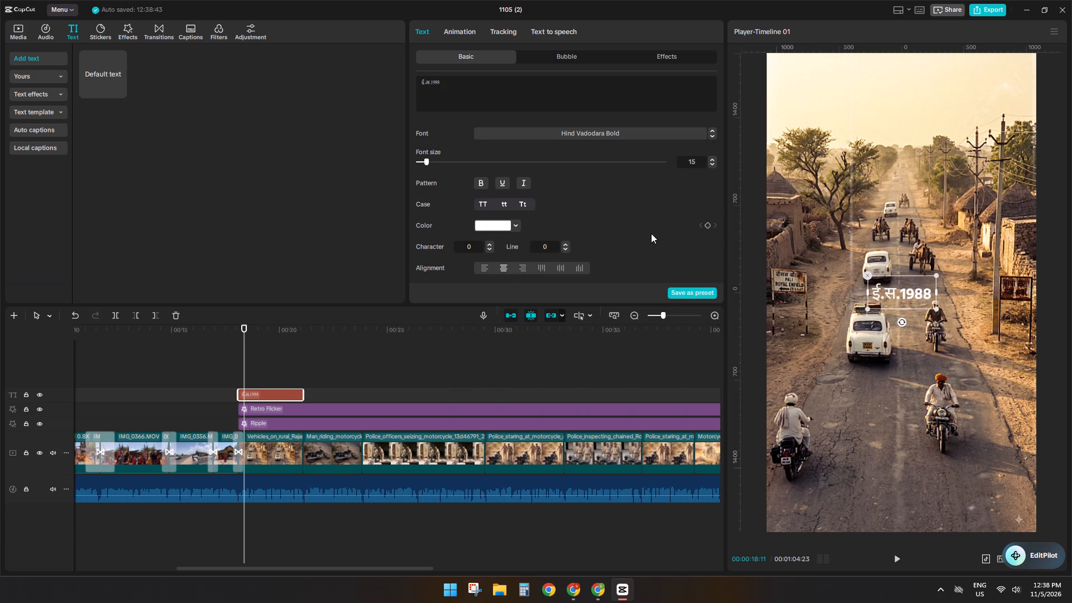
Enlarge the year title slightly and place it in the upper-left corner of the video frame.
drag(935, 309, 975, 320)
drag(906, 286, 898, 168)
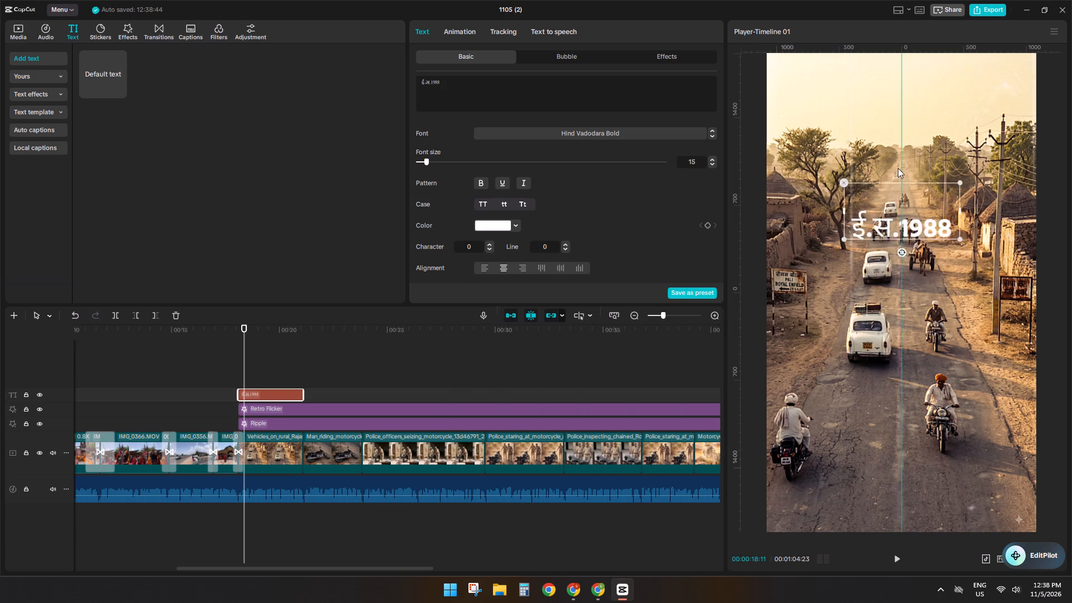
drag(898, 168, 907, 83)
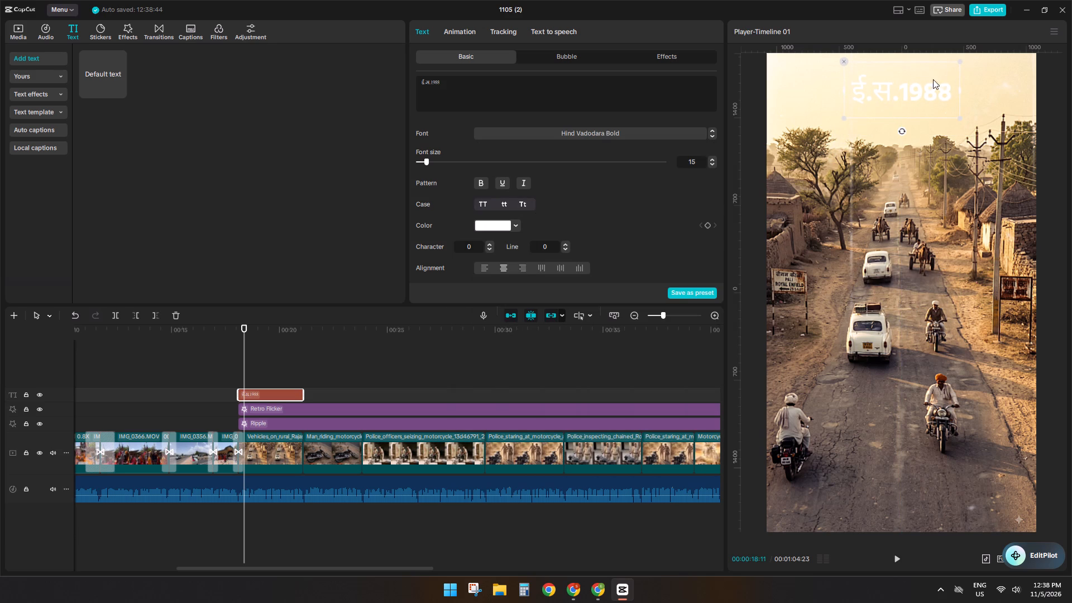
drag(961, 63, 937, 76)
drag(906, 101, 907, 89)
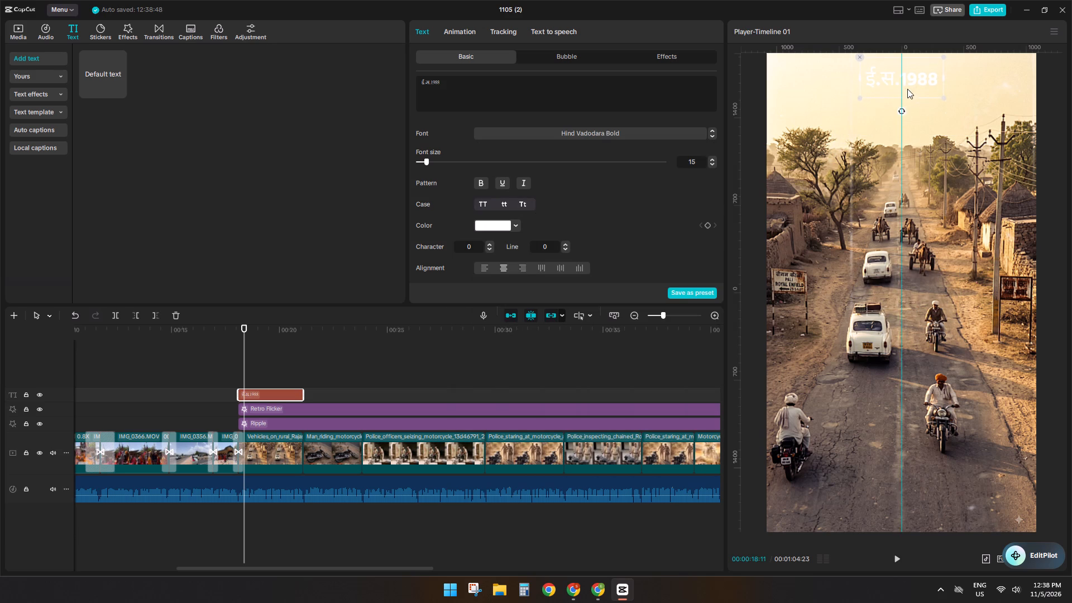
drag(907, 89, 816, 92)
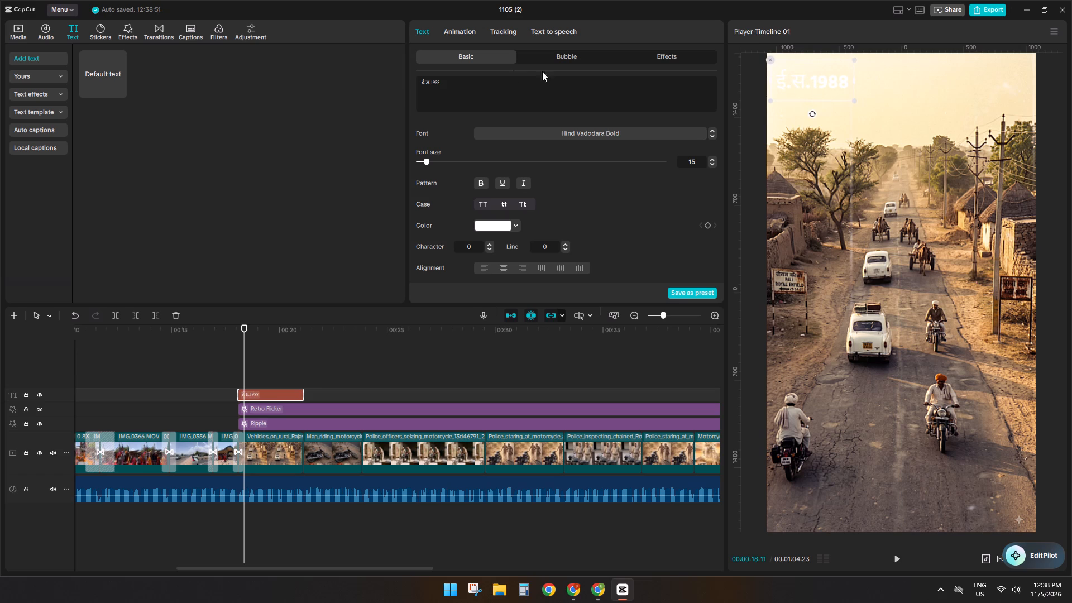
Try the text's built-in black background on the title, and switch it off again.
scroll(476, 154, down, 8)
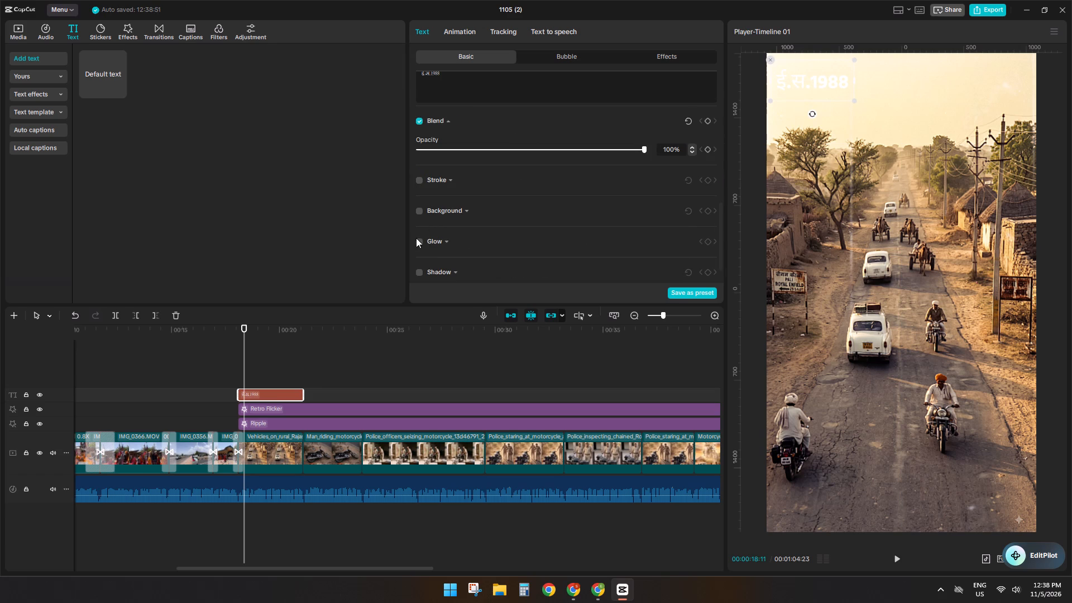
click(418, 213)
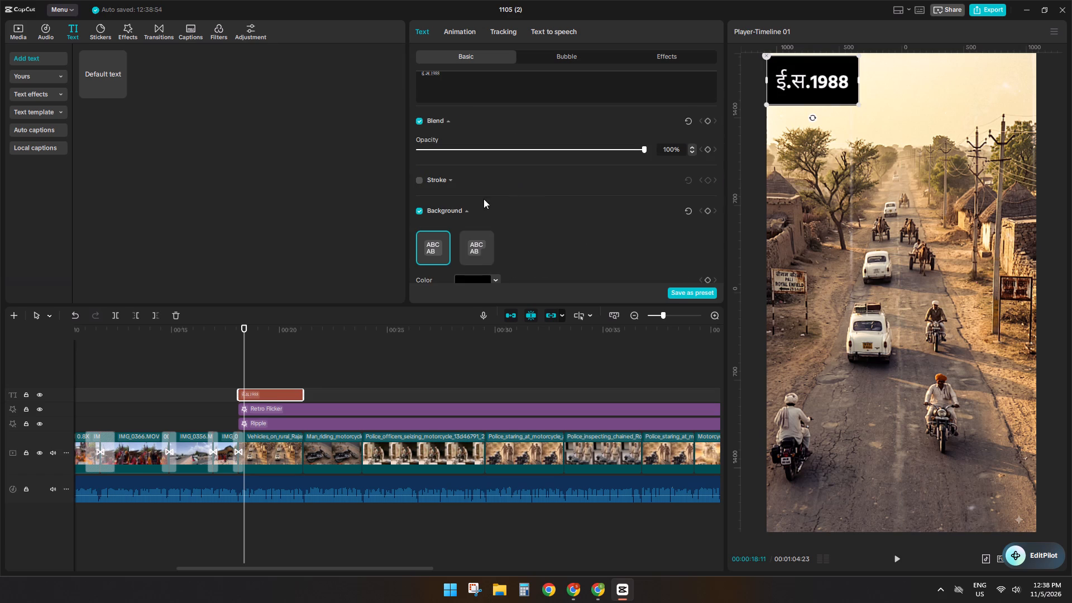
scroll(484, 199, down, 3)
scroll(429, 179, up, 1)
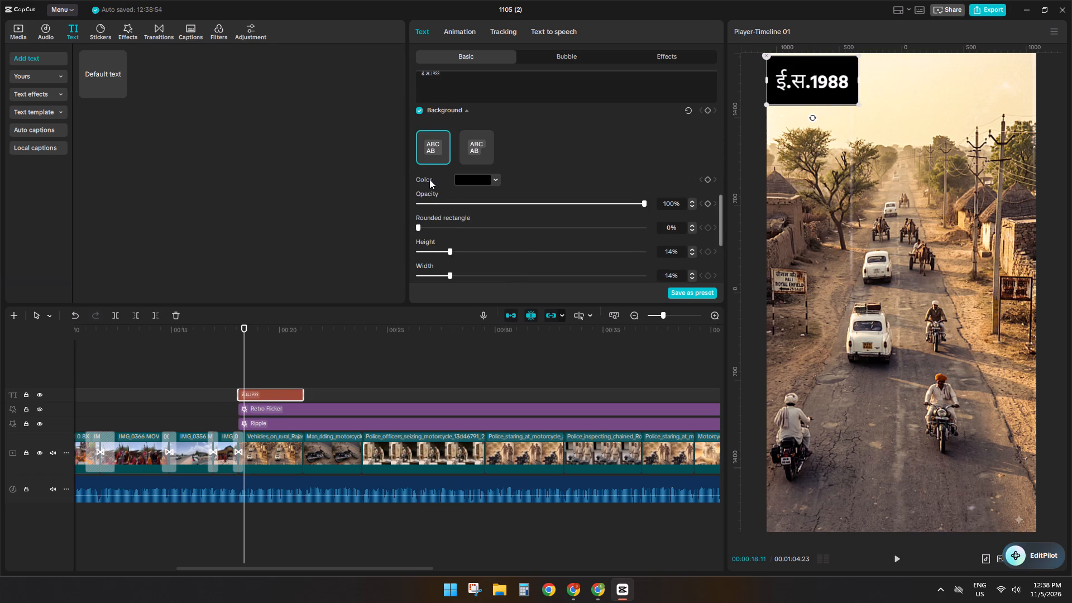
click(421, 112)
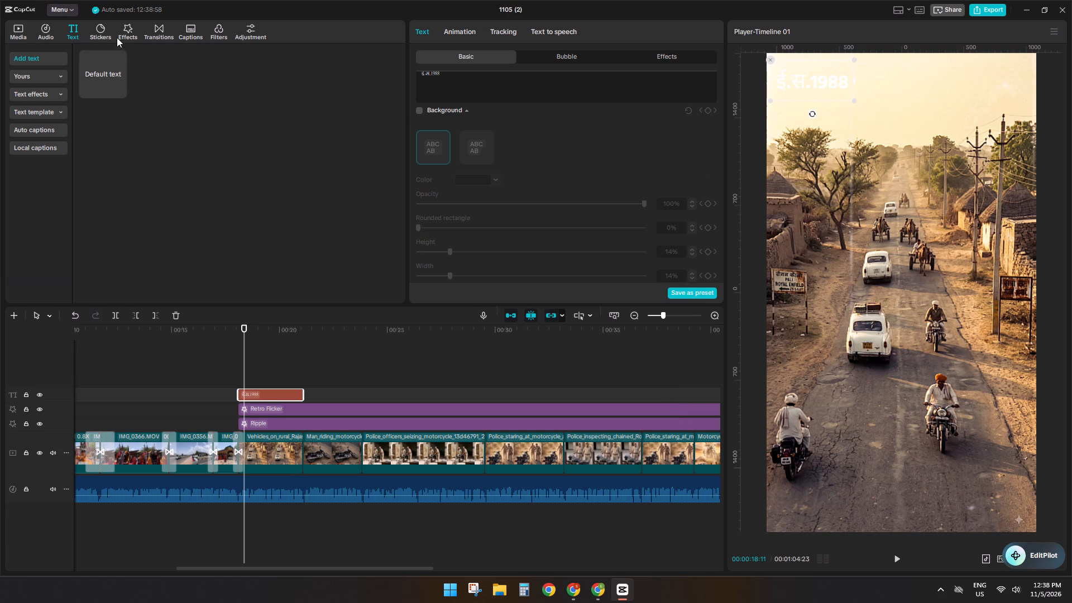
Add a square shape over the title's time range and layer the title clip above it on the timeline.
click(103, 35)
click(43, 93)
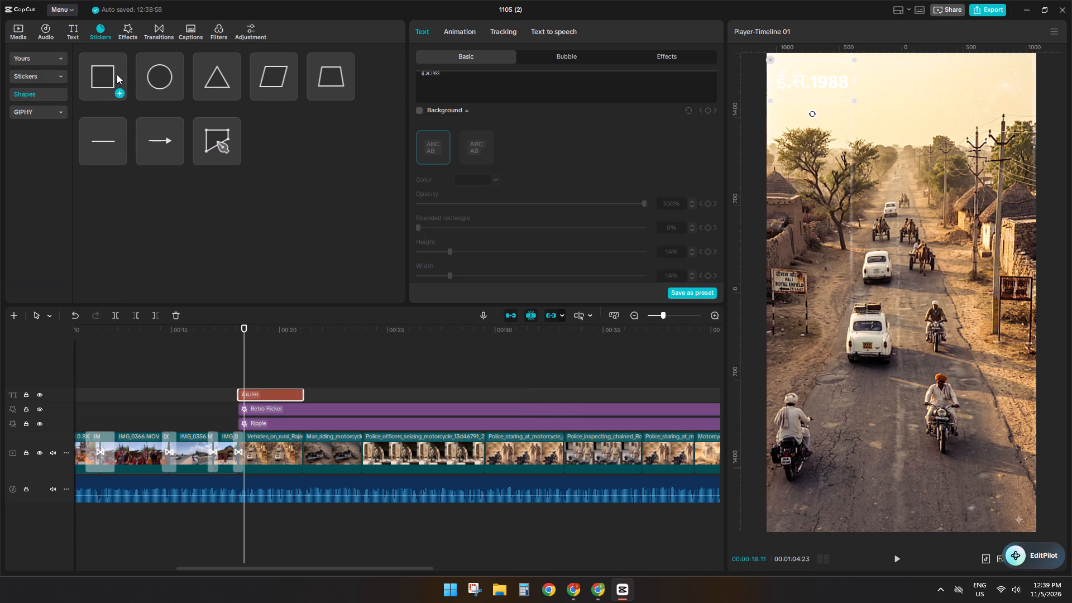
drag(116, 74, 240, 403)
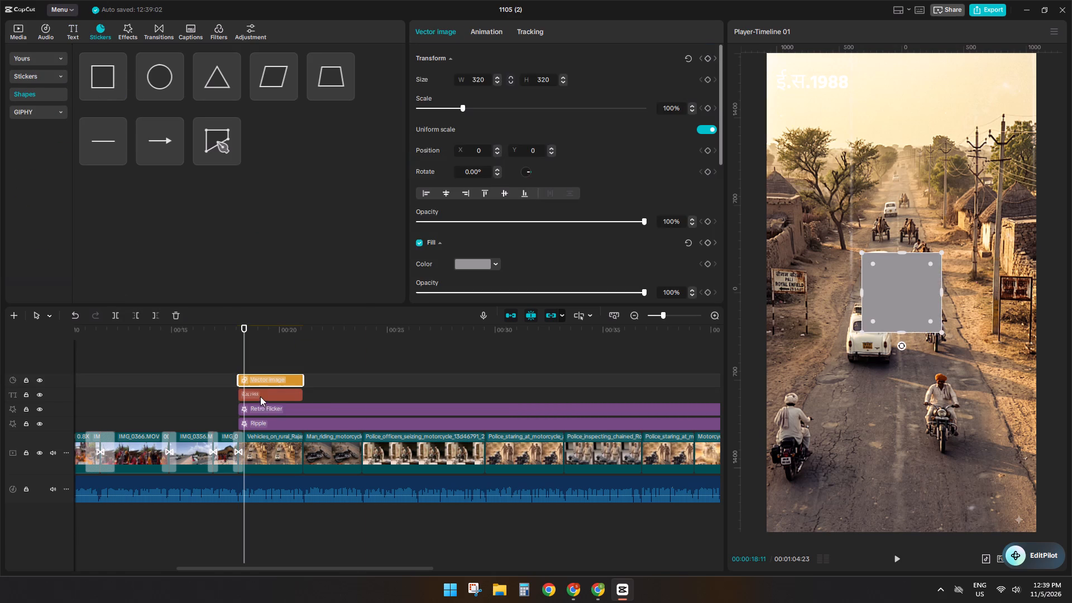
drag(260, 396, 262, 372)
drag(255, 363, 275, 386)
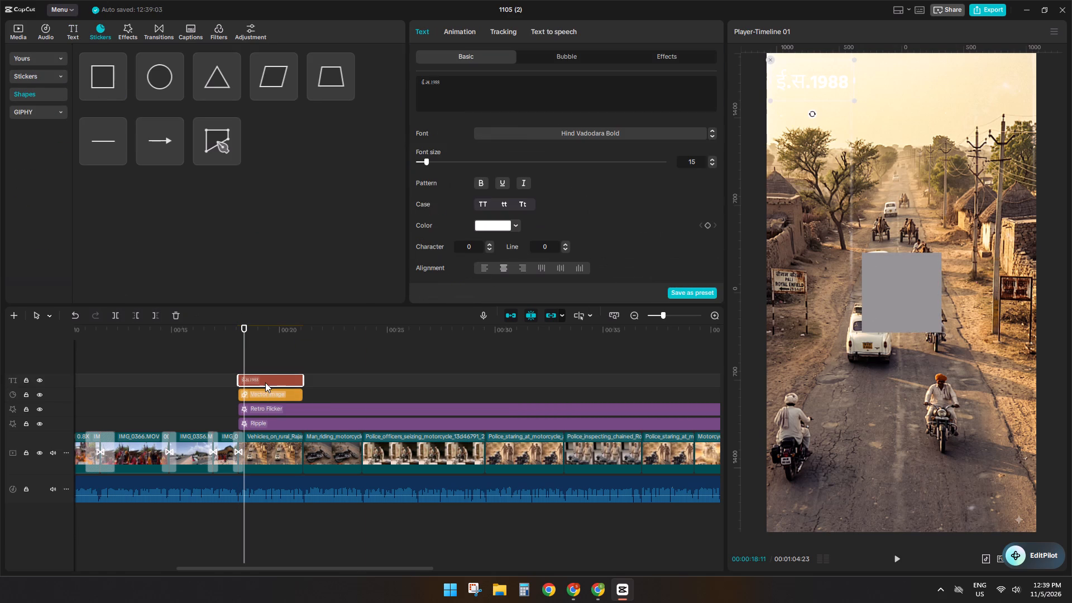
Move the title out of the frame's corner to the upper middle of the picture.
click(265, 382)
drag(832, 84, 908, 118)
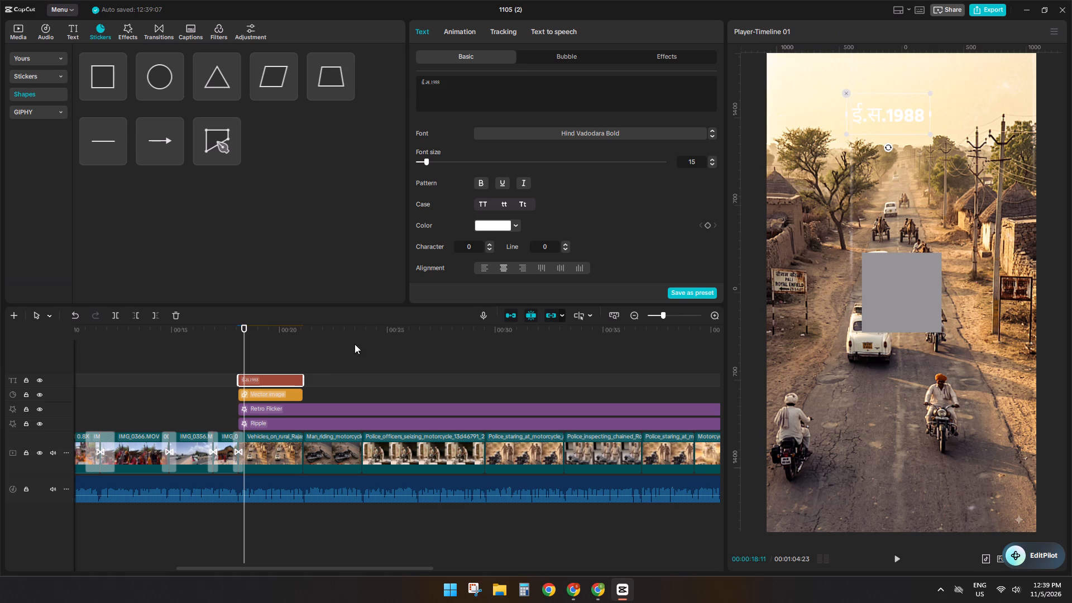
Fill the square shape with solid red FF0000.
click(270, 393)
click(464, 269)
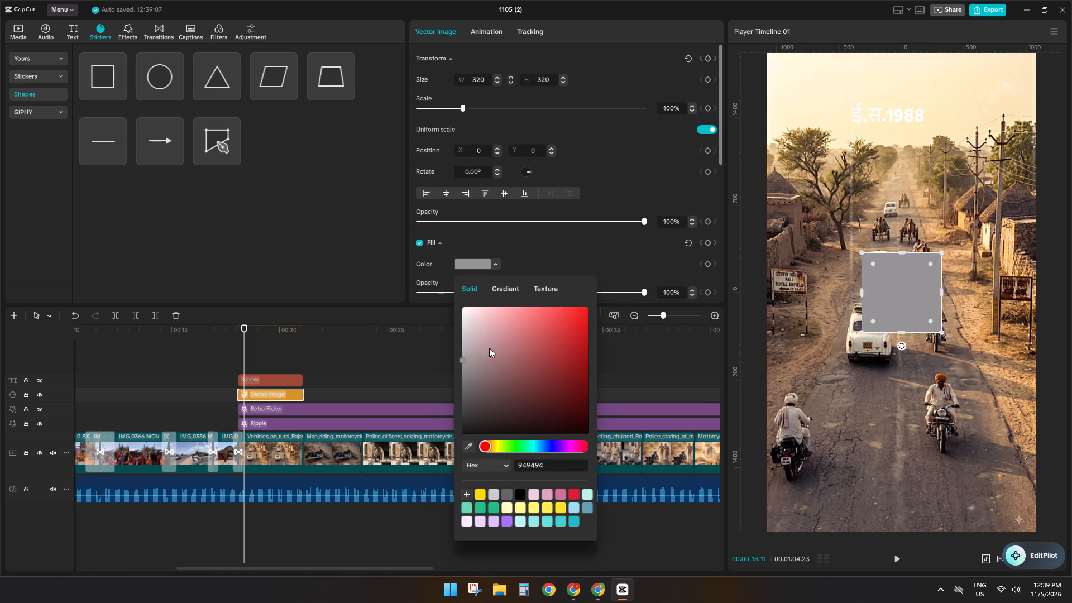
drag(463, 363, 641, 296)
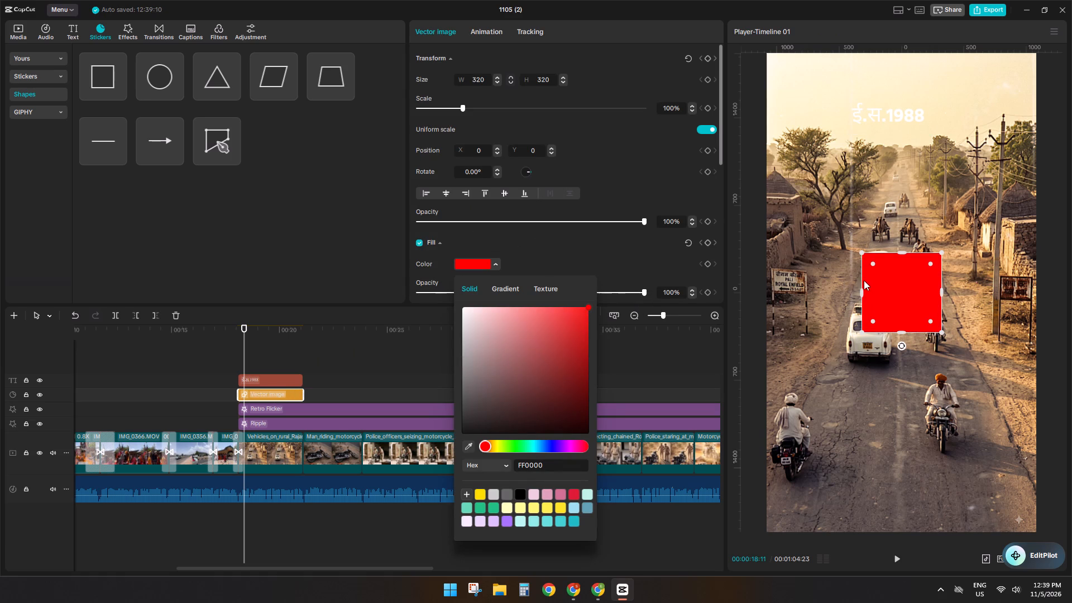
Position the red shape behind the title and resize it to a box about 347 wide and 121 high.
drag(896, 283, 889, 130)
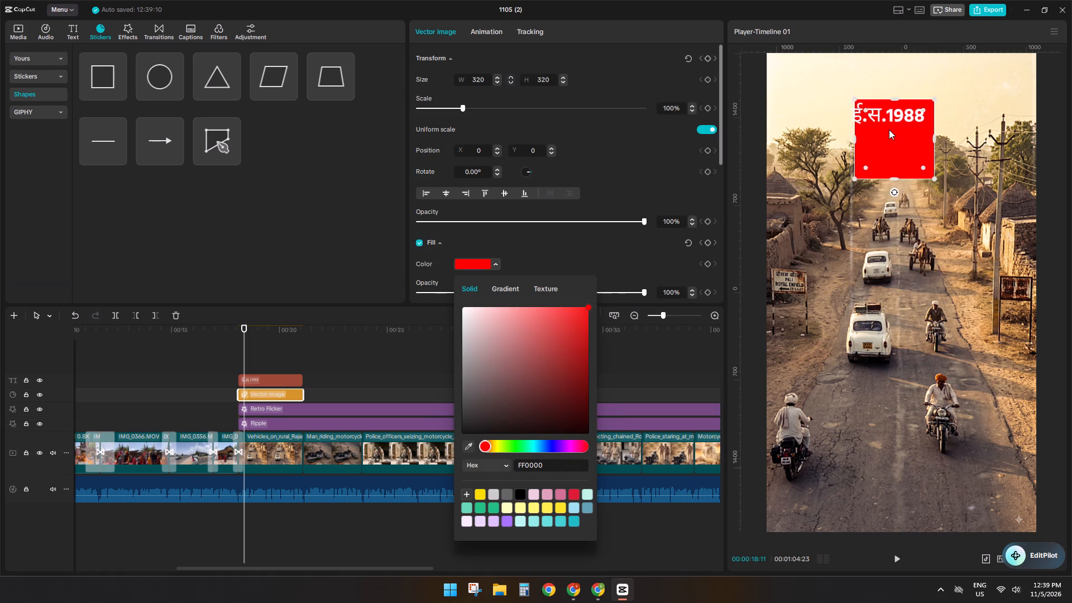
drag(889, 130, 883, 123)
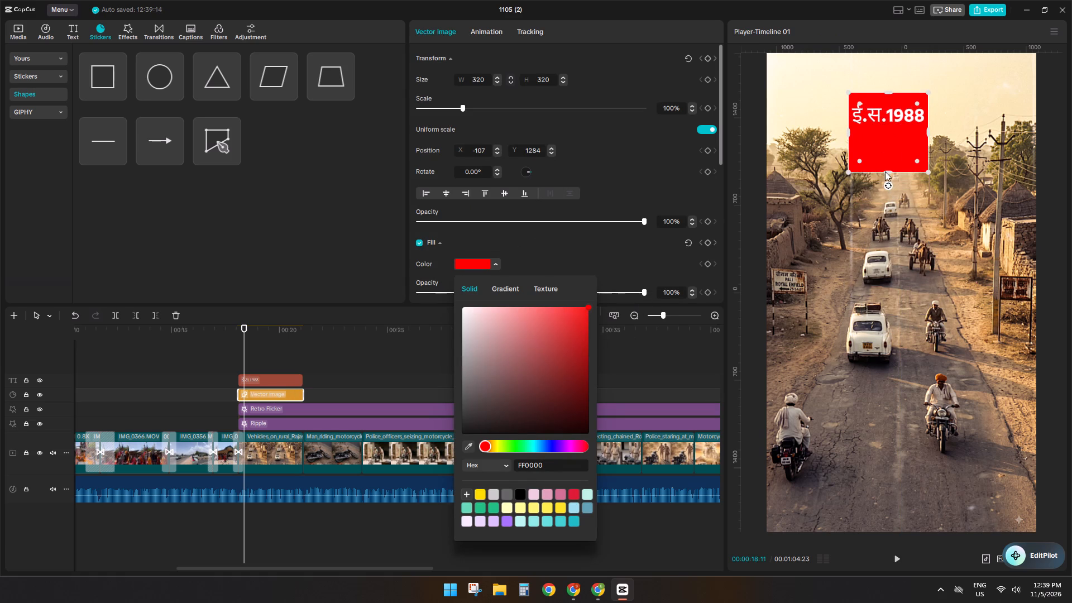
drag(891, 171, 893, 142)
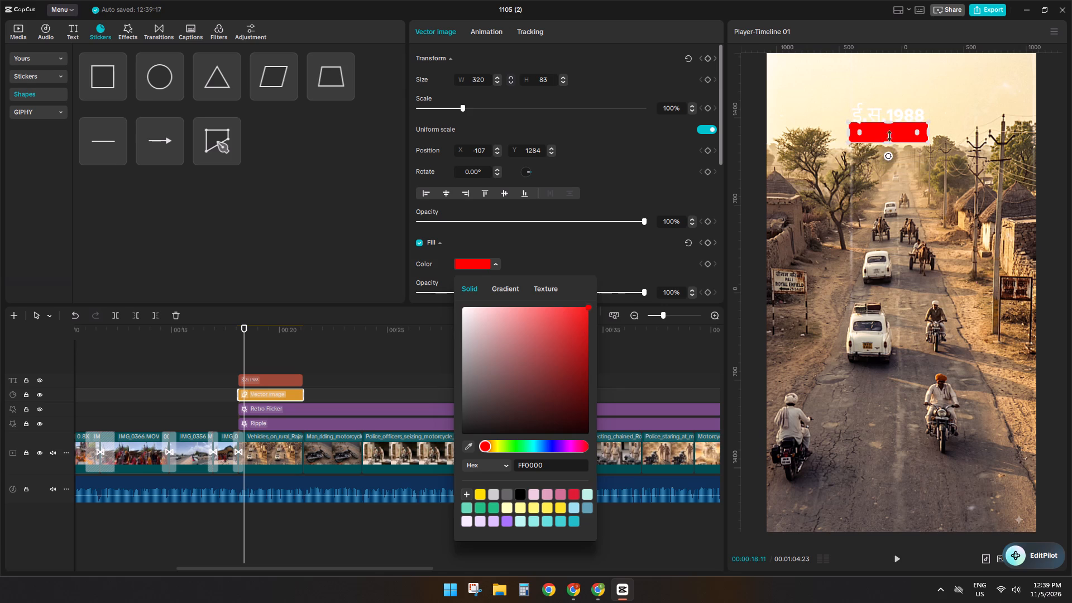
drag(889, 133, 889, 114)
drag(891, 102, 892, 97)
click(890, 117)
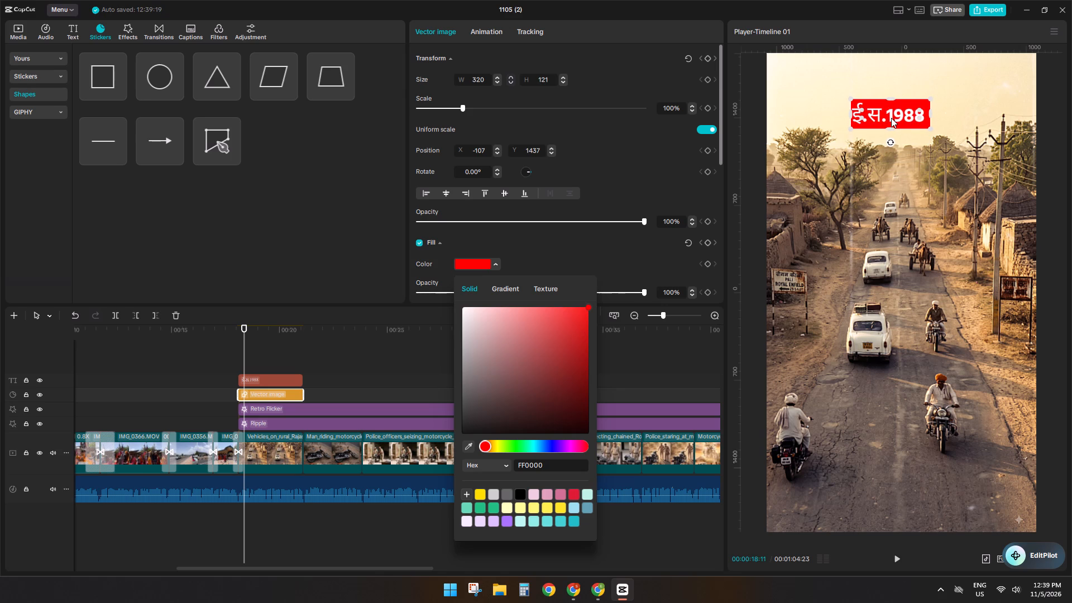
click(932, 113)
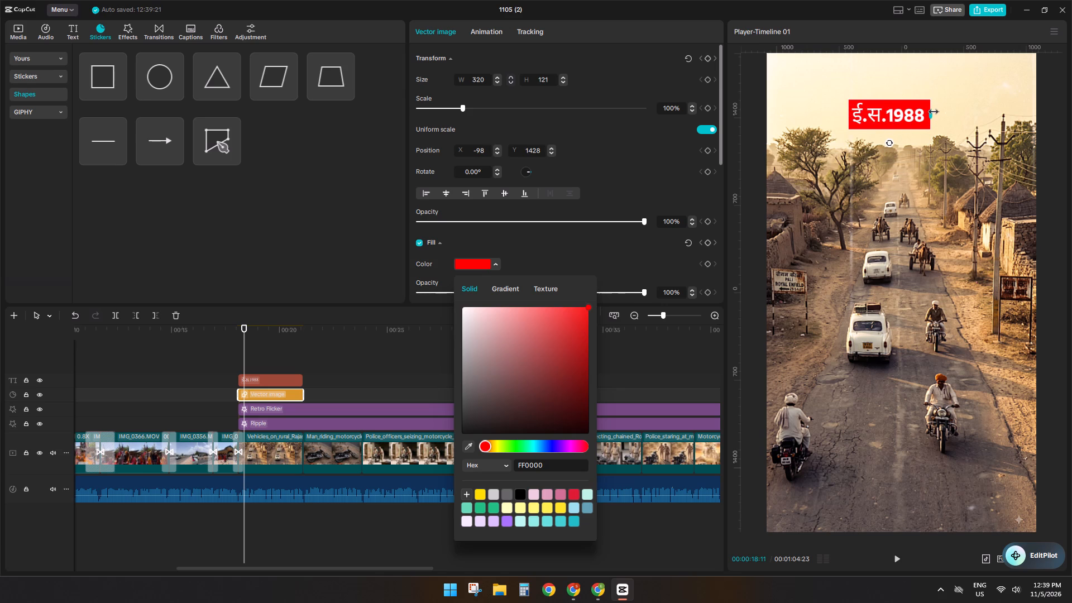
click(898, 122)
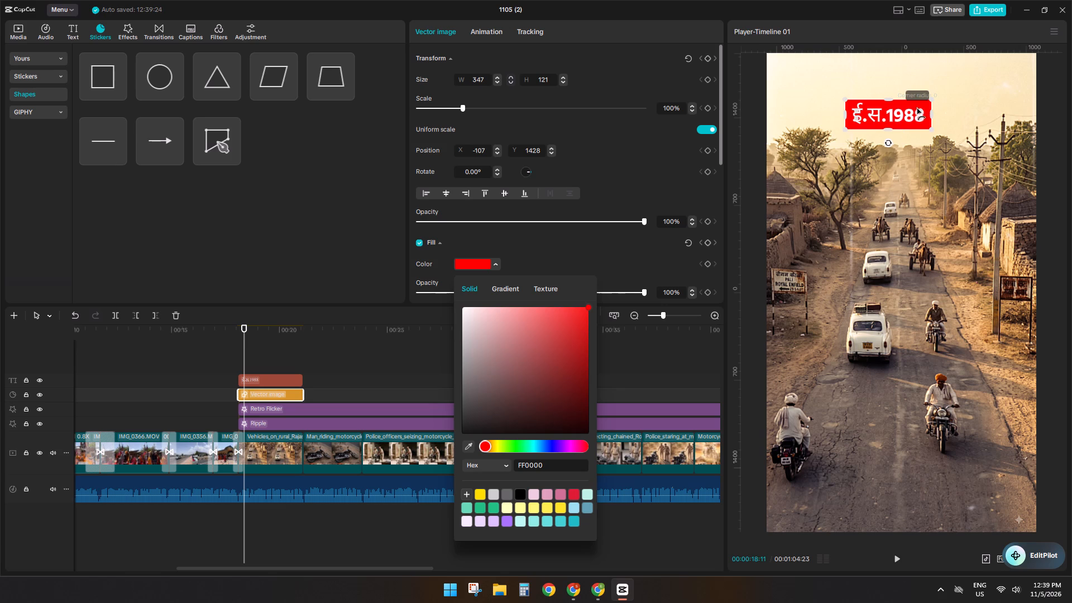
Round the corners of the red box.
drag(918, 112, 907, 111)
Give the red box a solid white stroke, keeping the weight at 4.
click(495, 245)
scroll(495, 245, down, 2)
click(421, 164)
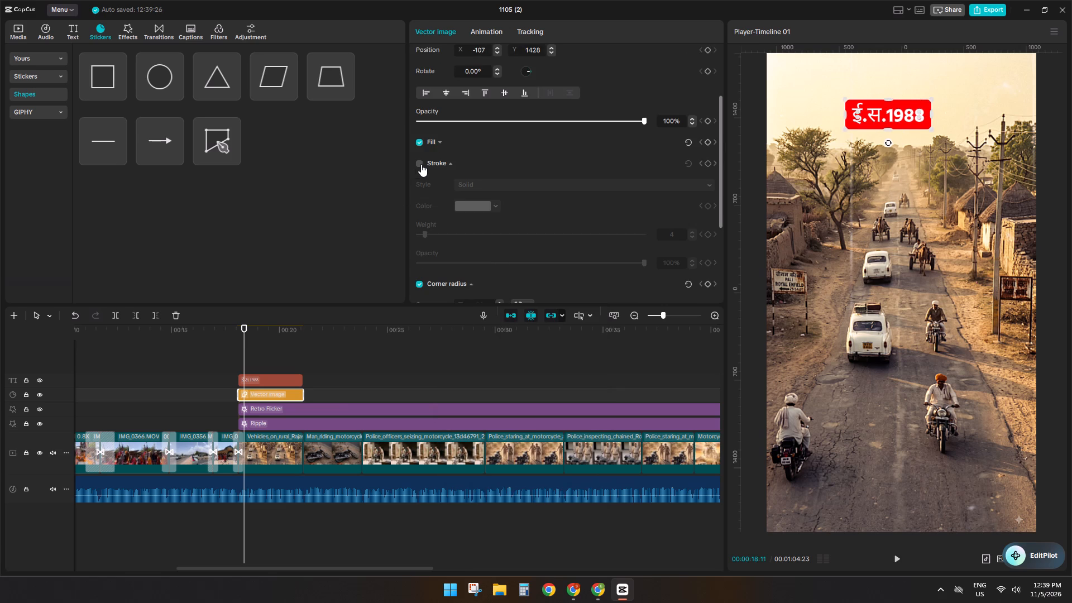
click(470, 203)
drag(468, 241, 351, 181)
click(480, 208)
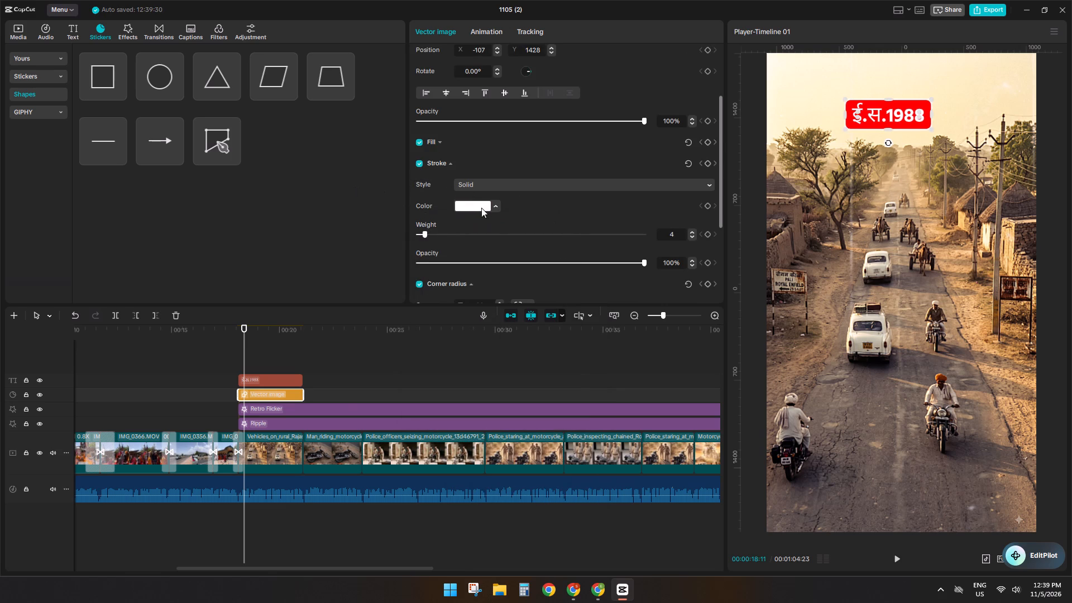
Make the title text bold and add a black shadow with 100% opacity and about 4% bluriness.
click(294, 381)
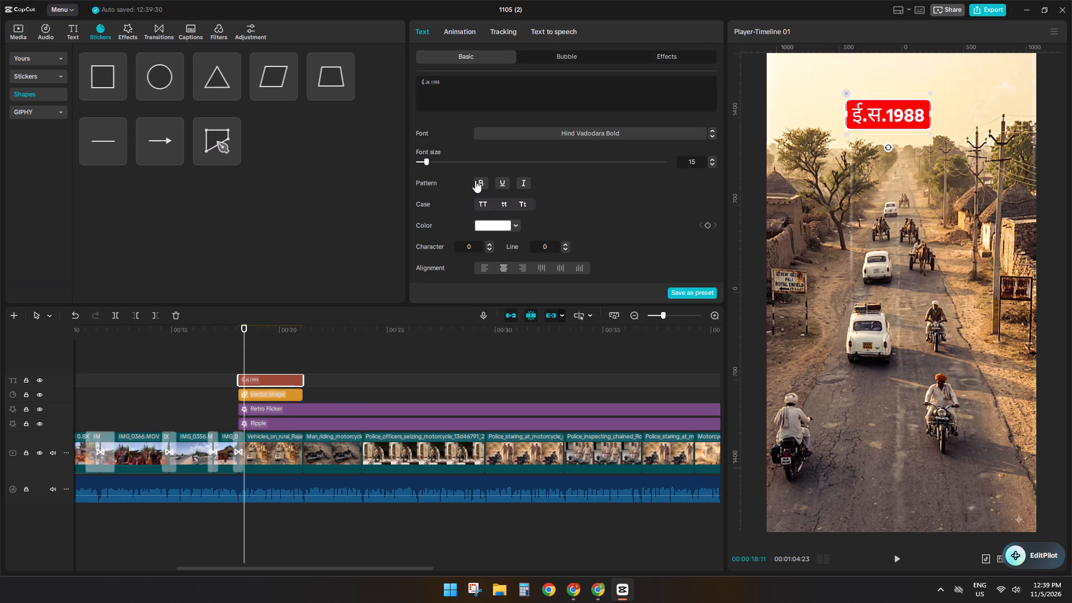
click(477, 180)
scroll(501, 189, down, 8)
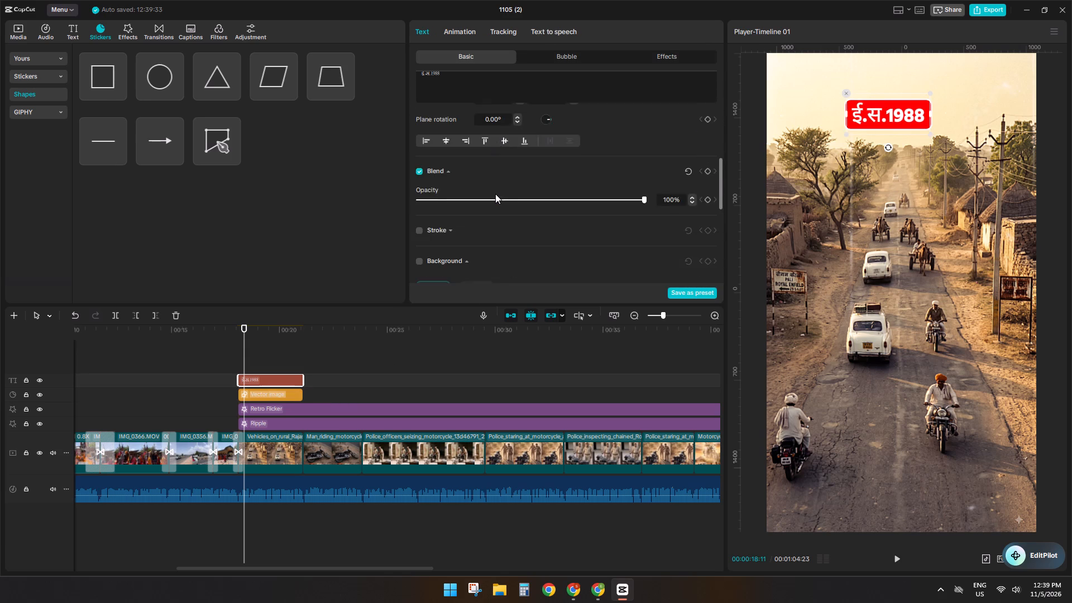
scroll(424, 202, down, 6)
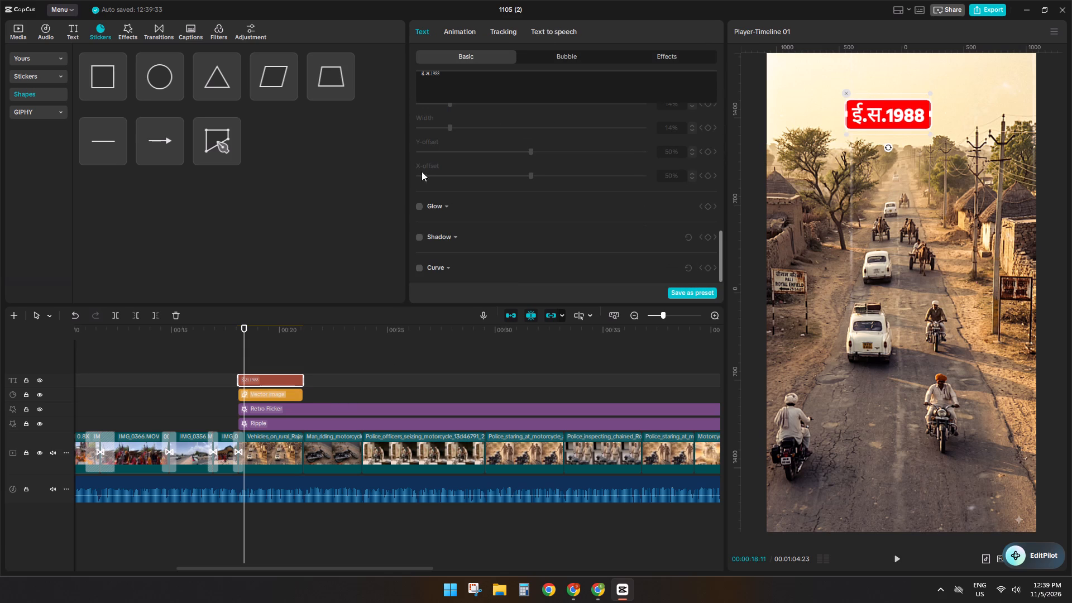
click(421, 238)
scroll(596, 249, down, 2)
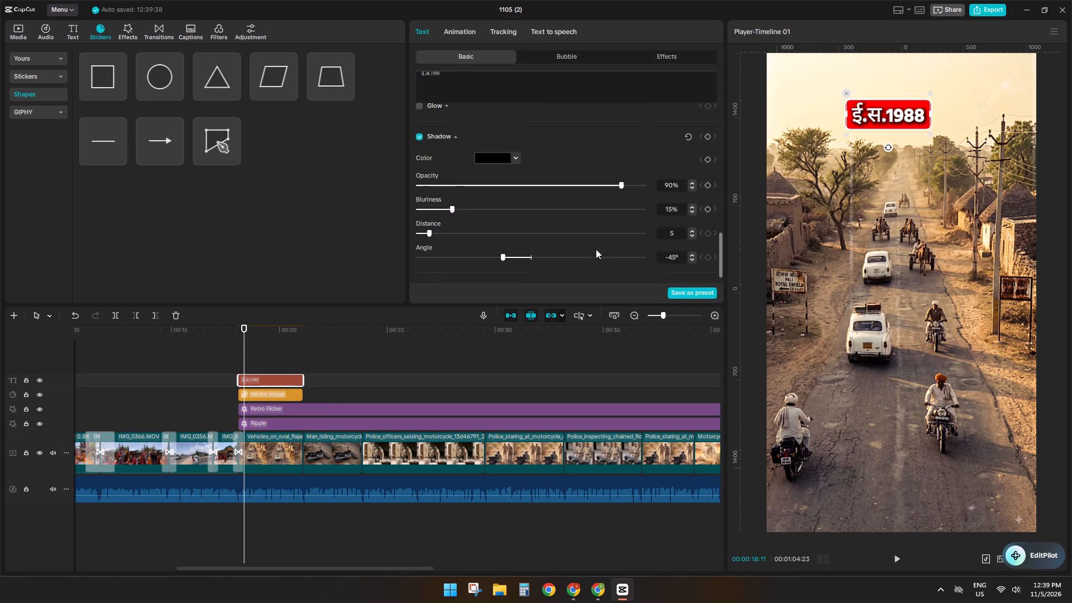
drag(623, 188, 663, 179)
drag(455, 209, 427, 210)
Insert a space between "ई.स." and "1988" in the title text.
scroll(542, 109, up, 4)
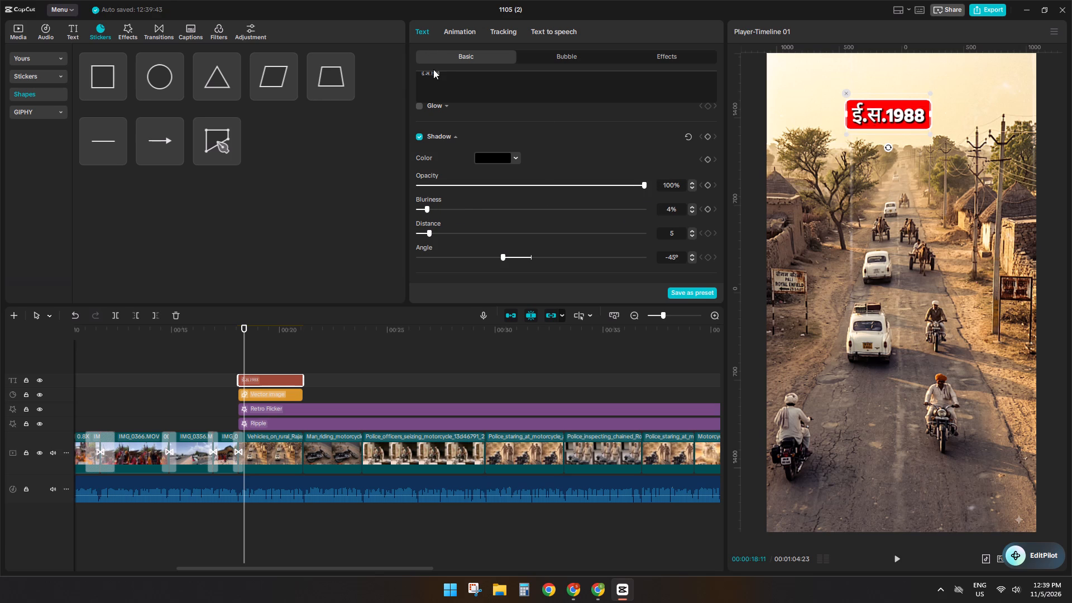
click(431, 75)
key(space)
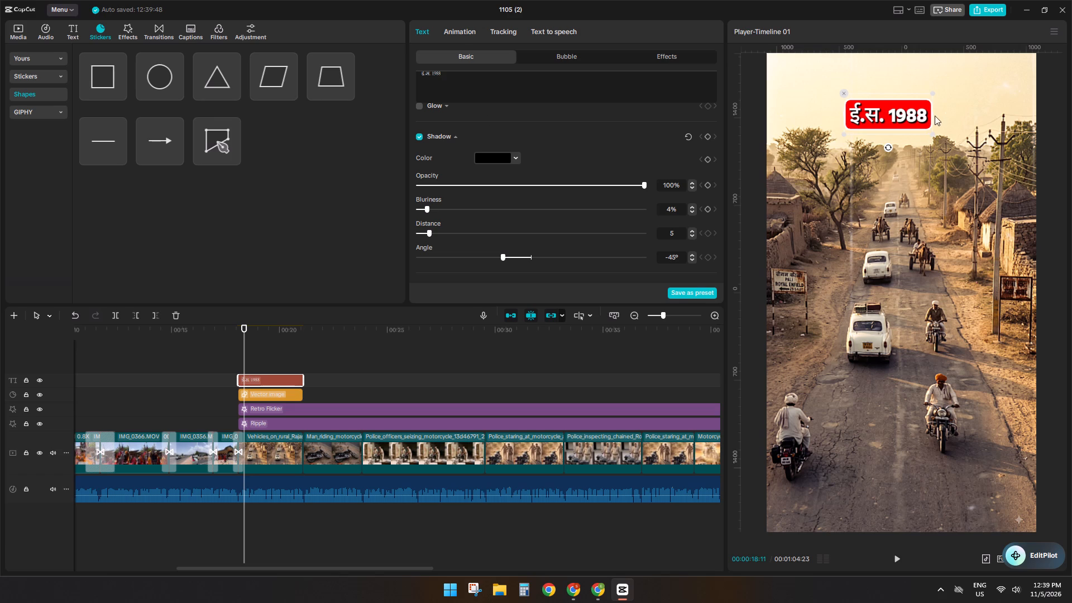
Move the title and red box together into the frame's upper-left corner and scale them down slightly.
drag(266, 365, 280, 400)
drag(902, 119, 837, 85)
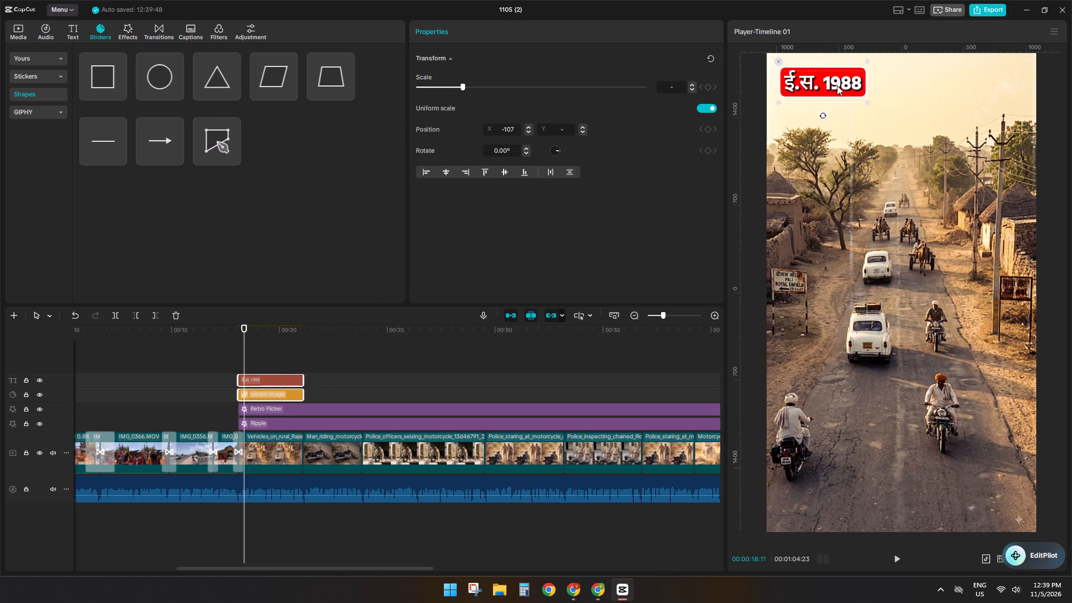
drag(837, 85, 826, 85)
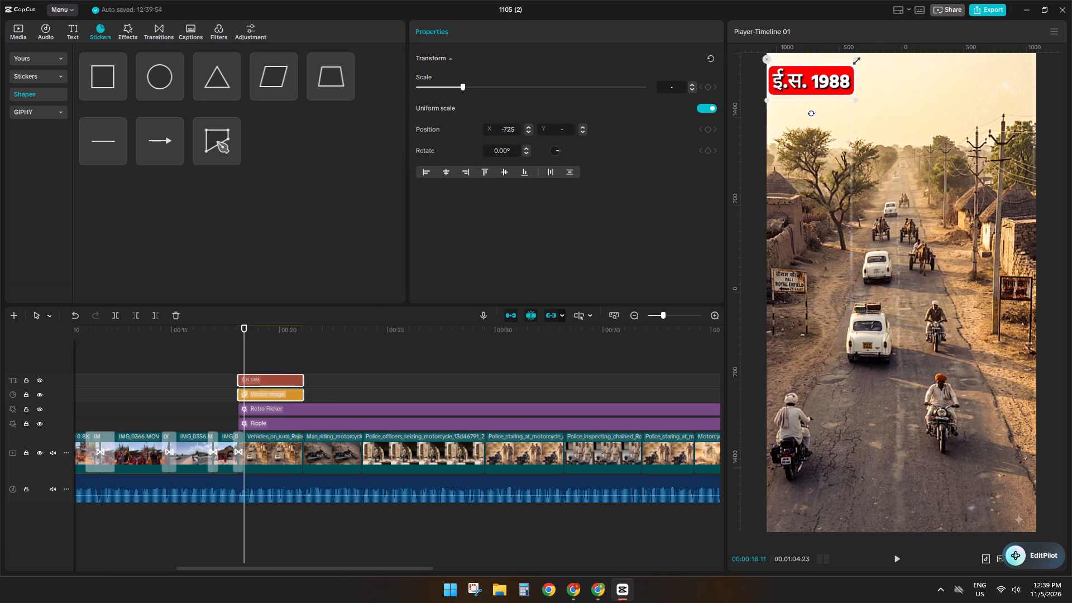
drag(854, 59, 848, 61)
click(830, 75)
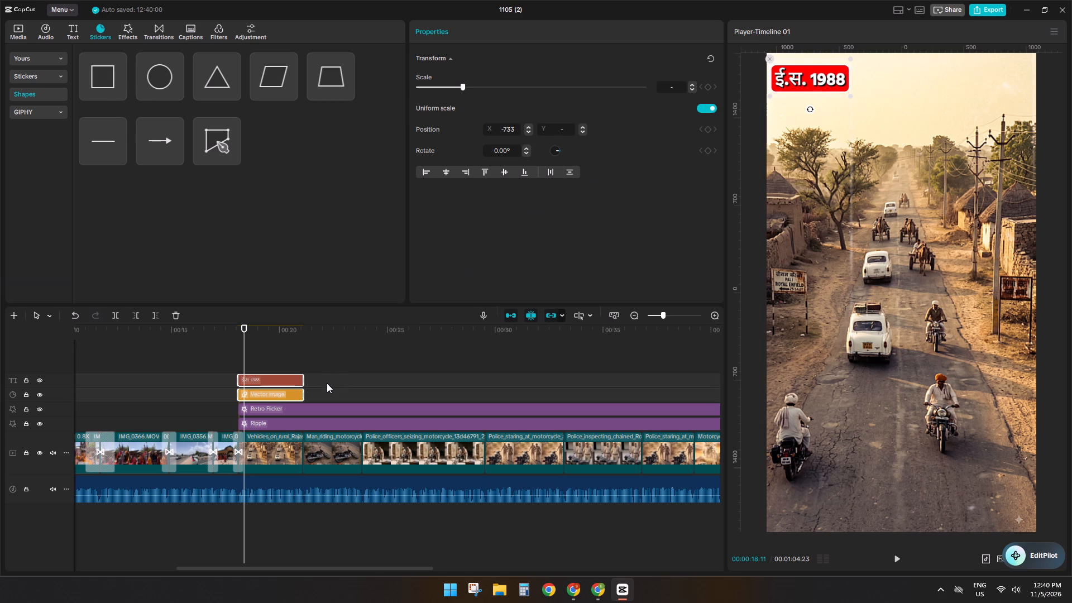
Extend the title and red box clips to the end of the Retro Flicker and Ripple effects, and return the playhead to their start.
ctrl+scroll(326, 384, down, 9)
drag(265, 379, 425, 375)
click(391, 368)
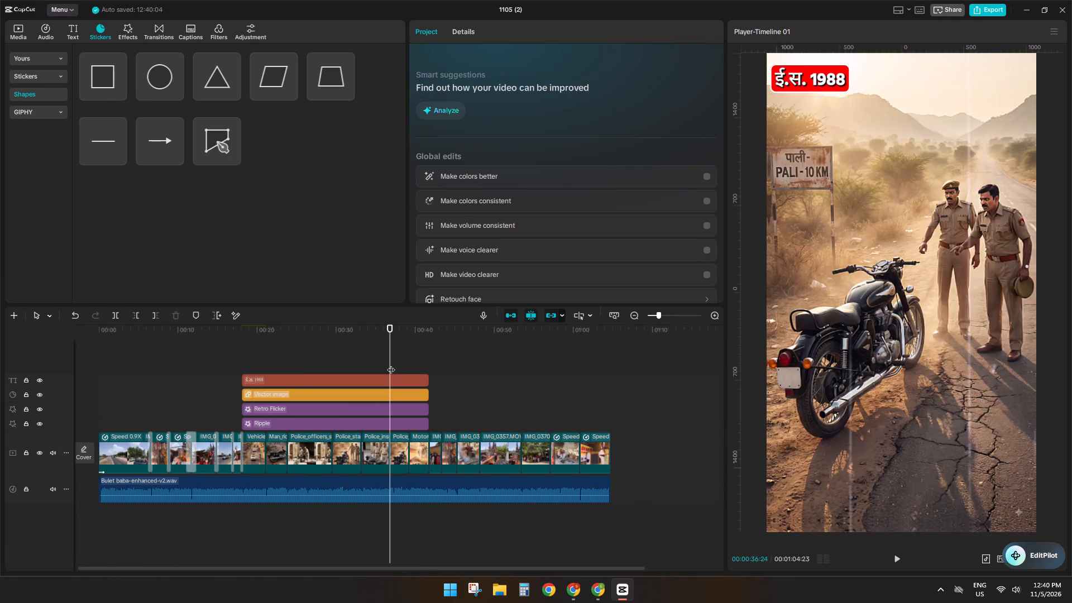
drag(391, 364, 245, 370)
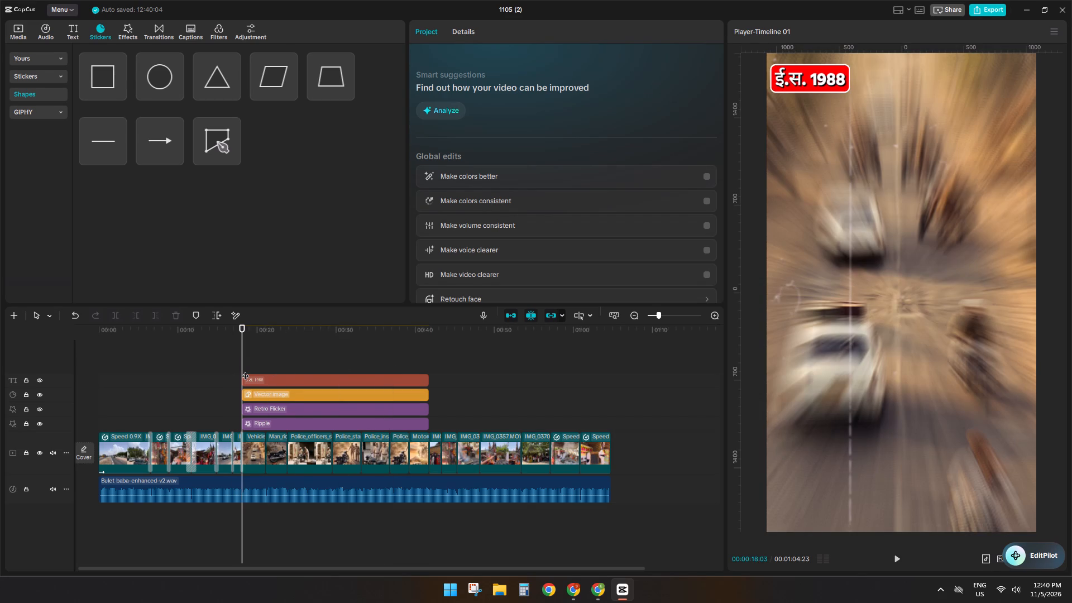
Switch to Chrome, open Google Drive's storage page in a new tab and go to the Google One upgrade plans.
click(597, 597)
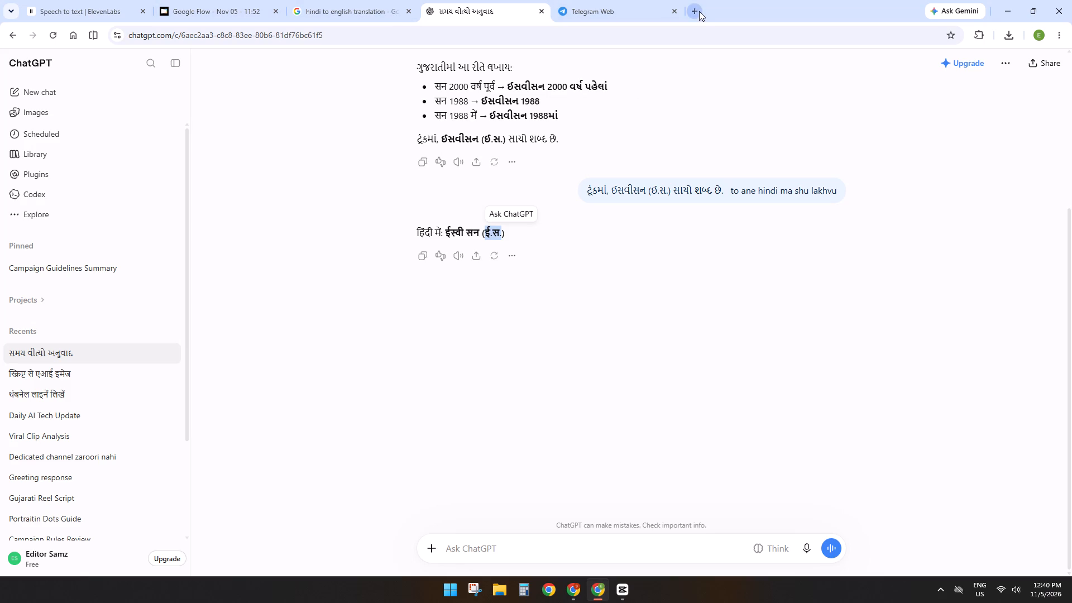
click(699, 11)
triple_click(572, 322)
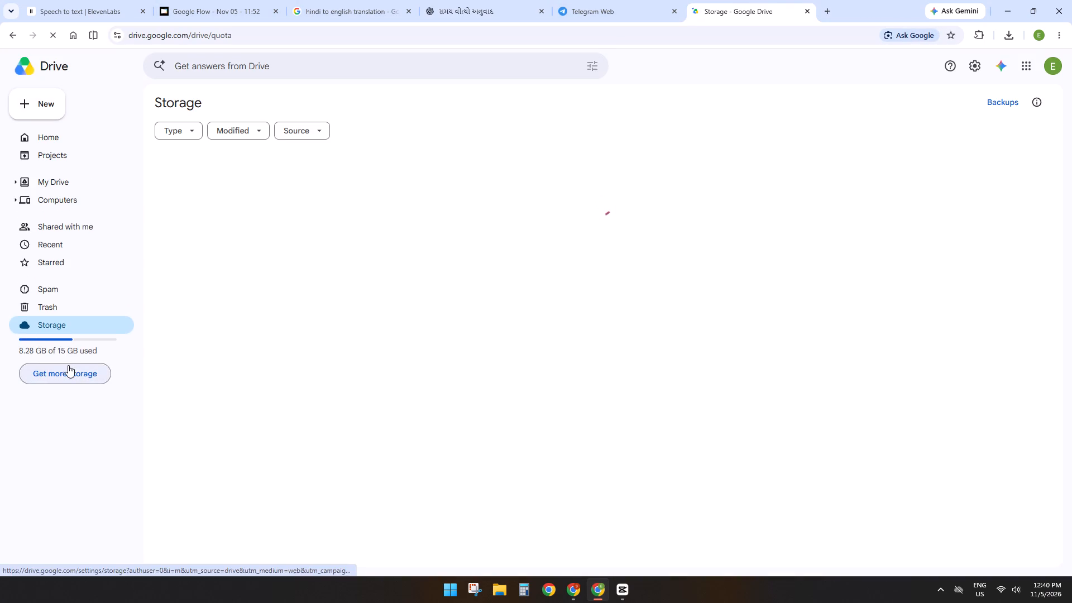
click(68, 365)
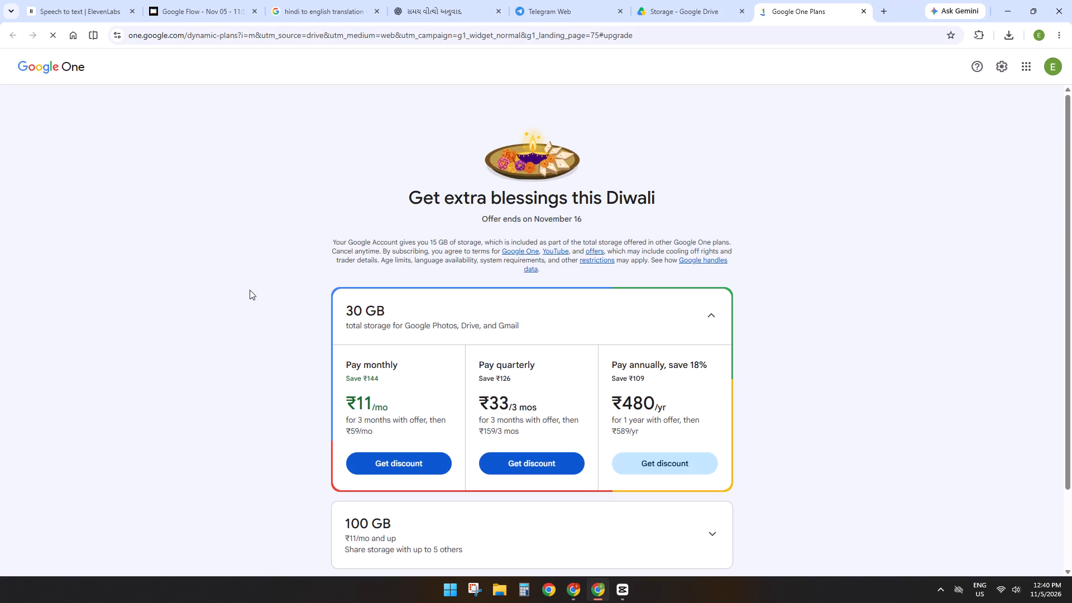
Examine the 30 GB and 100 GB Google One plans, comparing their monthly, quarterly and annual prices.
scroll(399, 356, down, 2)
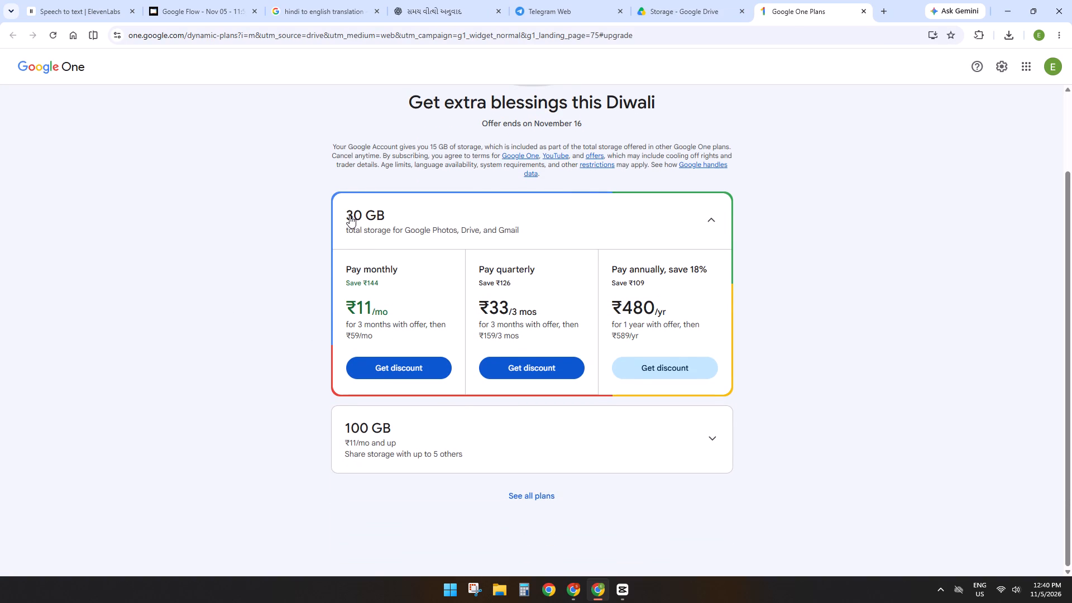
click(350, 216)
scroll(419, 307, down, 2)
click(421, 301)
scroll(502, 349, down, 2)
scroll(390, 425, down, 2)
click(446, 427)
scroll(446, 427, down, 2)
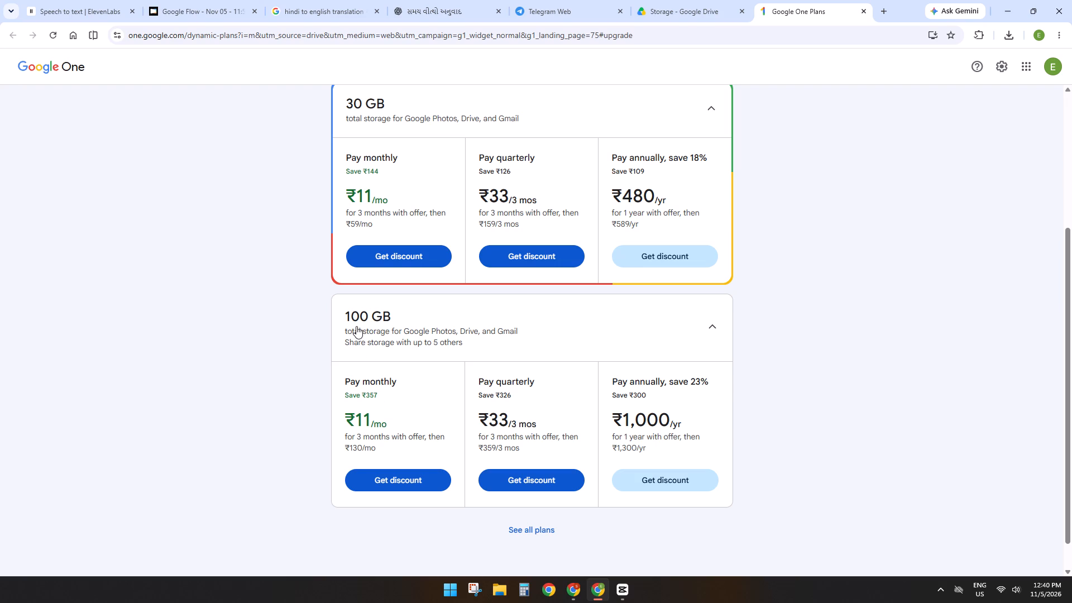
scroll(572, 352, up, 1)
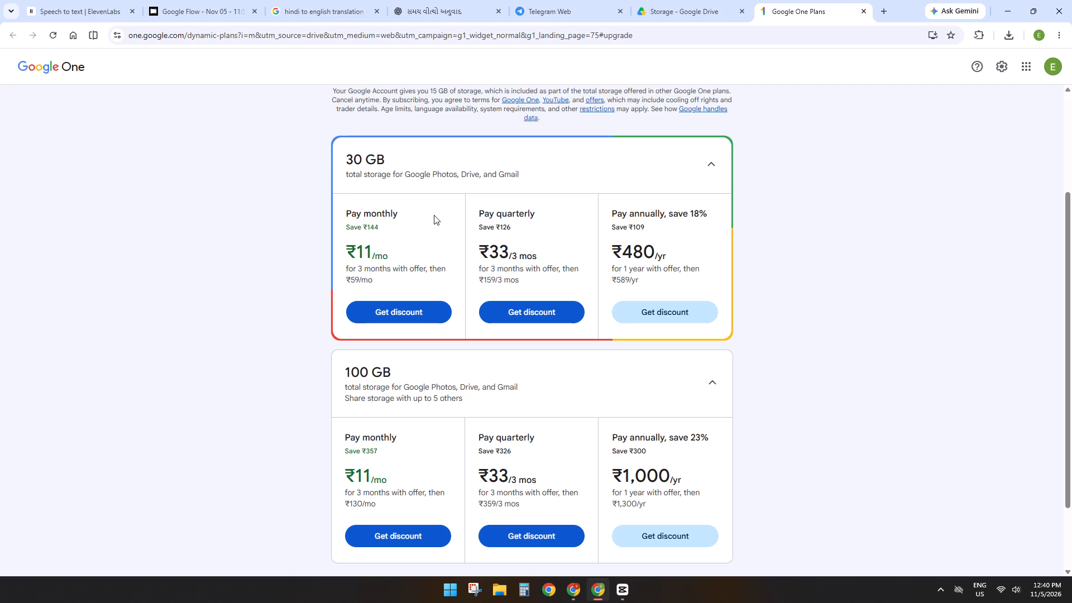
scroll(434, 216, down, 2)
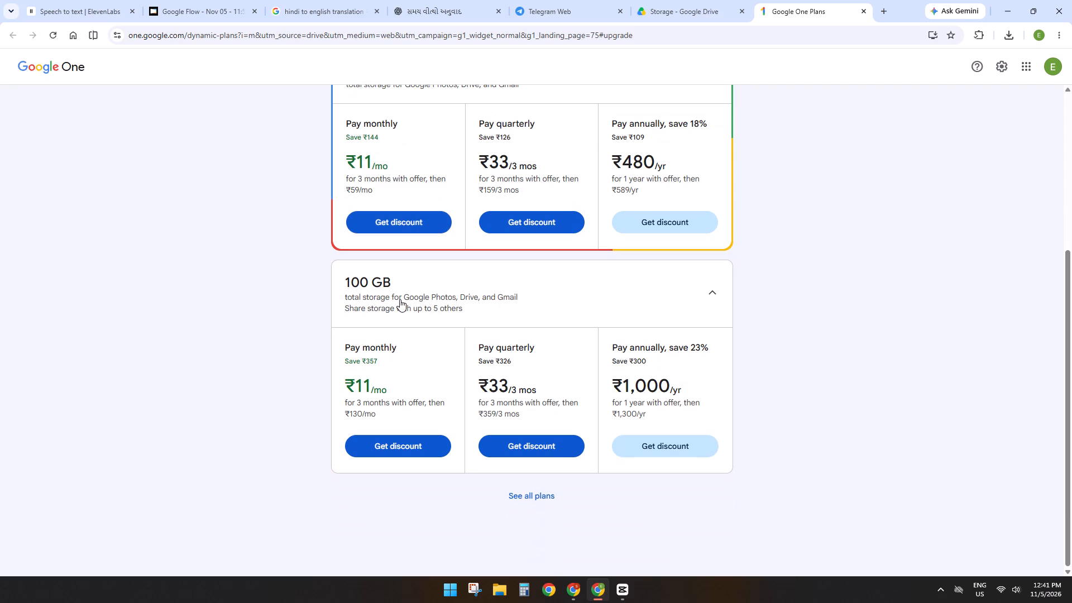
Review the upcoming charges for the 100 GB quarterly discount offer and close the checkout without subscribing.
click(526, 437)
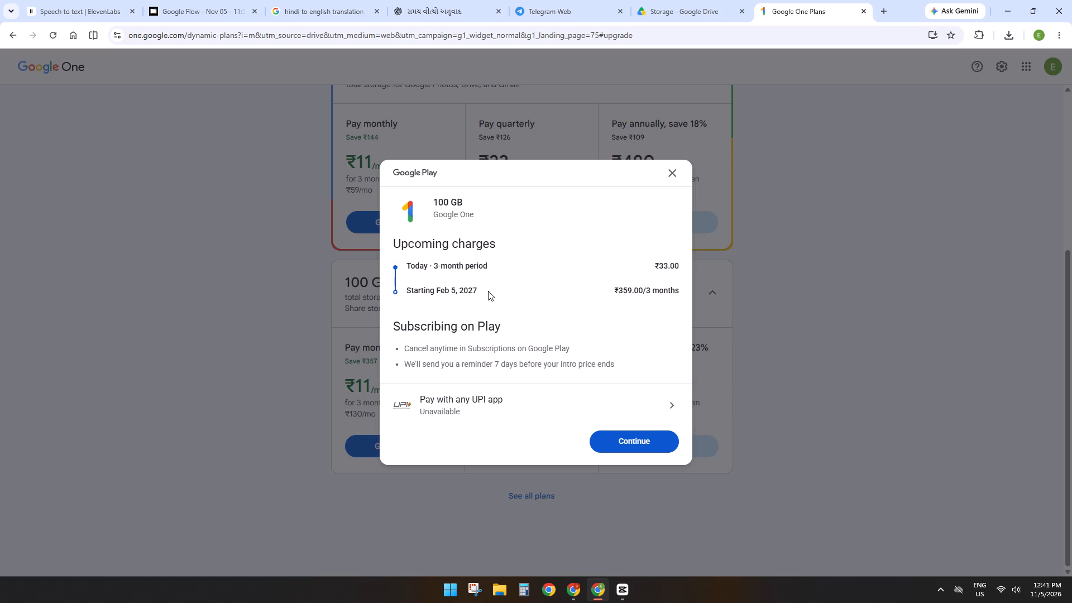
drag(614, 292, 632, 290)
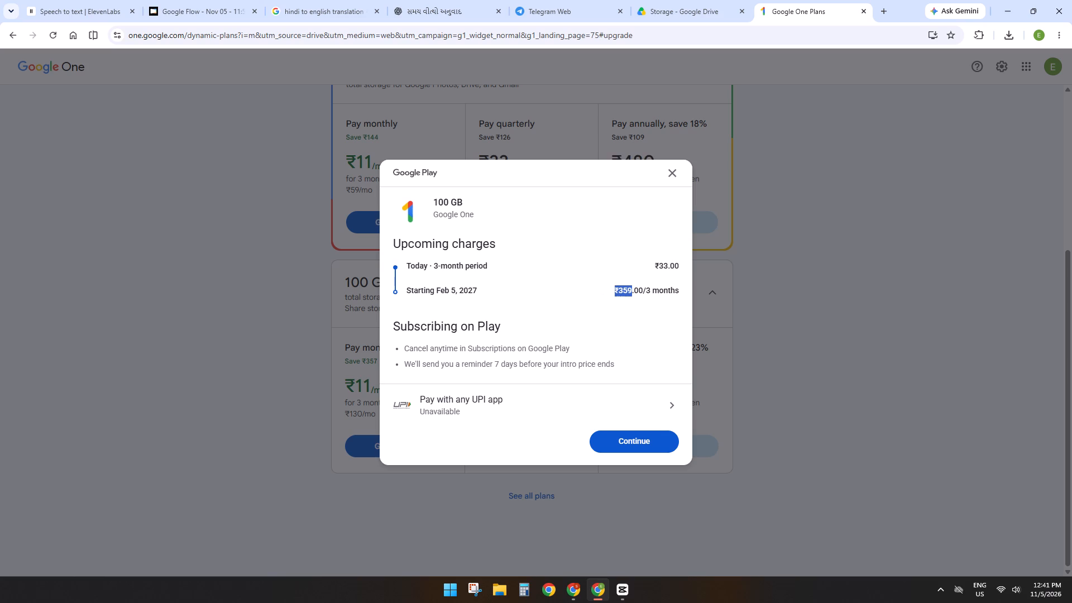
drag(632, 290, 633, 290)
click(633, 298)
click(675, 173)
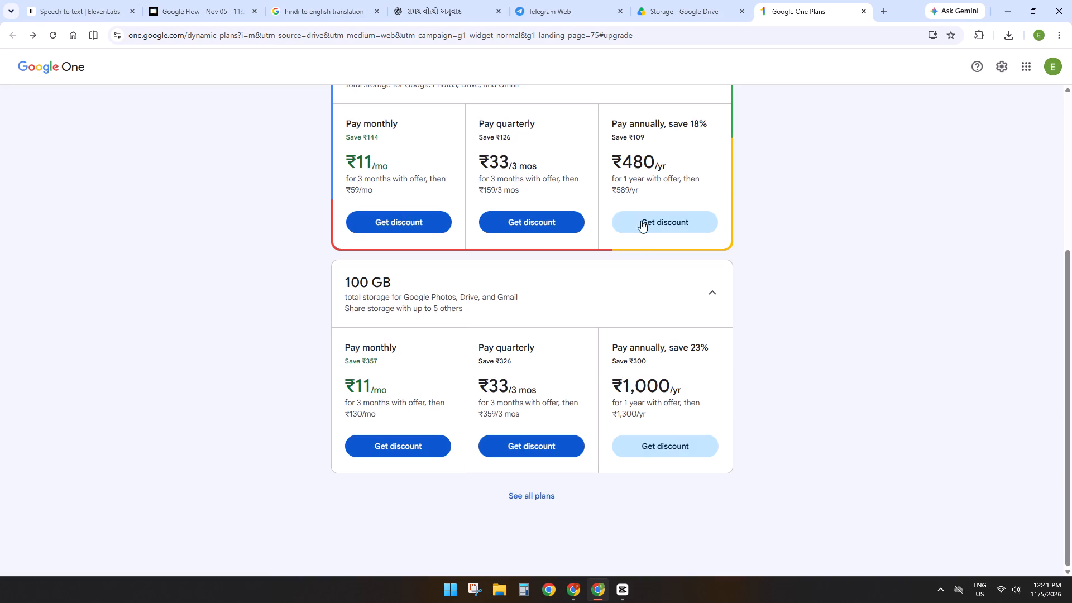